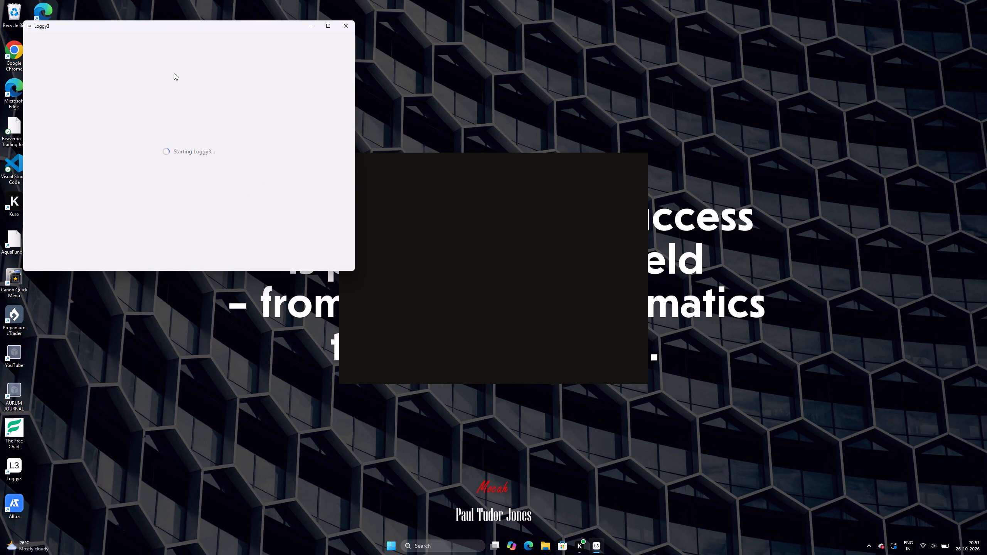
Move the Loggy3 window aside and start a new recording session.
{"action": "left_click_drag", "start_coordinate": [182, 27], "coordinate": [244, 22]}
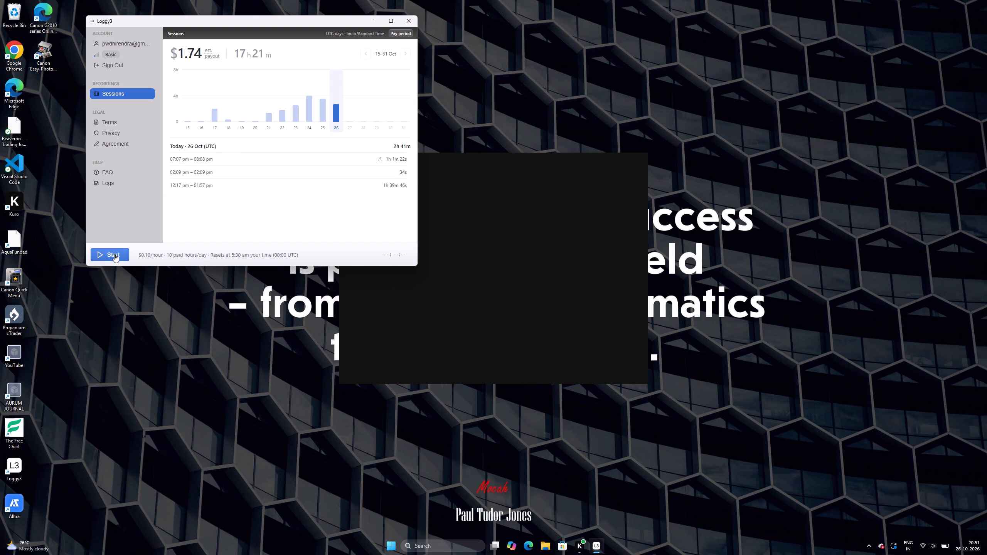
{"action": "left_click", "coordinate": [115, 254]}
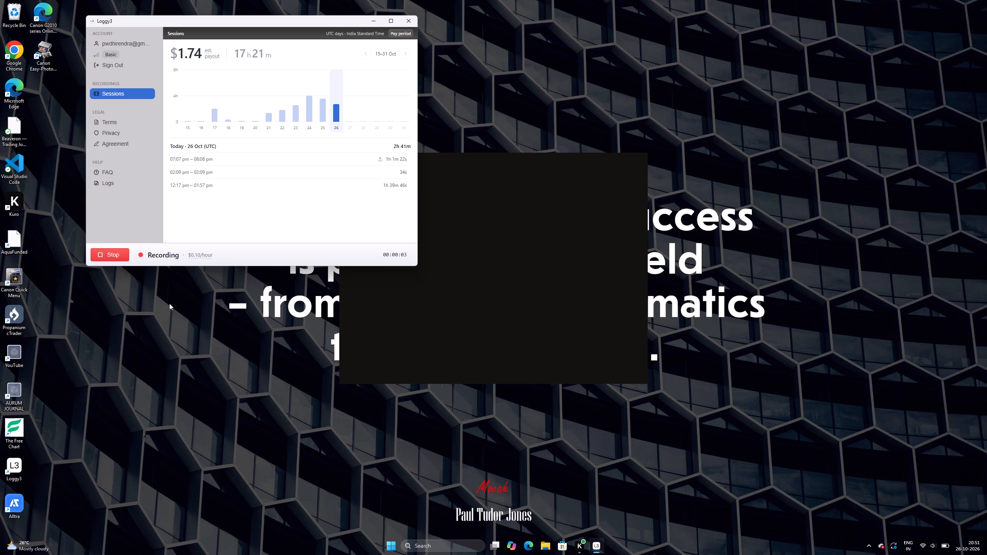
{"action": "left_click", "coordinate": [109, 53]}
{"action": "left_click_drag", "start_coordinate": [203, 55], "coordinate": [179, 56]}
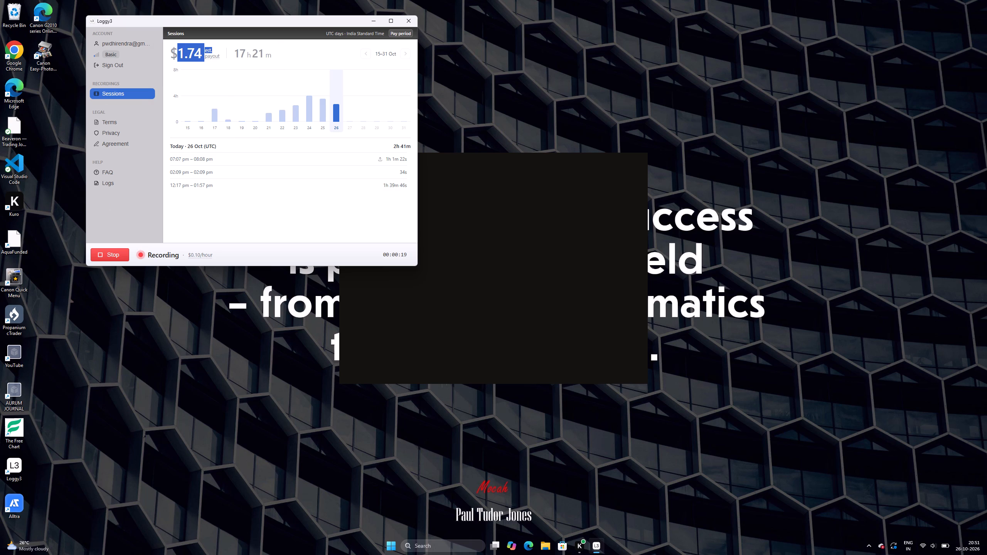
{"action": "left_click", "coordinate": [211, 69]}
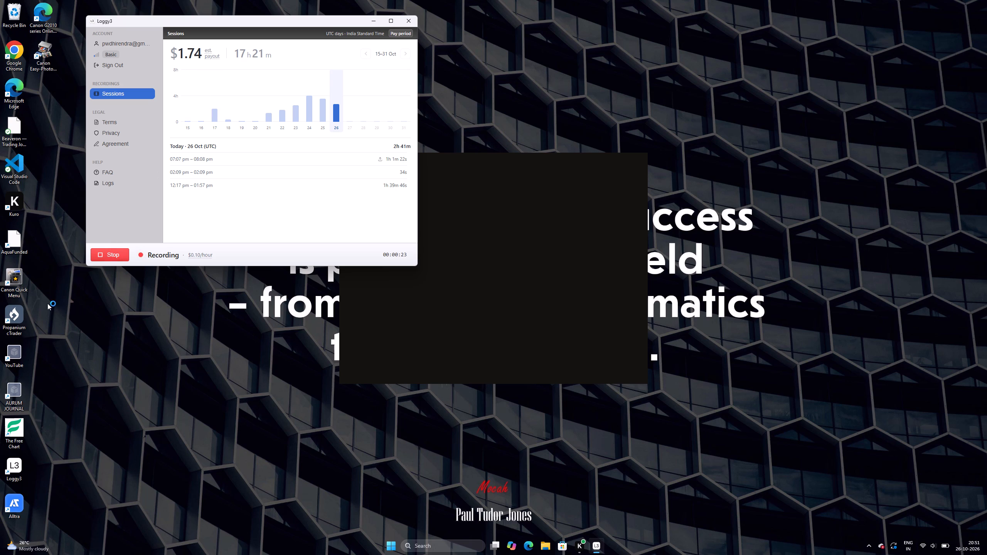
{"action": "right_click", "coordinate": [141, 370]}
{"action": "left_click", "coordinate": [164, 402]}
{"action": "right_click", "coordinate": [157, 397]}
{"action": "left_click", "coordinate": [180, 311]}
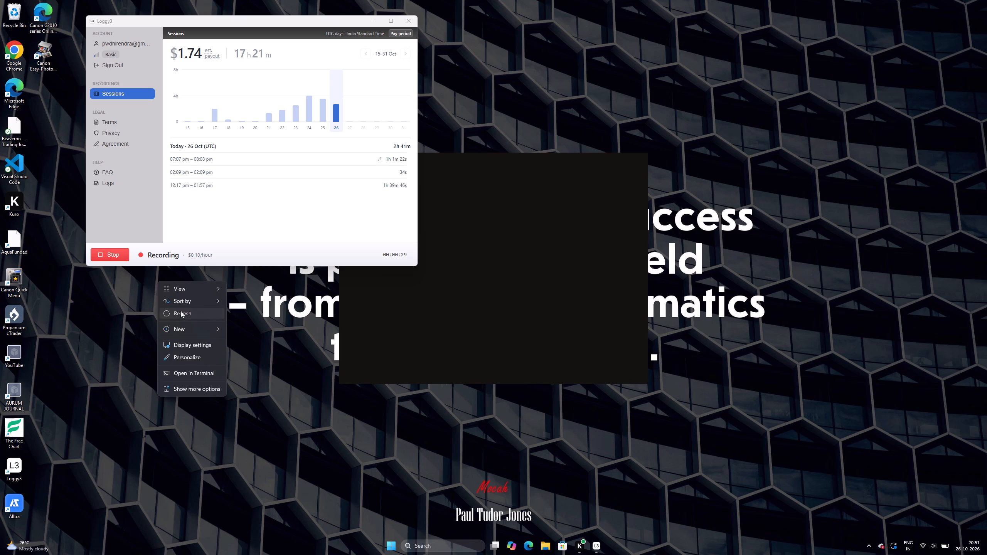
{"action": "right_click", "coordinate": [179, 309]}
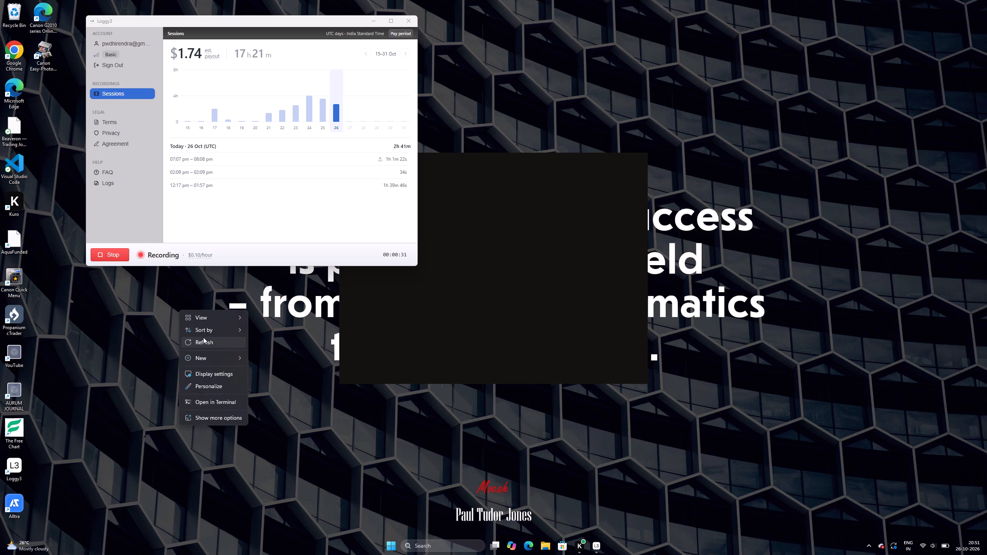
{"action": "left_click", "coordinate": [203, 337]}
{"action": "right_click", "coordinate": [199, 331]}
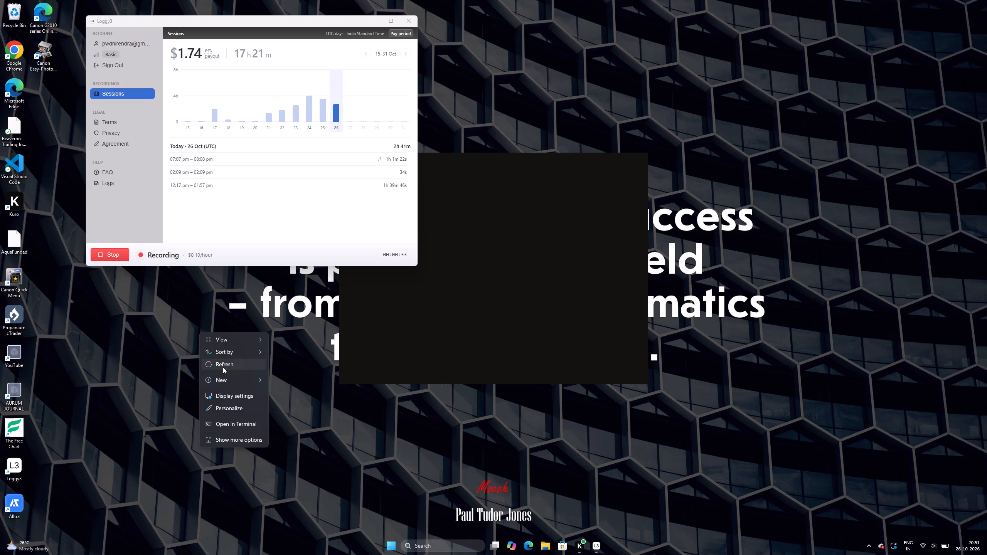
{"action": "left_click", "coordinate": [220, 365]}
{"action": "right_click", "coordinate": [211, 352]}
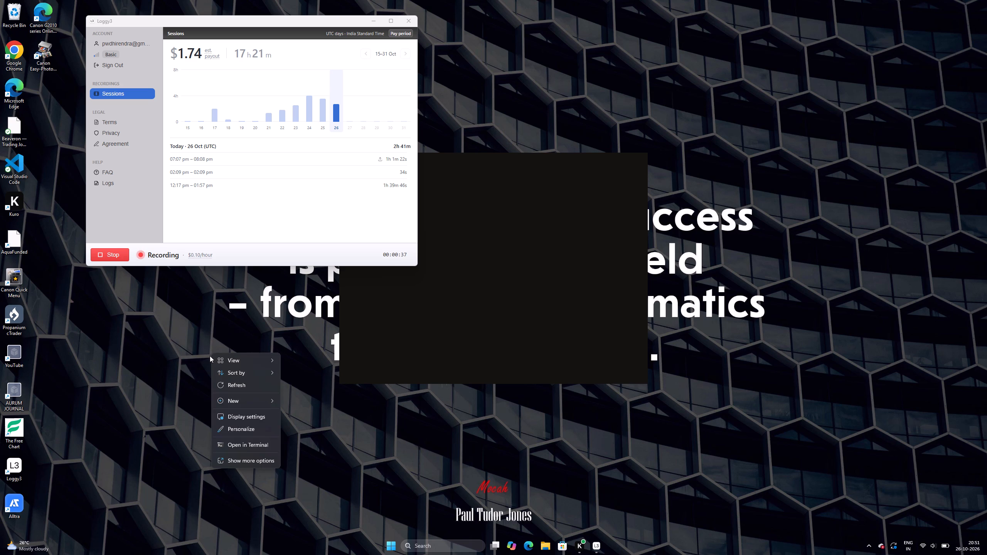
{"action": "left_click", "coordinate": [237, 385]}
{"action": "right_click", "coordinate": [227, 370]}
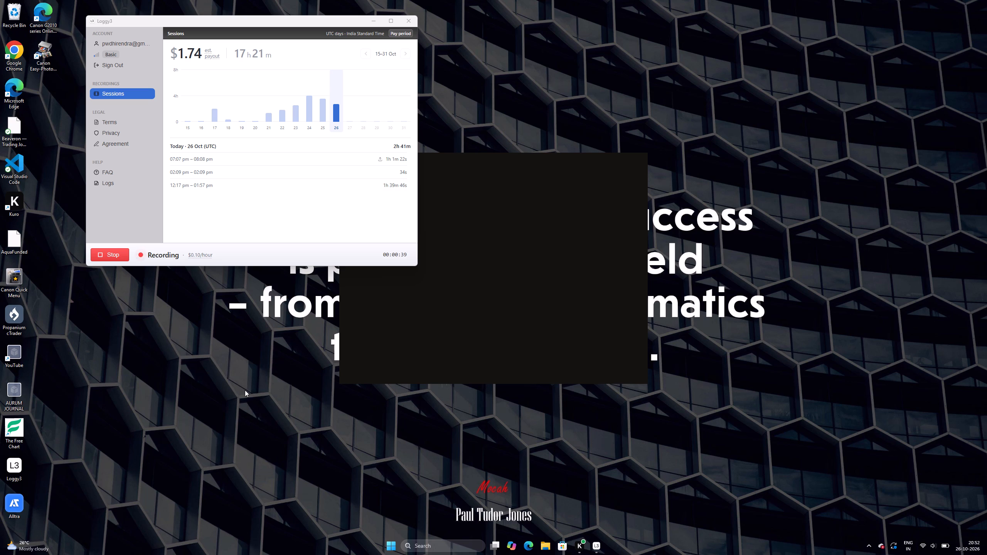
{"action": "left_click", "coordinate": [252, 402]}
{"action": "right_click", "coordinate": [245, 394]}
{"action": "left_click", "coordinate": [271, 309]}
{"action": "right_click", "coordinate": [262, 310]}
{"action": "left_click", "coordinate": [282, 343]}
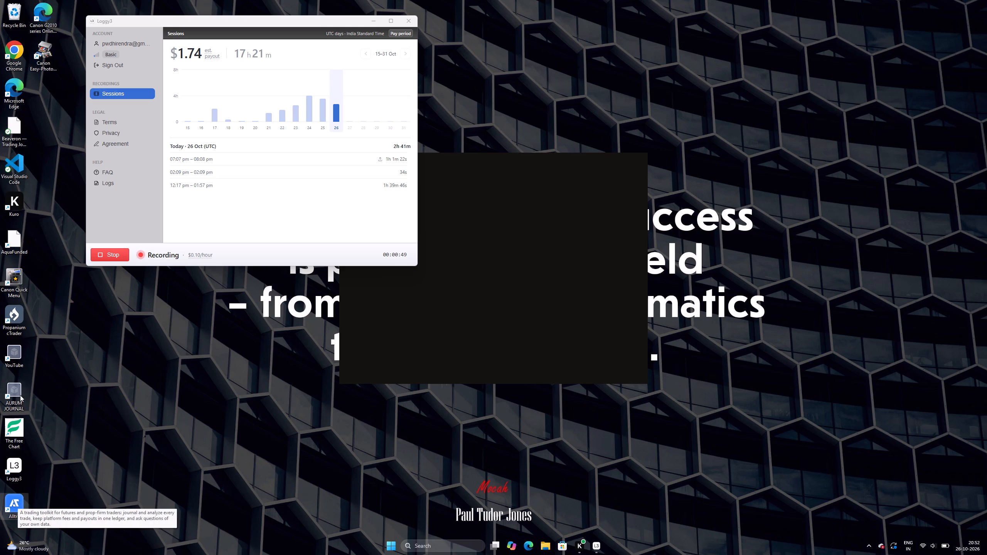
Launch Google Chrome from the desktop to reach the TradingView home page.
{"action": "left_click", "coordinate": [13, 45]}
{"action": "left_click", "coordinate": [14, 48]}
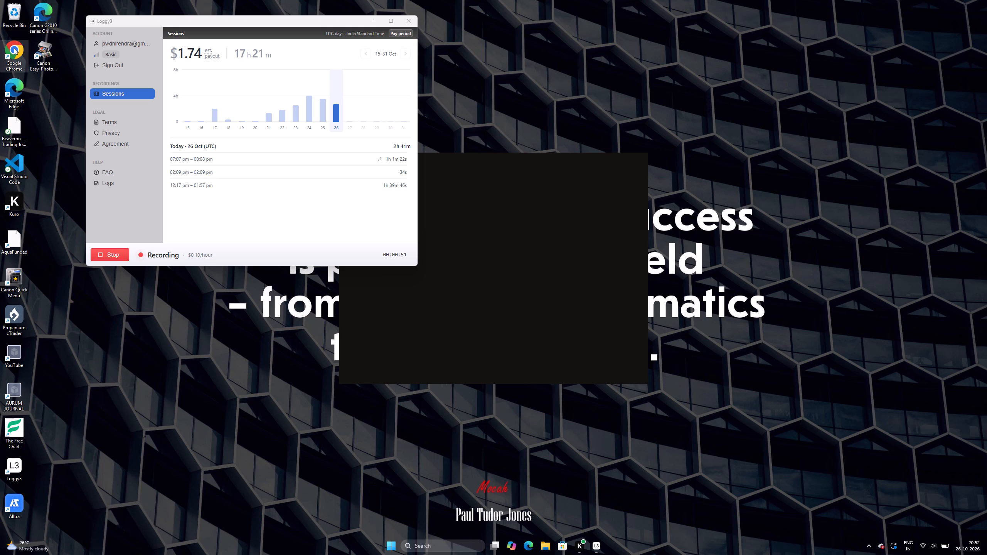
{"action": "left_click", "coordinate": [15, 51]}
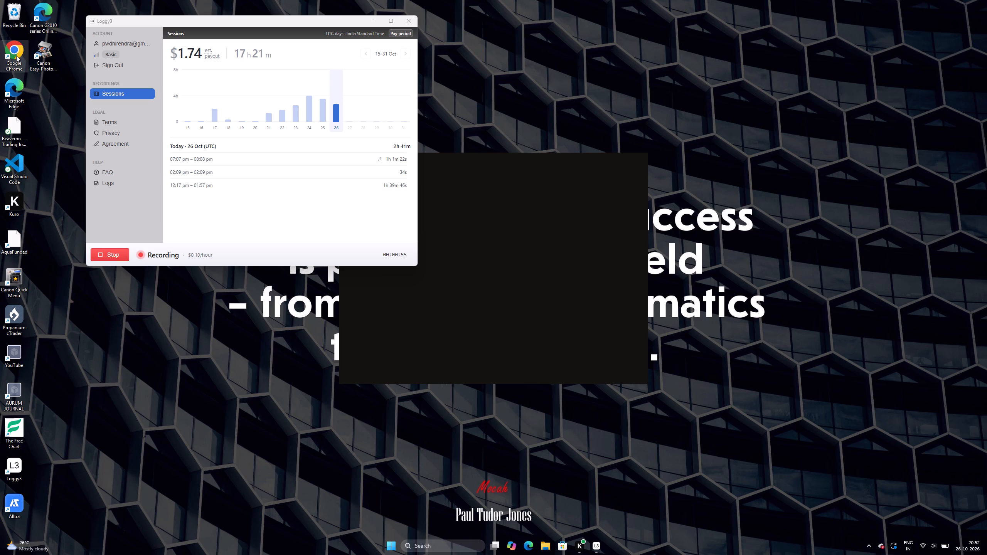
Launch Google Chrome, search Google for tradingview, and open the TradingView — Track All Markets India website.
{"action": "left_click", "coordinate": [17, 56]}
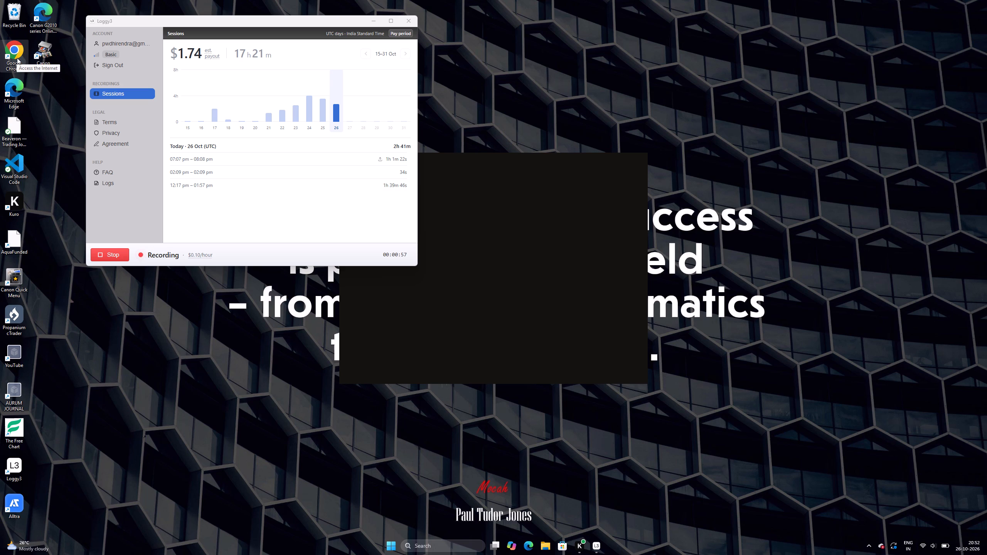
{"action": "double_click", "coordinate": [17, 53]}
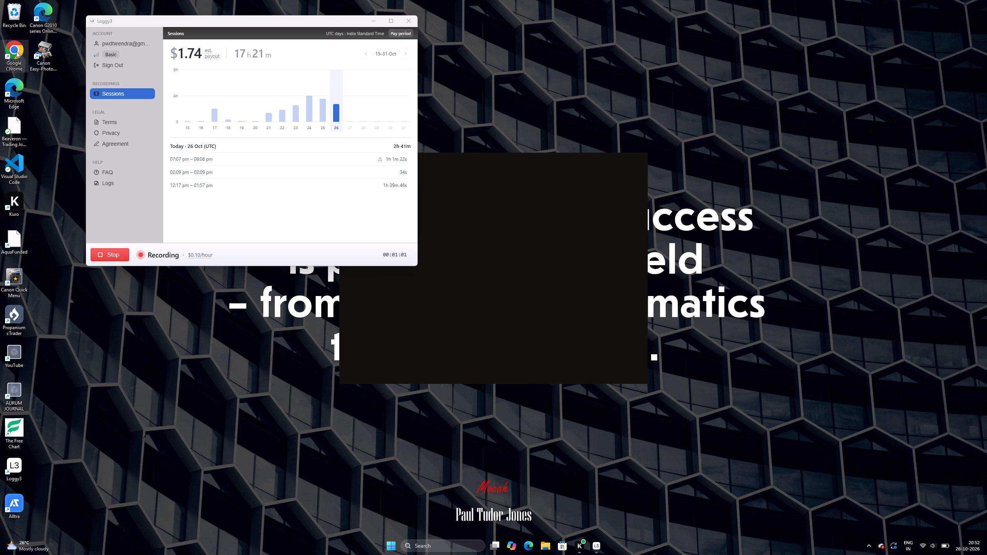
{"action": "double_click", "coordinate": [16, 51]}
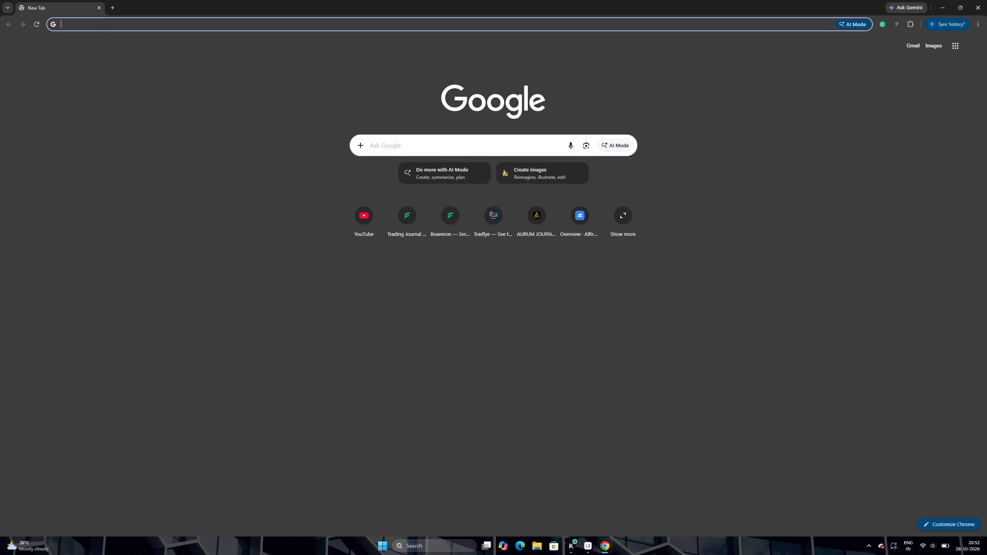
{"action": "left_click", "coordinate": [456, 152]}
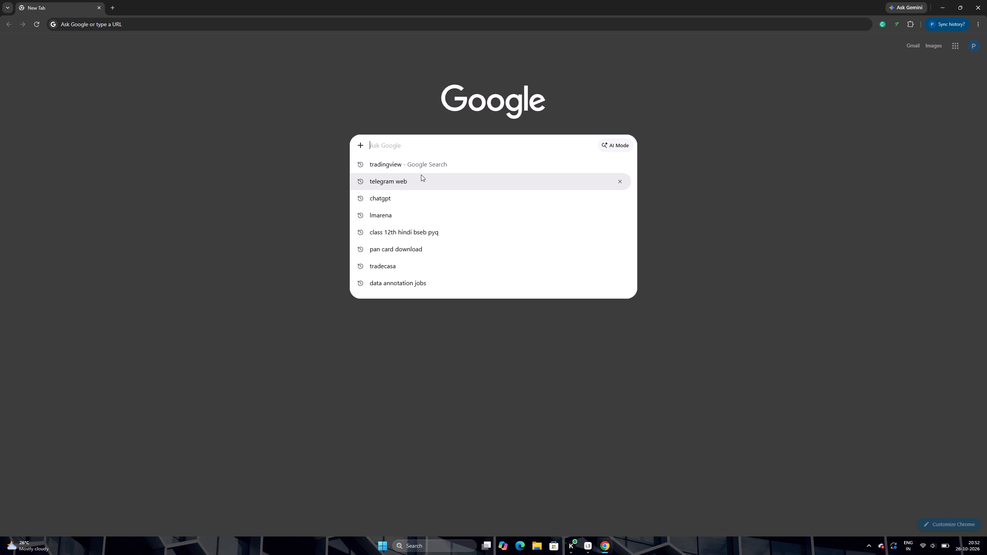
{"action": "left_click", "coordinate": [399, 162]}
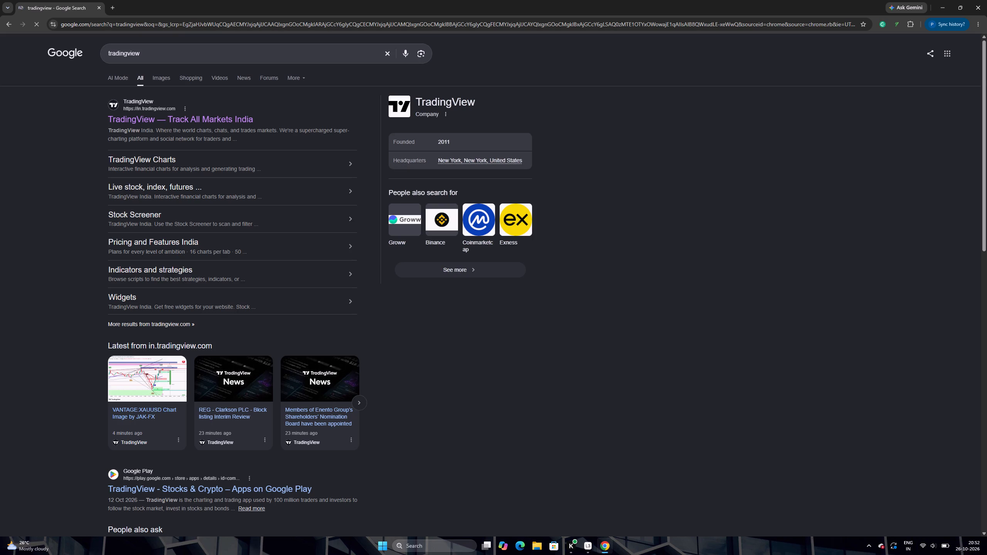
{"action": "left_click", "coordinate": [186, 118]}
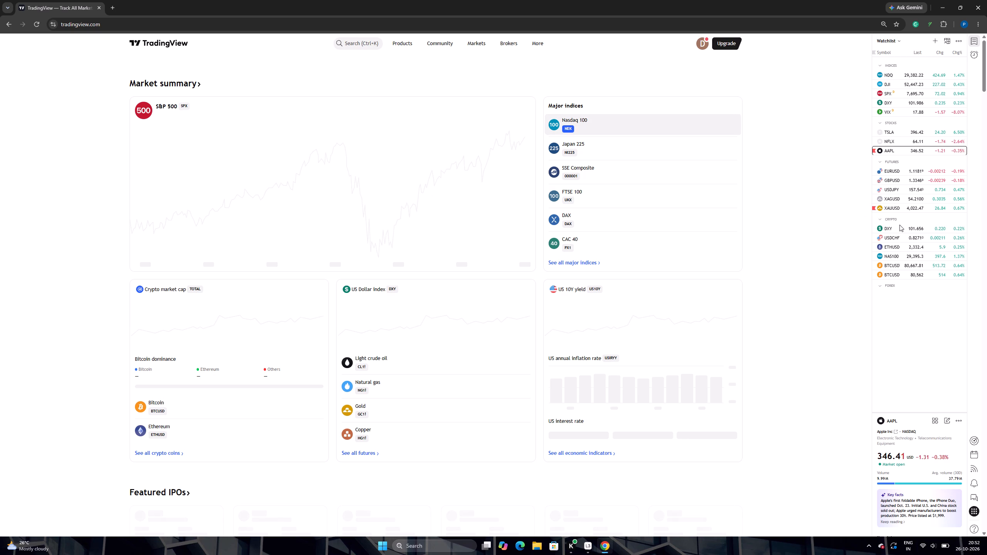
Open XAUUSD (Gold Spot / U.S. Dollar) from the TradingView watchlist and bring up its full chart.
{"action": "left_click", "coordinate": [894, 208]}
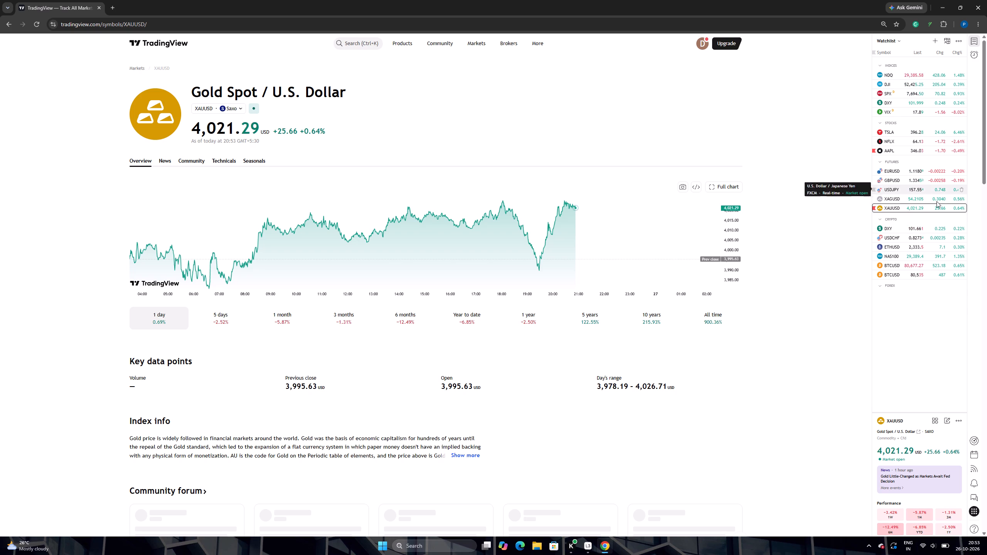
{"action": "left_click", "coordinate": [719, 187]}
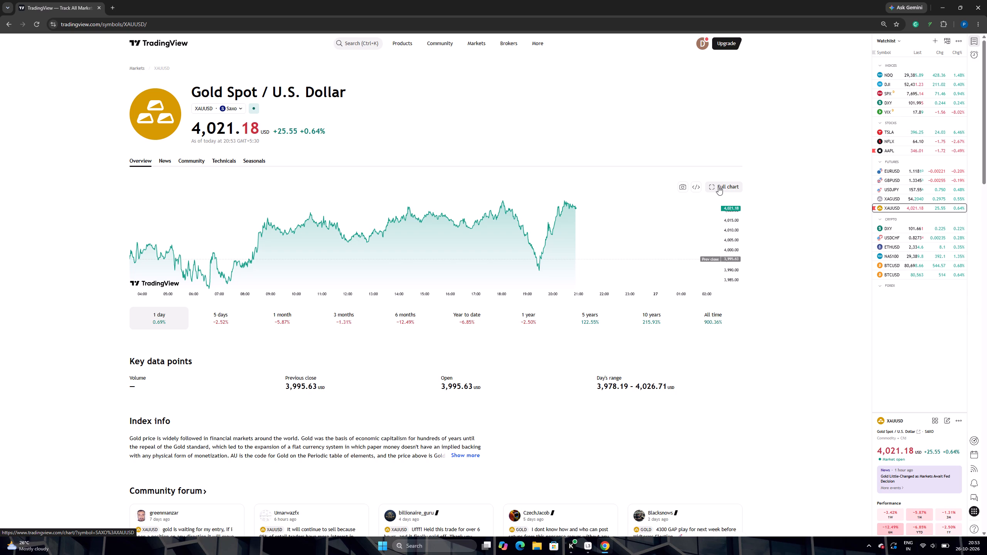
{"action": "left_click", "coordinate": [718, 187]}
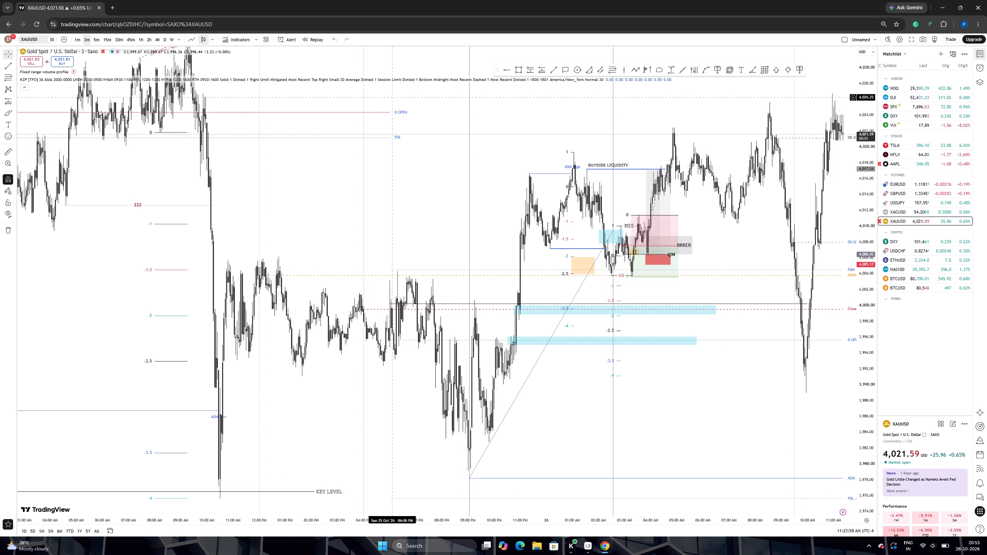
Examine the XAUUSD price action on the 5-minute and 15-minute timeframes, finishing on the 5-minute chart.
{"action": "left_click", "coordinate": [96, 37]}
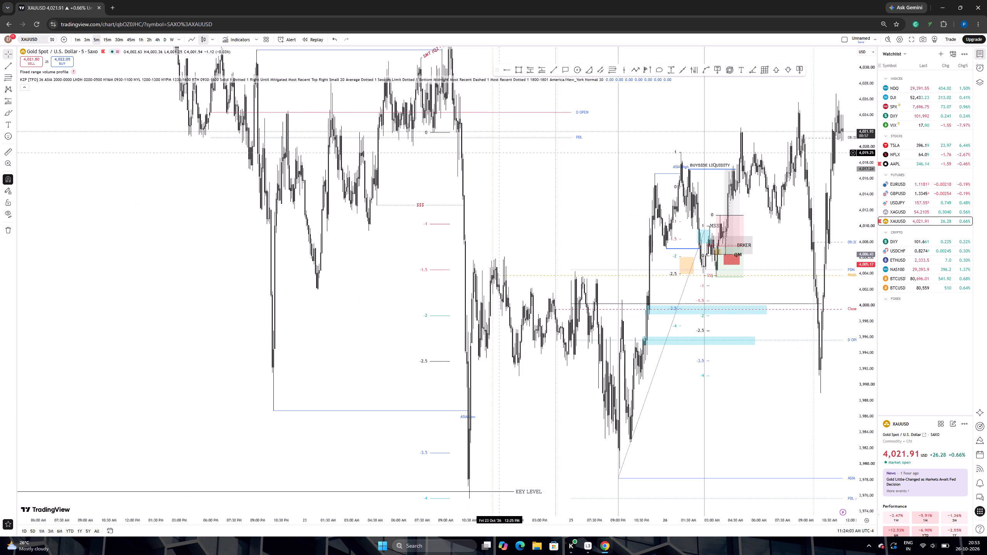
{"action": "scroll", "coordinate": [488, 153], "scroll_direction": "up", "scroll_amount": 5}
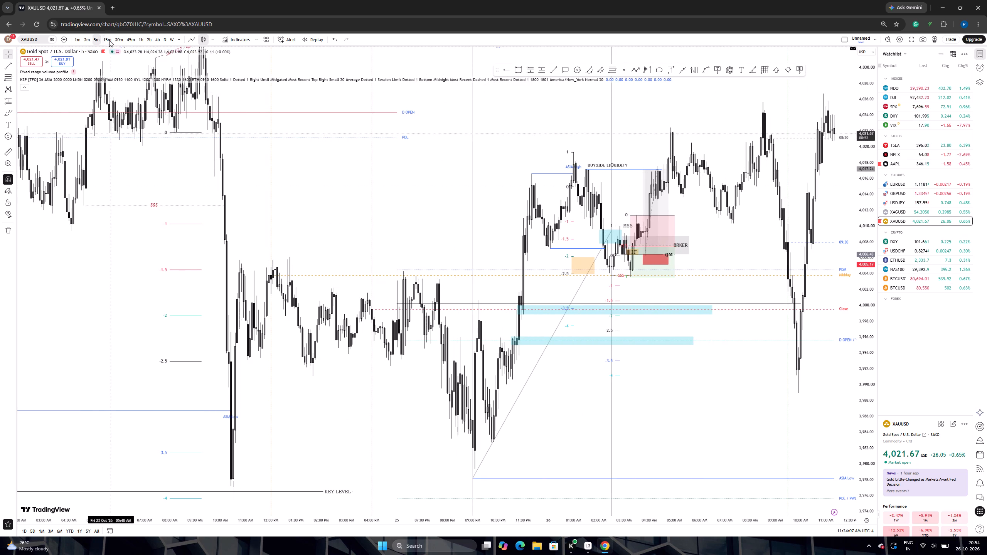
{"action": "left_click", "coordinate": [107, 39]}
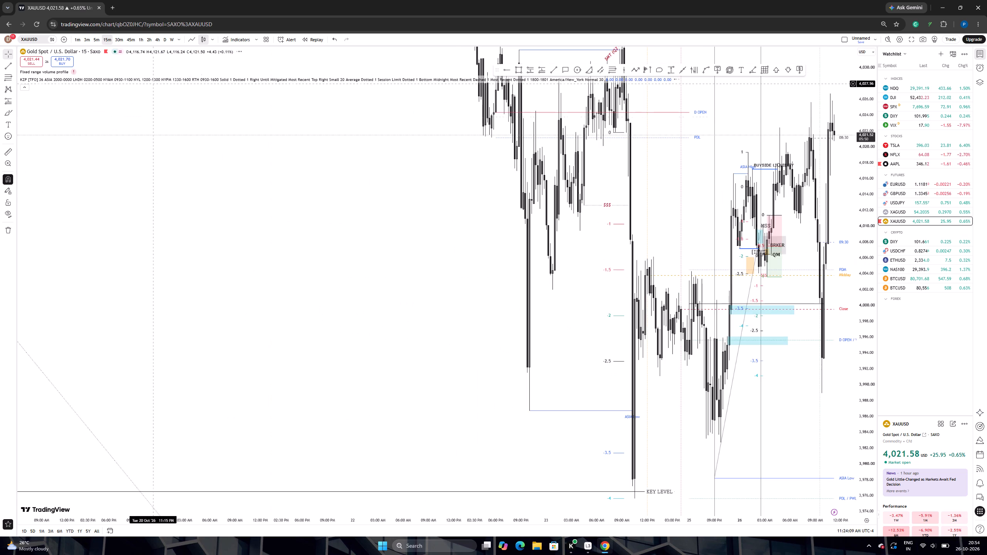
{"action": "left_click_drag", "start_coordinate": [659, 171], "coordinate": [599, 225]}
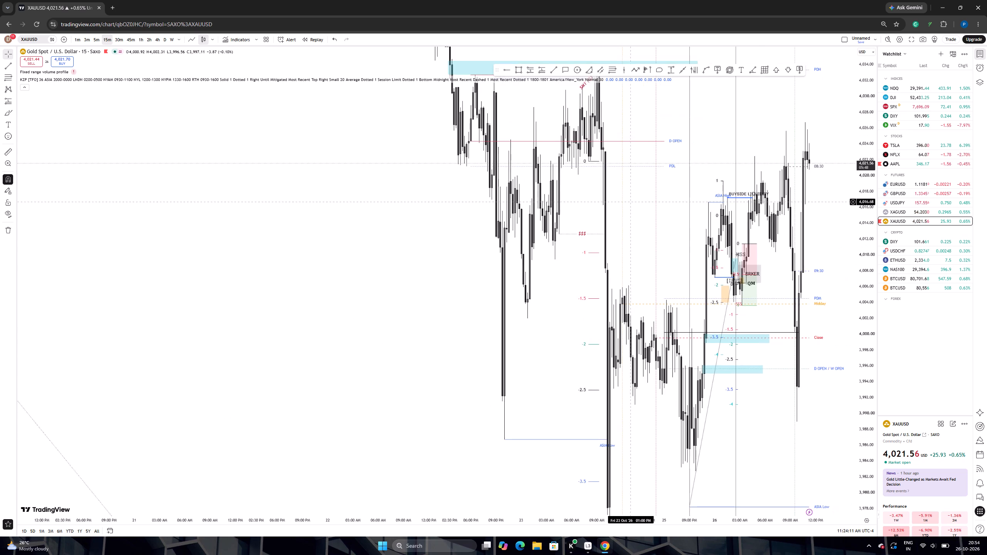
{"action": "scroll", "coordinate": [554, 209], "scroll_direction": "up", "scroll_amount": 6}
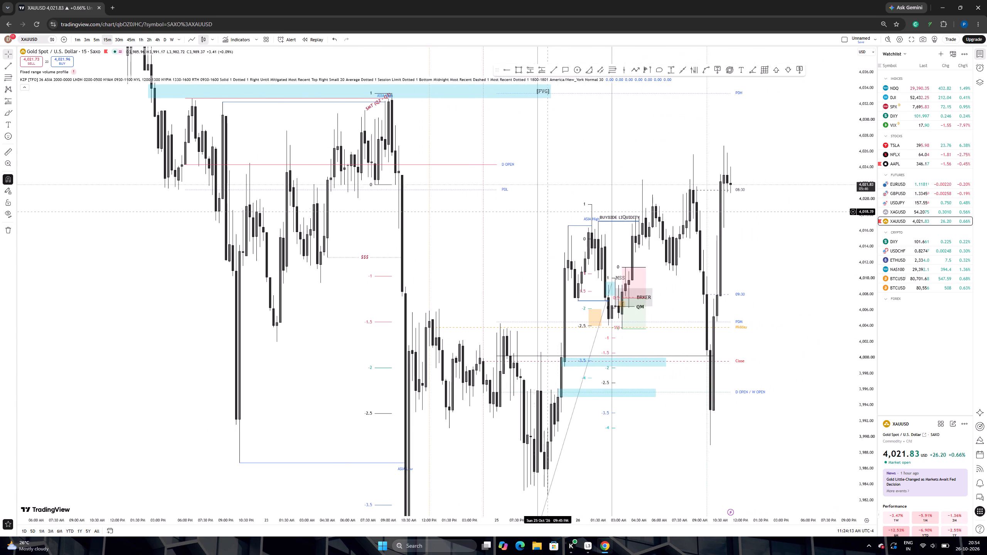
{"action": "scroll", "coordinate": [469, 212], "scroll_direction": "up", "scroll_amount": 1}
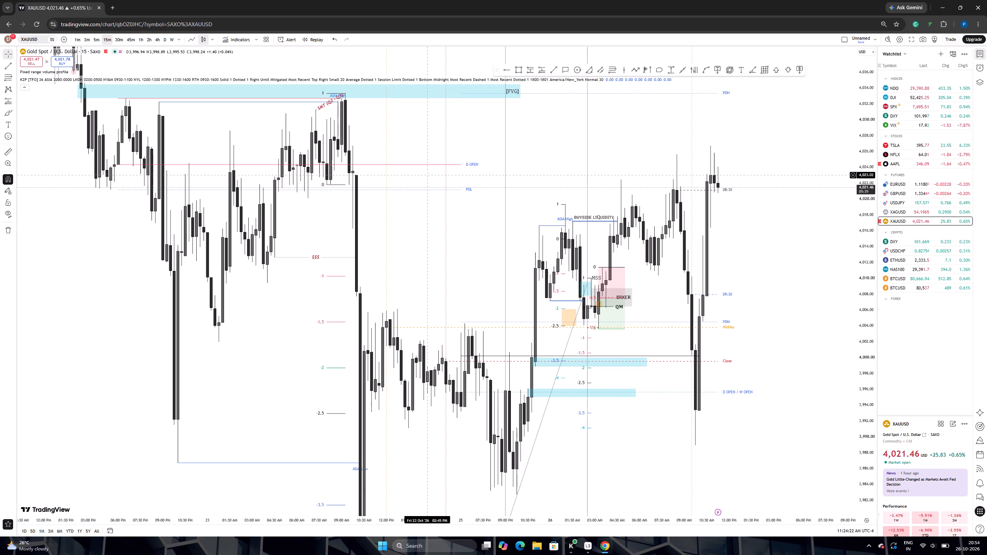
{"action": "left_click", "coordinate": [99, 41]}
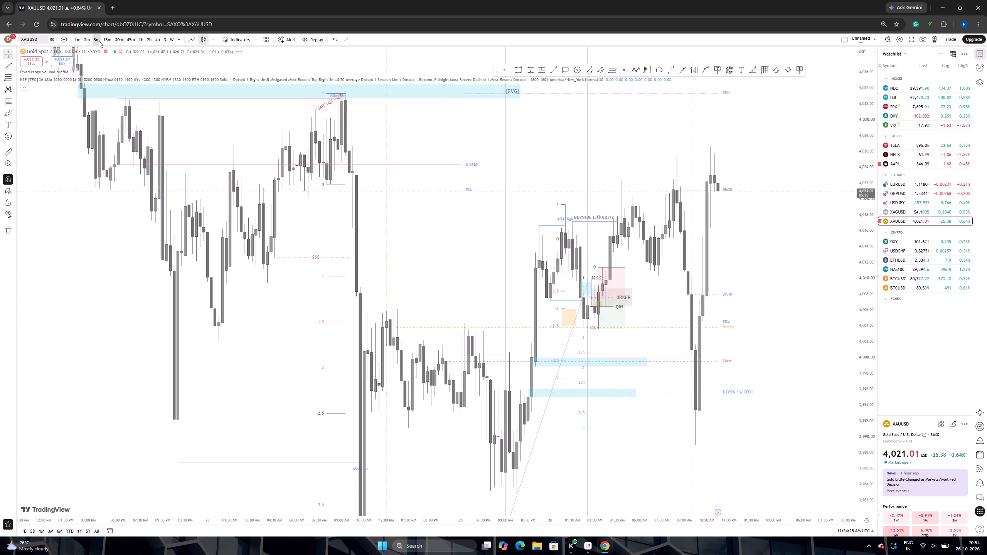
{"action": "scroll", "coordinate": [276, 220], "scroll_direction": "down", "scroll_amount": 6}
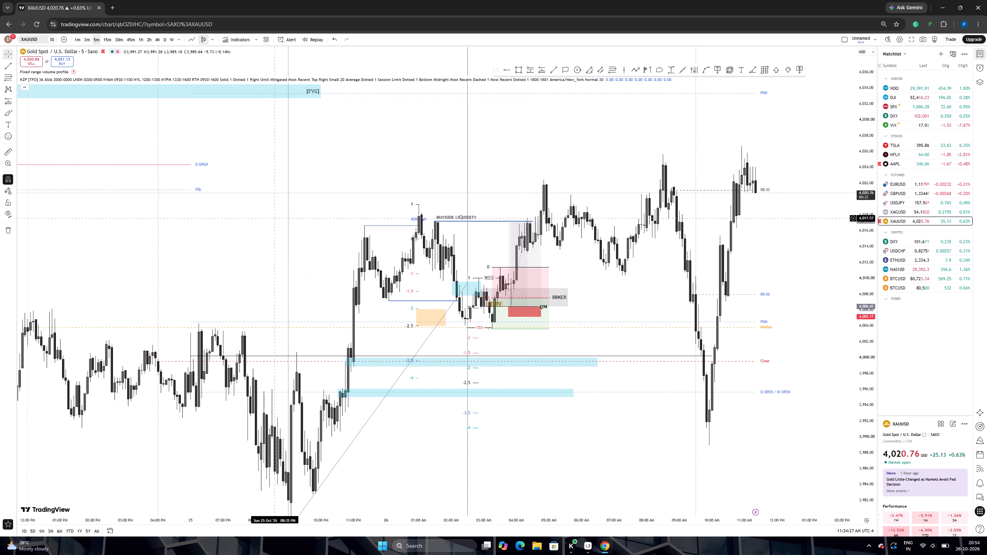
{"action": "scroll", "coordinate": [275, 218], "scroll_direction": "down", "scroll_amount": 1}
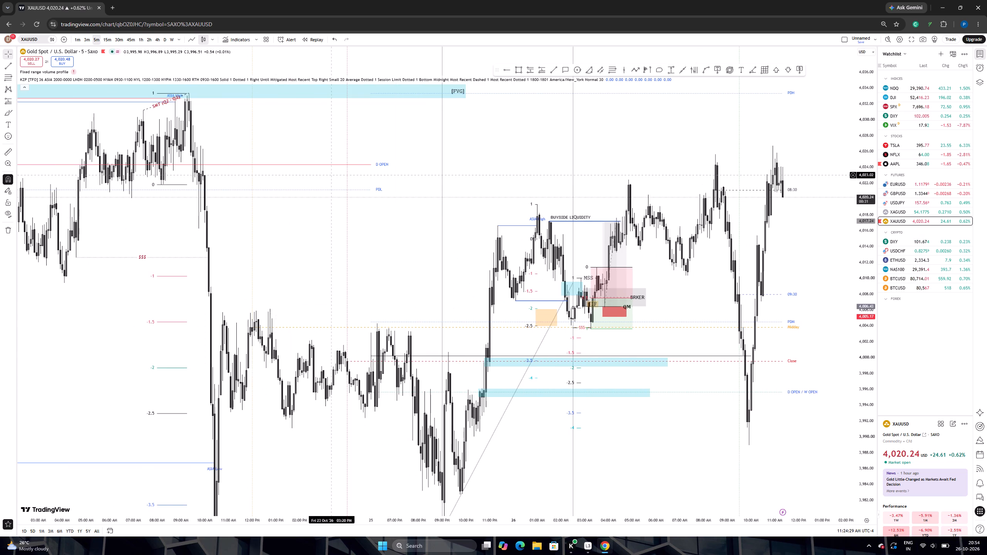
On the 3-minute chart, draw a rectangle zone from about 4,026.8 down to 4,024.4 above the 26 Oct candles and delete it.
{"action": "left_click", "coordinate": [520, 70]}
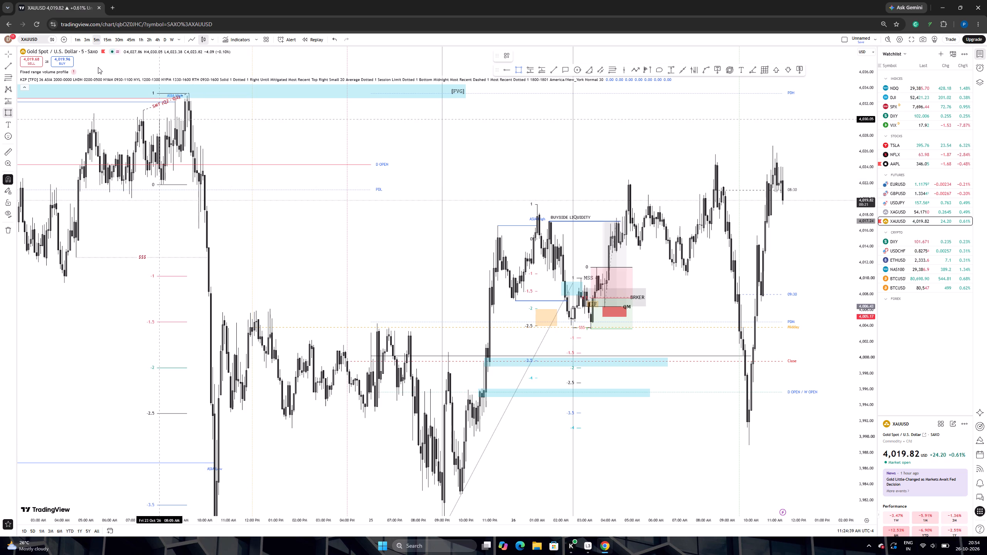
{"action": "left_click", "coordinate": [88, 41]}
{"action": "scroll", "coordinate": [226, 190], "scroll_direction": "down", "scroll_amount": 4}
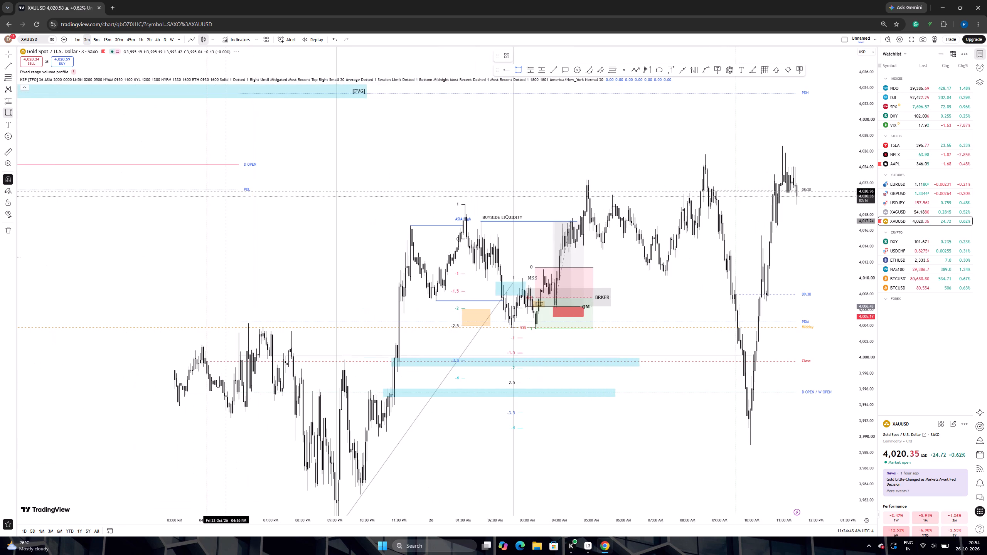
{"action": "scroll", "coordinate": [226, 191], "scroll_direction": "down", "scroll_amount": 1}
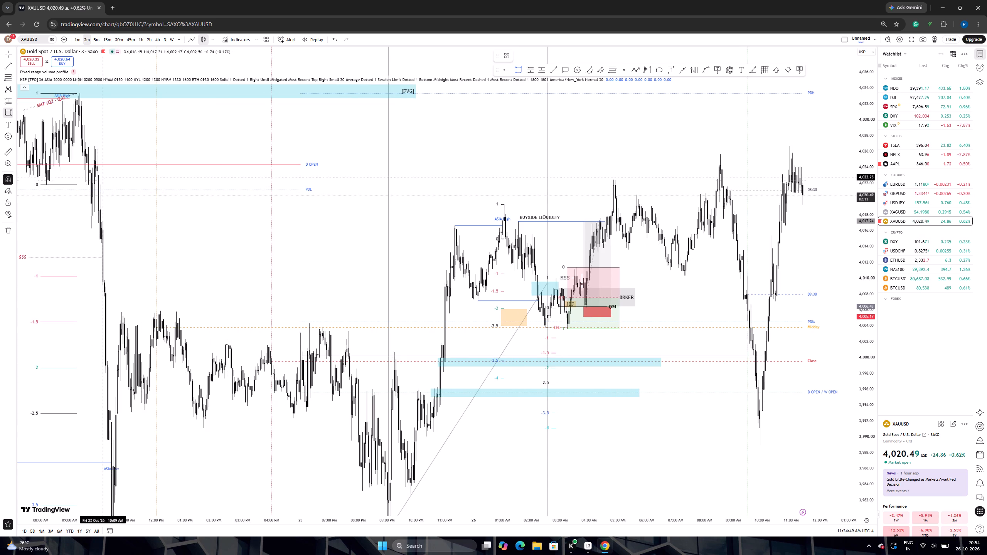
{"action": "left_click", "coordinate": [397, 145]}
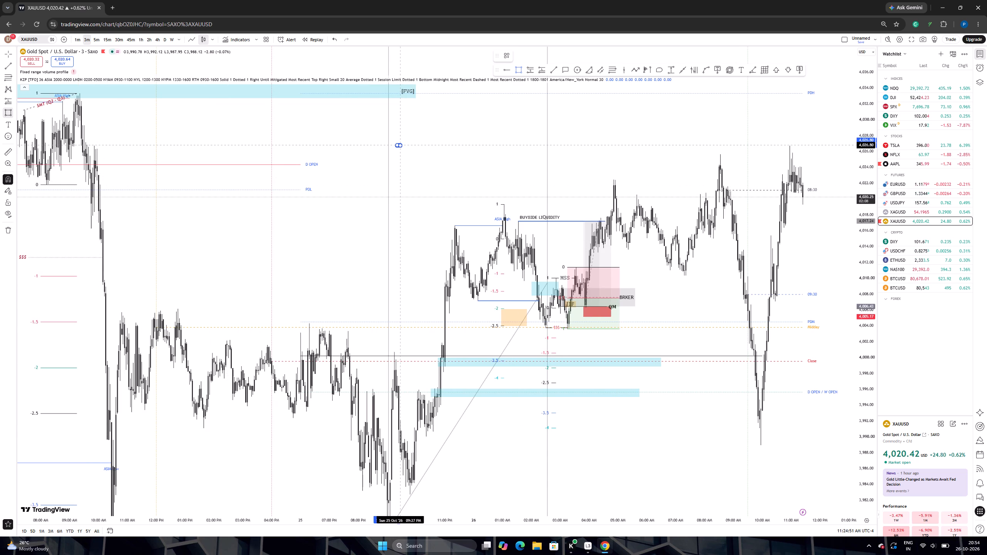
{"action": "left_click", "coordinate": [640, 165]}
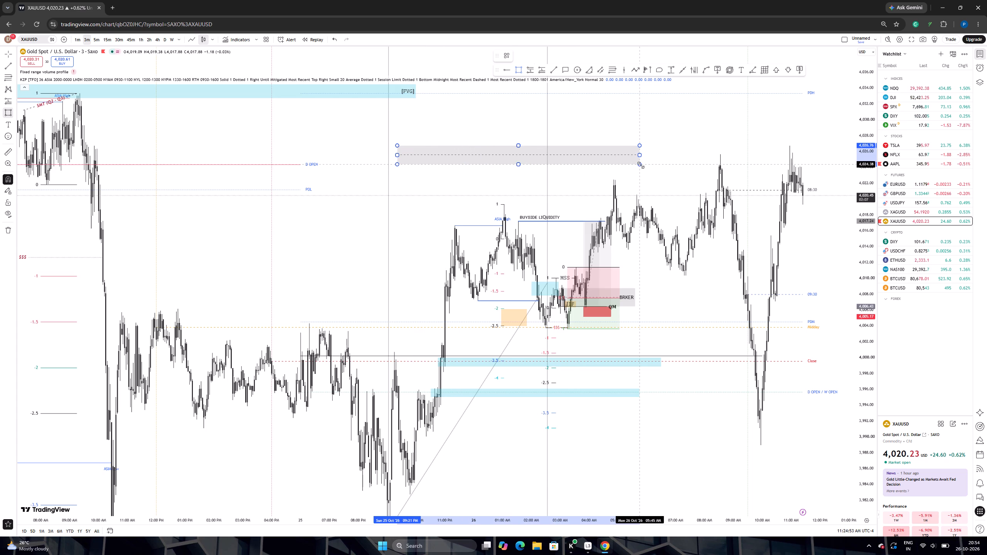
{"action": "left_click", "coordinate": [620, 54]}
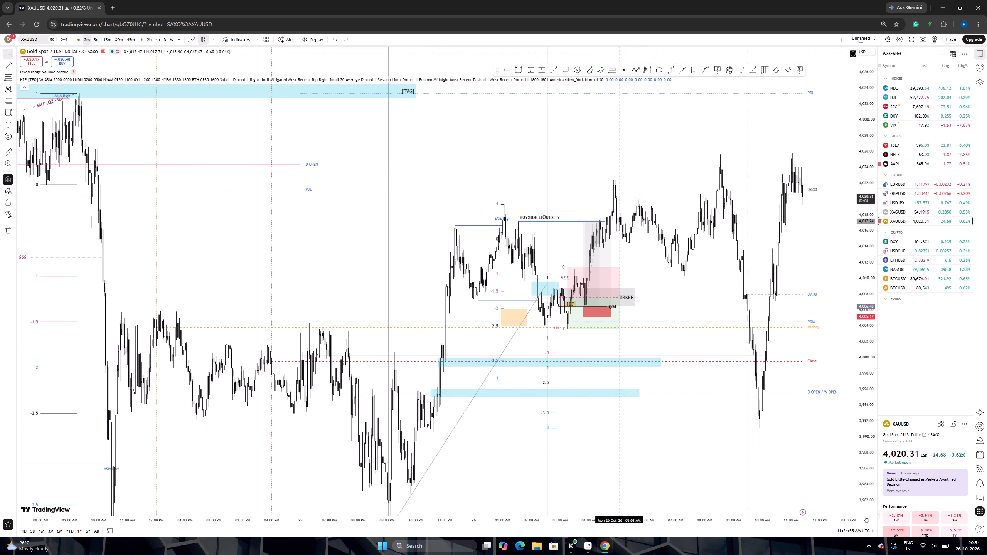
Examine the XAUUSD price action on the 3-minute chart across the 23 to 26 Oct candles.
{"action": "scroll", "coordinate": [534, 160], "scroll_direction": "up", "scroll_amount": 3}
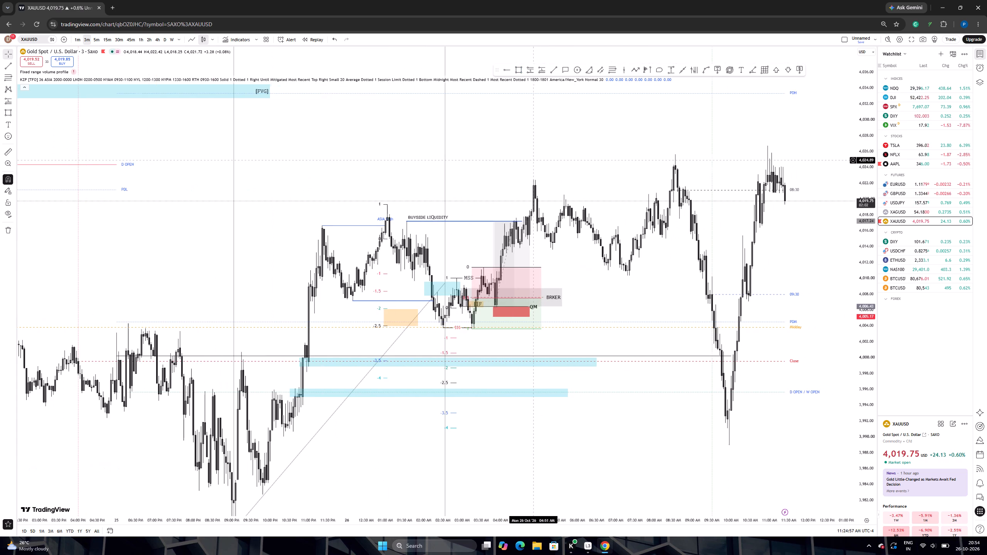
{"action": "scroll", "coordinate": [537, 159], "scroll_direction": "down", "scroll_amount": 4}
{"action": "scroll", "coordinate": [537, 160], "scroll_direction": "up", "scroll_amount": 1}
{"action": "scroll", "coordinate": [537, 160], "scroll_direction": "down", "scroll_amount": 2}
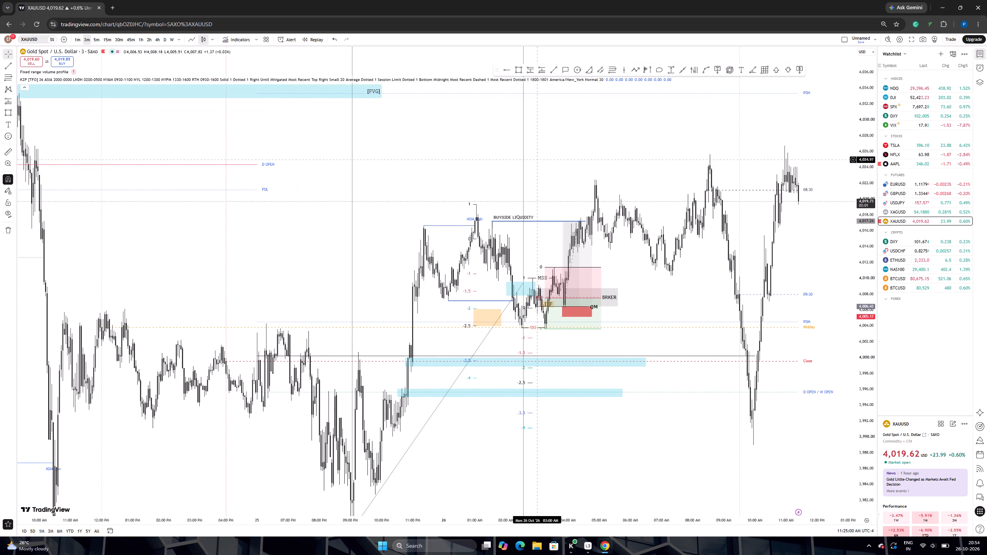
{"action": "scroll", "coordinate": [537, 160], "scroll_direction": "down", "scroll_amount": 3}
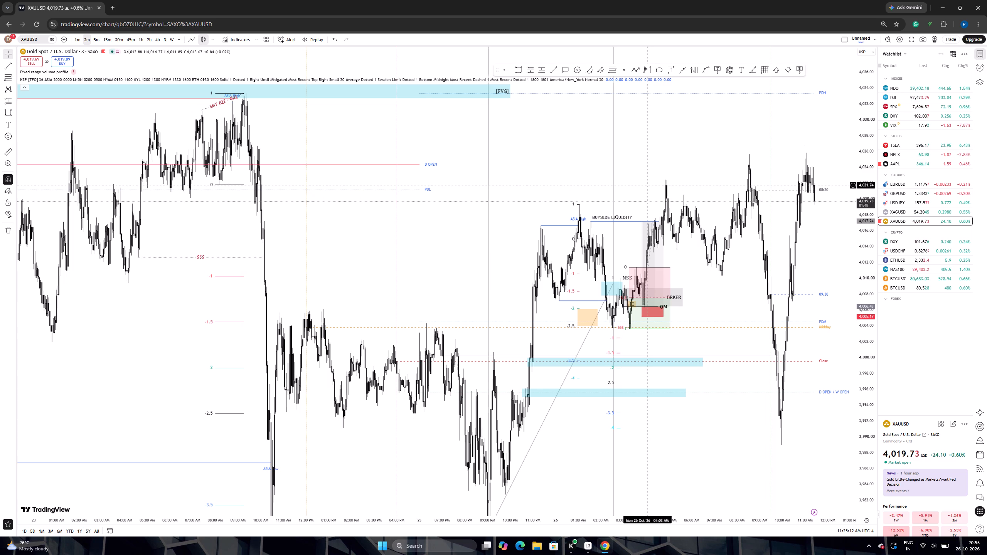
{"action": "left_click_drag", "start_coordinate": [664, 180], "coordinate": [659, 182]}
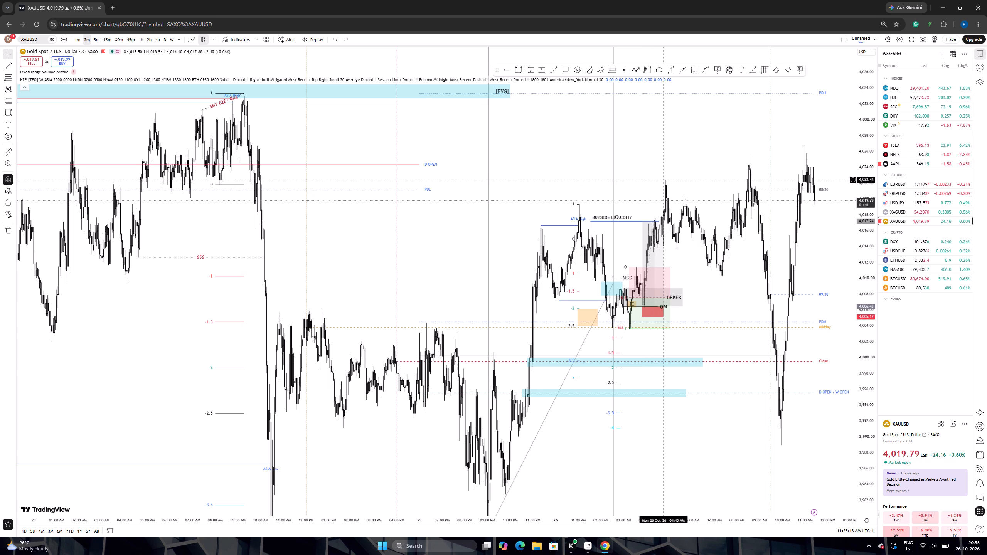
{"action": "left_click_drag", "start_coordinate": [659, 182], "coordinate": [614, 185]}
{"action": "scroll", "coordinate": [699, 283], "scroll_direction": "up", "scroll_amount": 2}
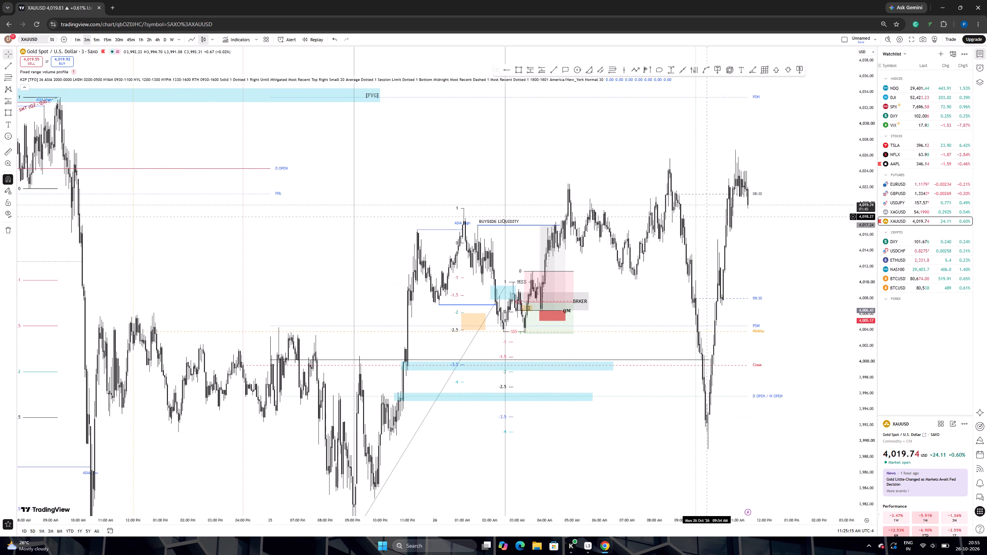
{"action": "scroll", "coordinate": [689, 218], "scroll_direction": "up", "scroll_amount": 5}
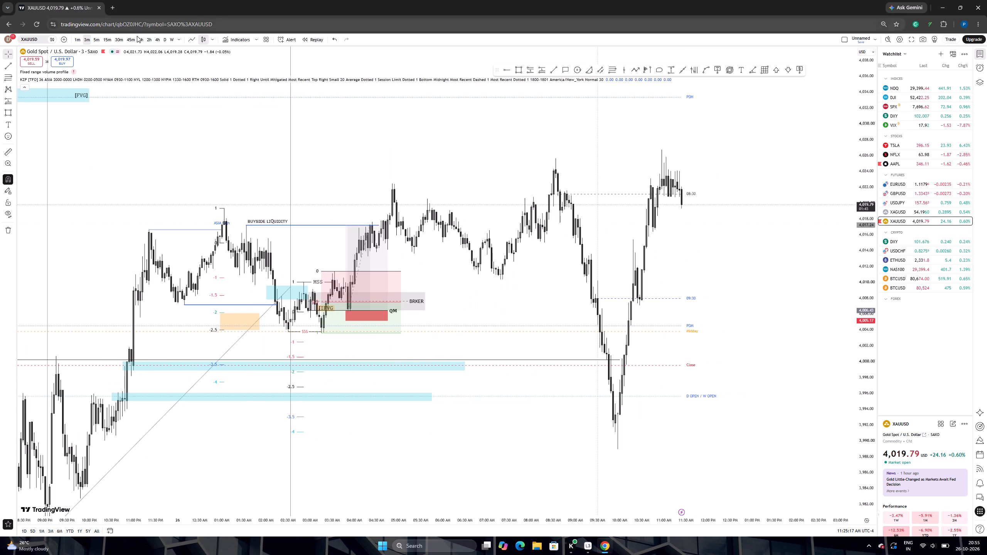
After checking the 1-hour chart, draw a horizontal trend line on the 4-hour chart at about 4,023.97, from 23 Oct to 26 Oct.
{"action": "left_click", "coordinate": [138, 39]}
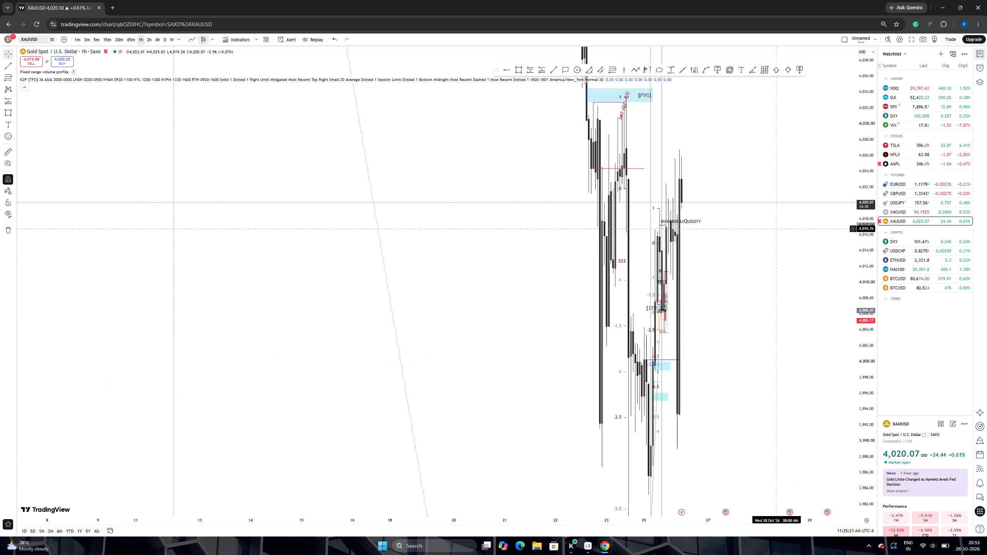
{"action": "scroll", "coordinate": [767, 219], "scroll_direction": "up", "scroll_amount": 8}
{"action": "scroll", "coordinate": [690, 228], "scroll_direction": "up", "scroll_amount": 1}
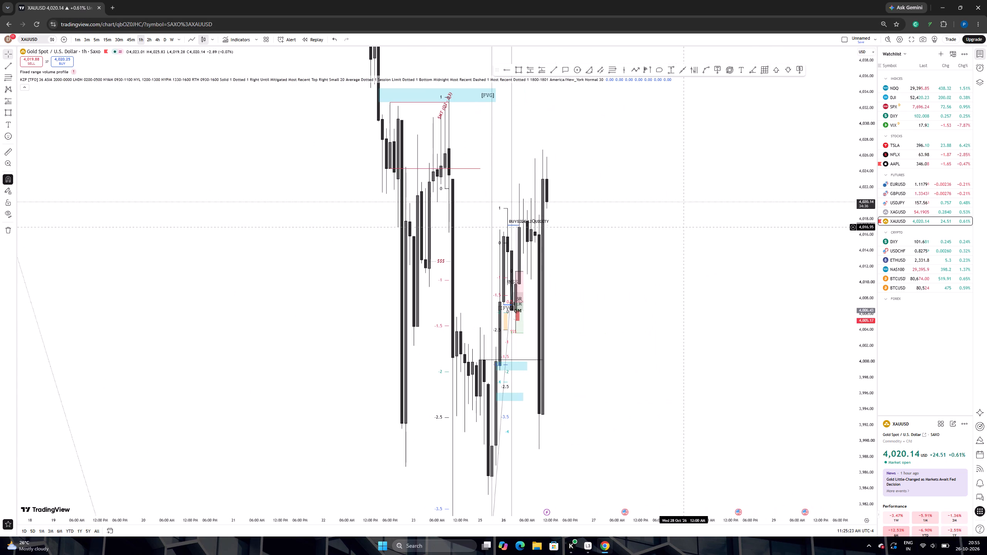
{"action": "scroll", "coordinate": [657, 230], "scroll_direction": "up", "scroll_amount": 2}
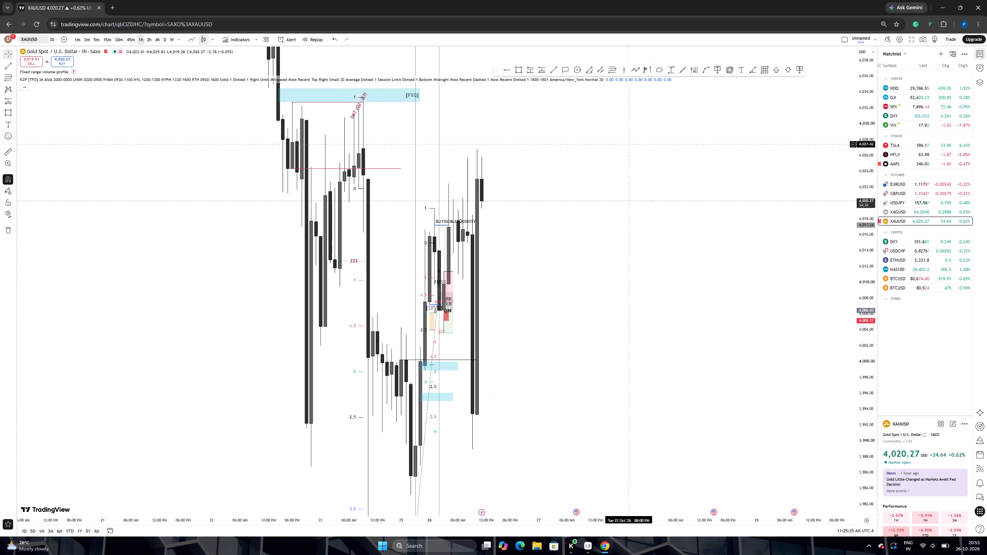
{"action": "left_click", "coordinate": [552, 70]}
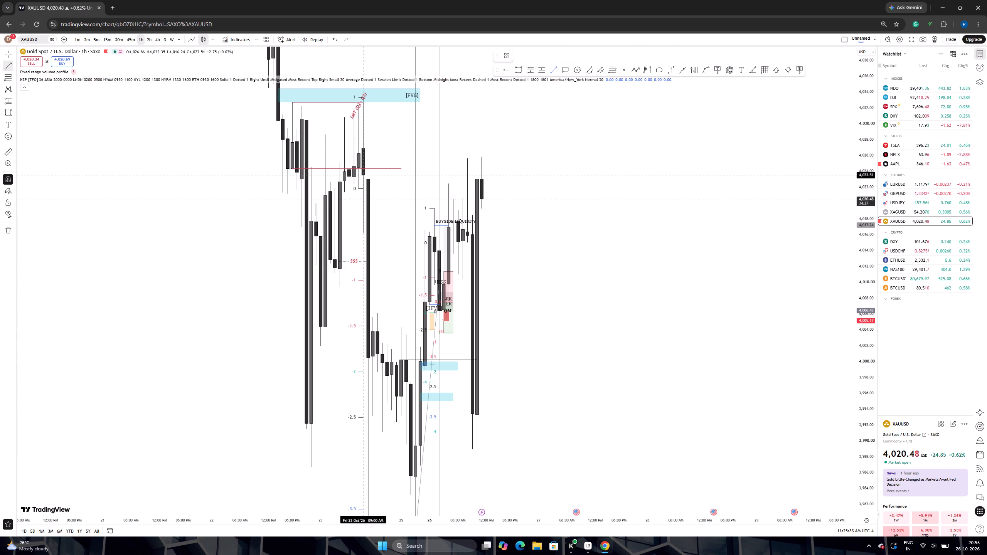
{"action": "left_click", "coordinate": [159, 39]}
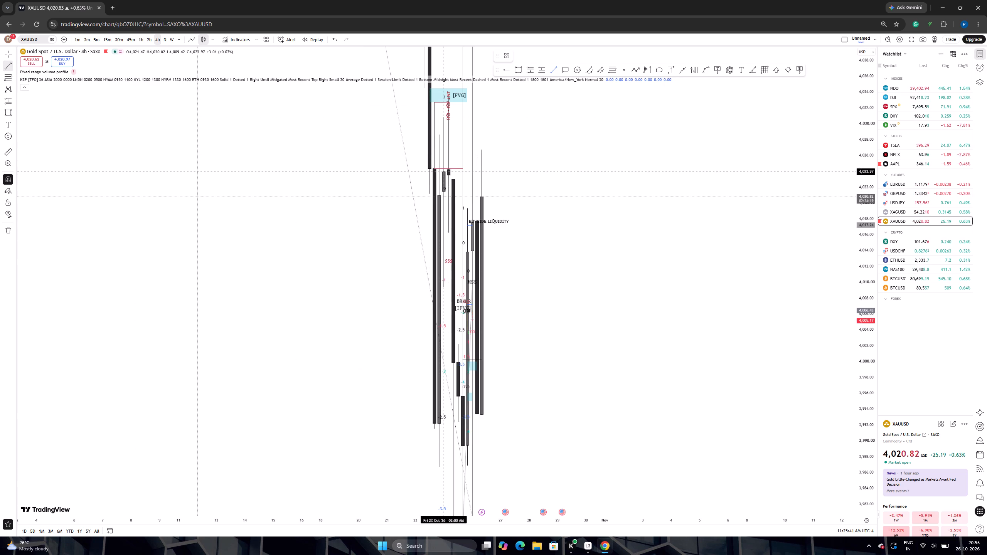
{"action": "left_click", "coordinate": [444, 172]}
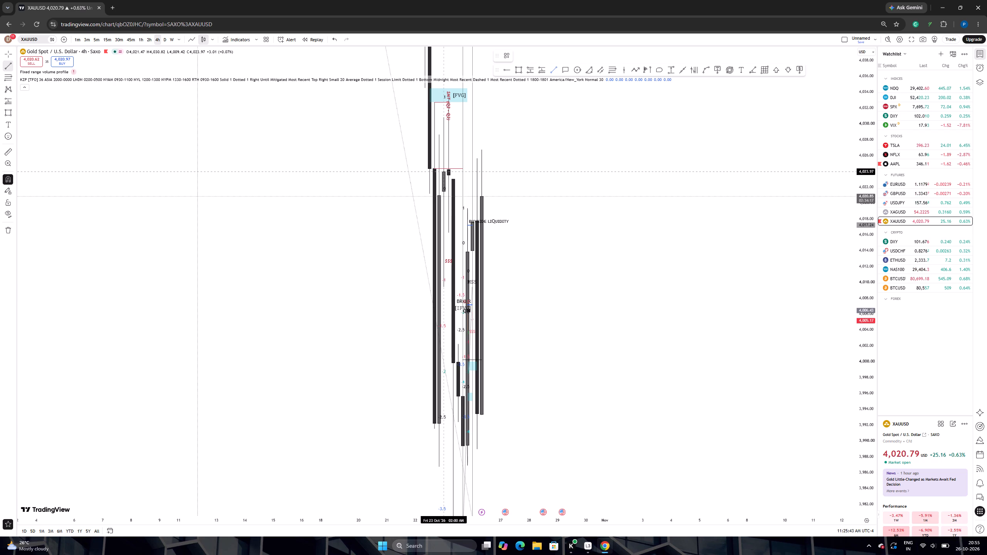
{"action": "left_click", "coordinate": [480, 173], "text": "shift"}
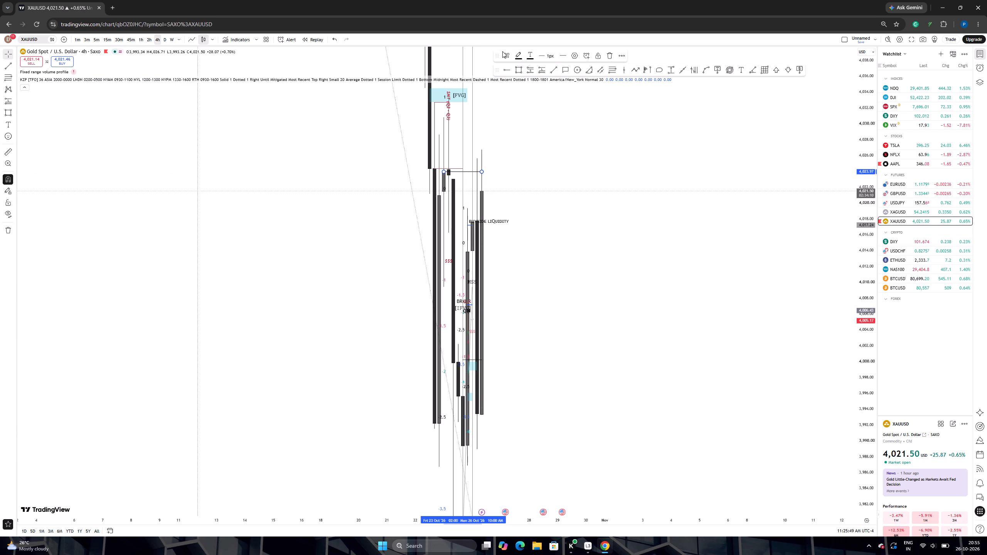
Apply the saved KEY LEVEL template to the new trend line.
{"action": "left_click", "coordinate": [509, 58]}
{"action": "left_click", "coordinate": [509, 57]}
{"action": "left_click", "coordinate": [509, 57]}
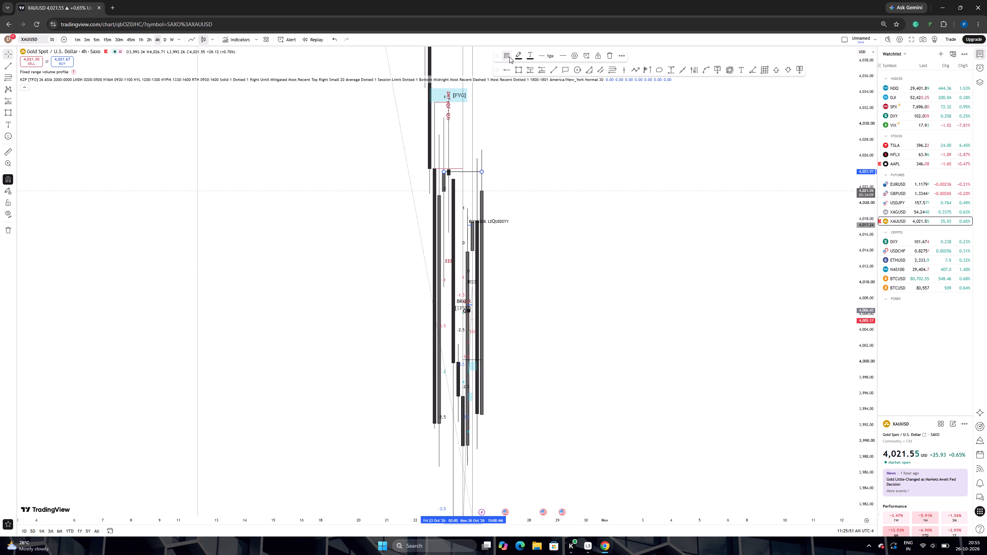
{"action": "left_click", "coordinate": [512, 247]}
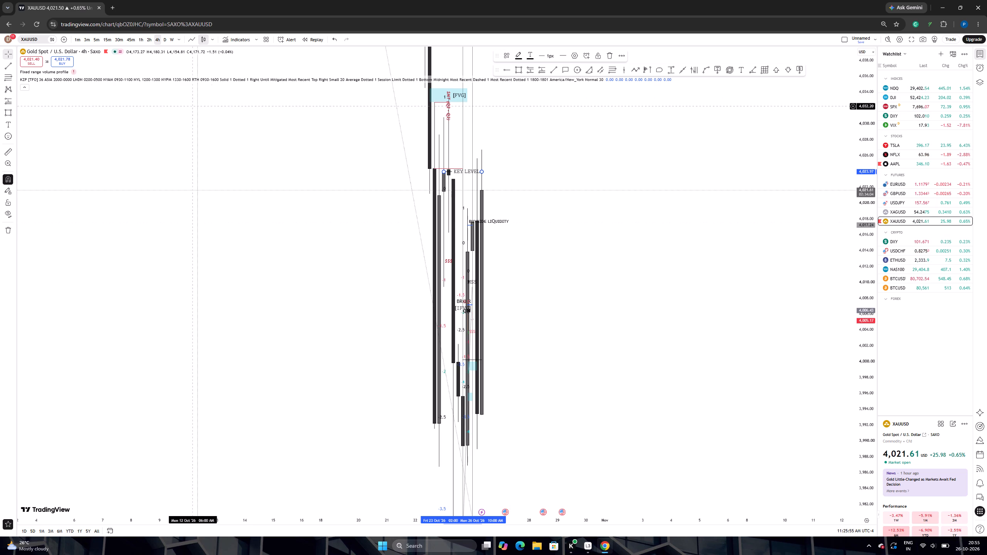
Draw a thin rectangle zone from about 4,023.5 down to 4,023.0 under the KEY LEVEL line, extending from 23 Oct to 26 Oct.
{"action": "left_click", "coordinate": [518, 69]}
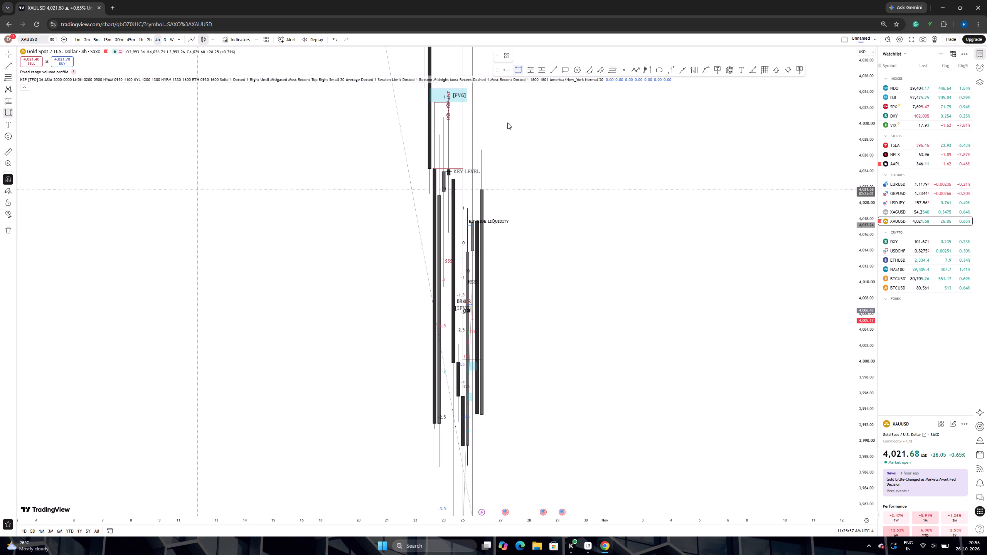
{"action": "left_click", "coordinate": [453, 179]}
{"action": "left_click", "coordinate": [449, 176]}
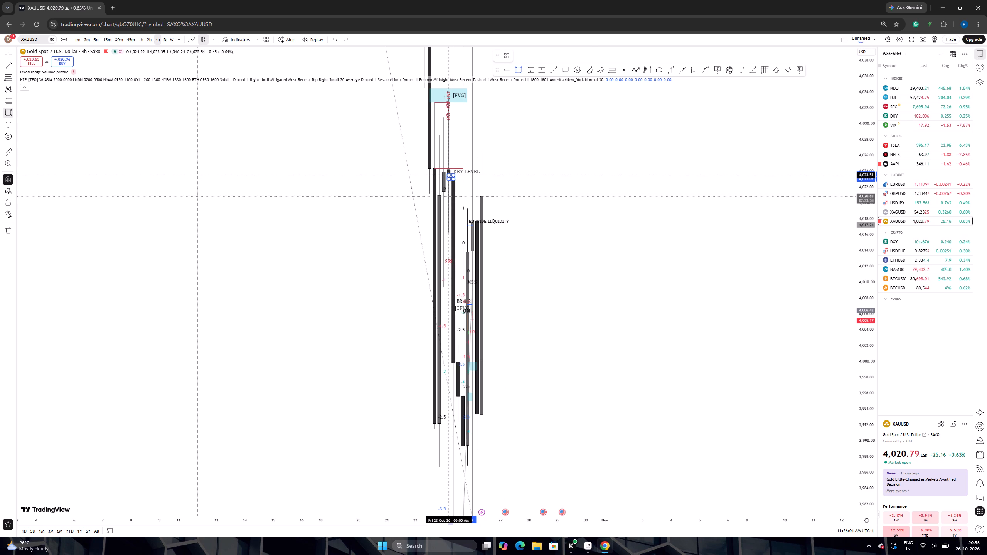
{"action": "left_click", "coordinate": [567, 175]}
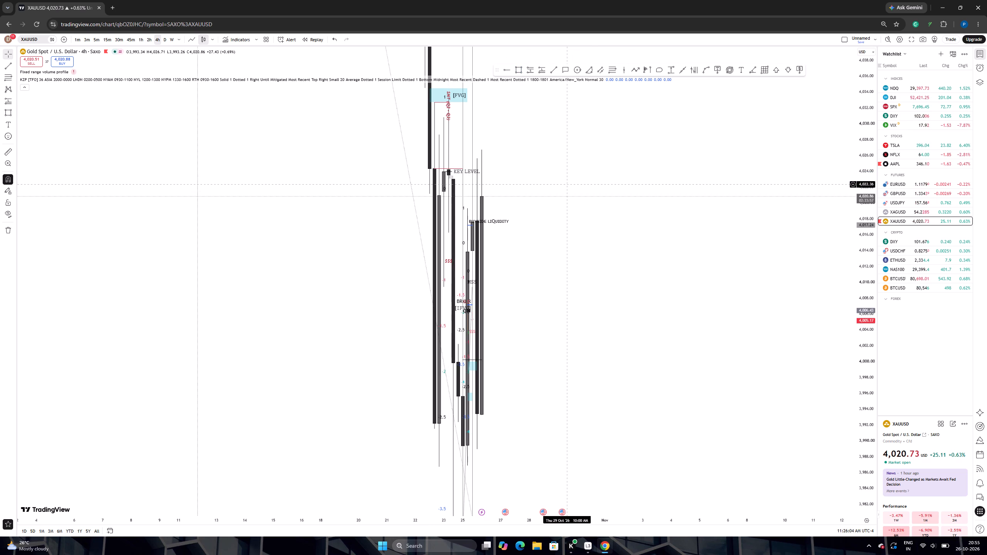
{"action": "left_click_drag", "start_coordinate": [866, 321], "coordinate": [835, 108]}
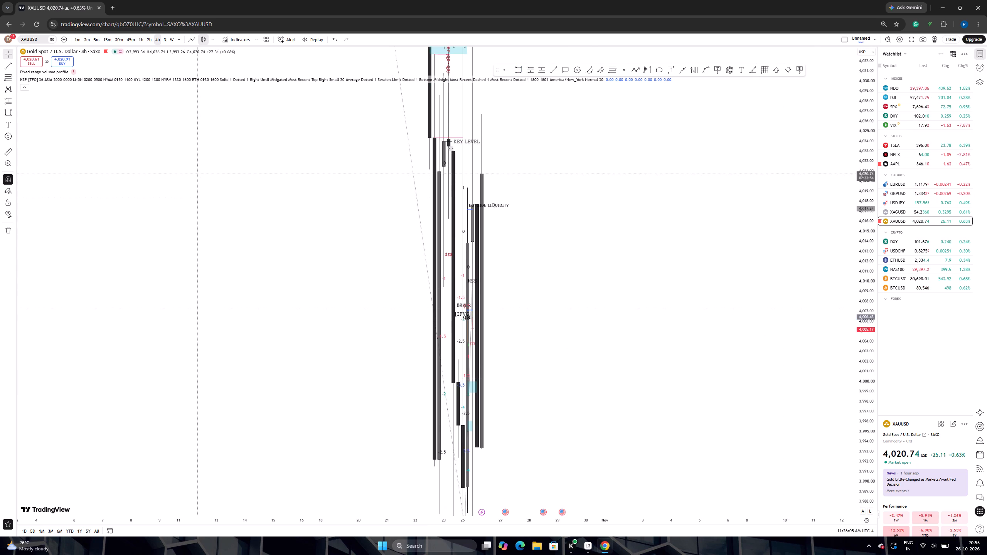
{"action": "left_click_drag", "start_coordinate": [454, 97], "coordinate": [462, 98]}
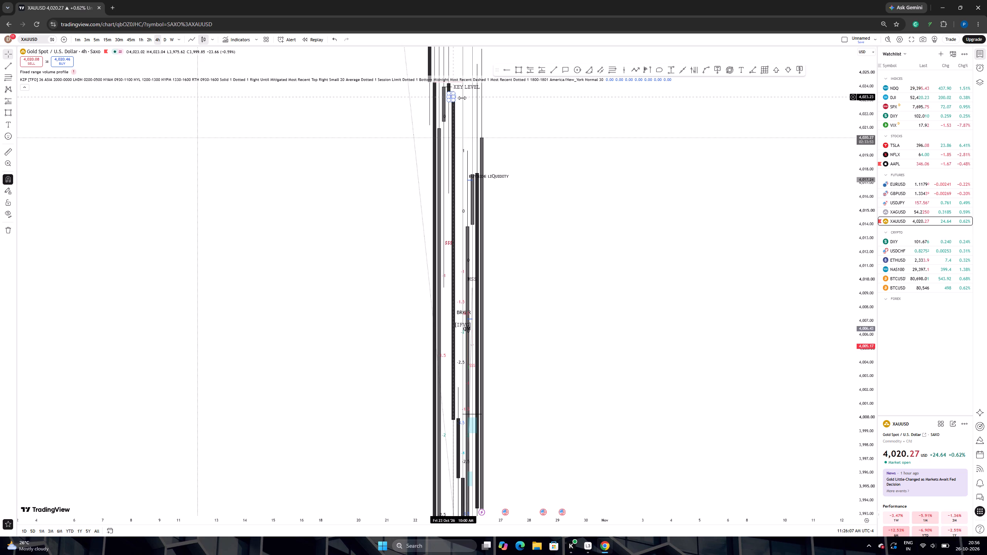
{"action": "left_click_drag", "start_coordinate": [462, 98], "coordinate": [477, 100]}
{"action": "left_click", "coordinate": [536, 124]}
Examine the 4-hour candles around the KEY LEVEL line, the new zone and the FVG zone above.
{"action": "left_click_drag", "start_coordinate": [537, 124], "coordinate": [538, 148]}
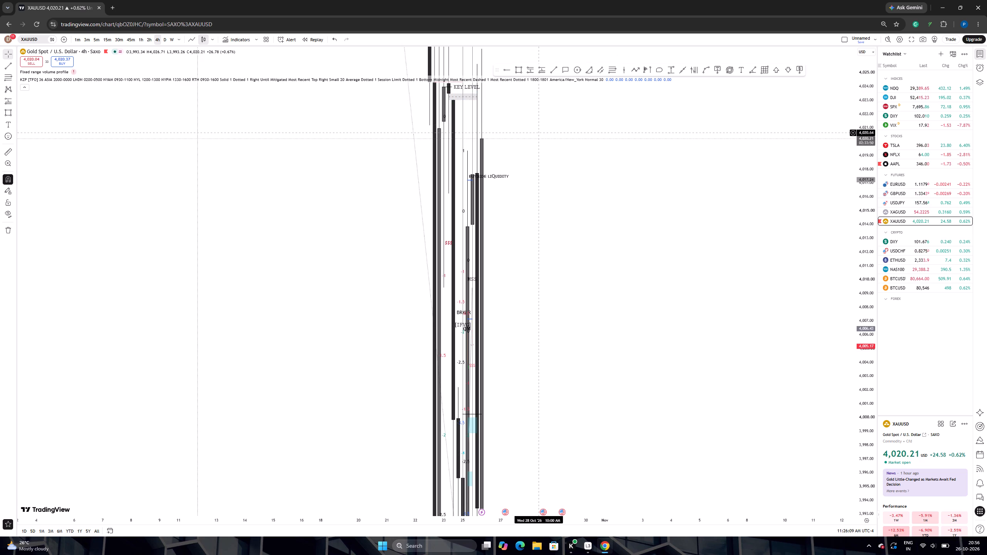
{"action": "left_click_drag", "start_coordinate": [538, 148], "coordinate": [544, 211]}
{"action": "left_click_drag", "start_coordinate": [869, 152], "coordinate": [869, 160]}
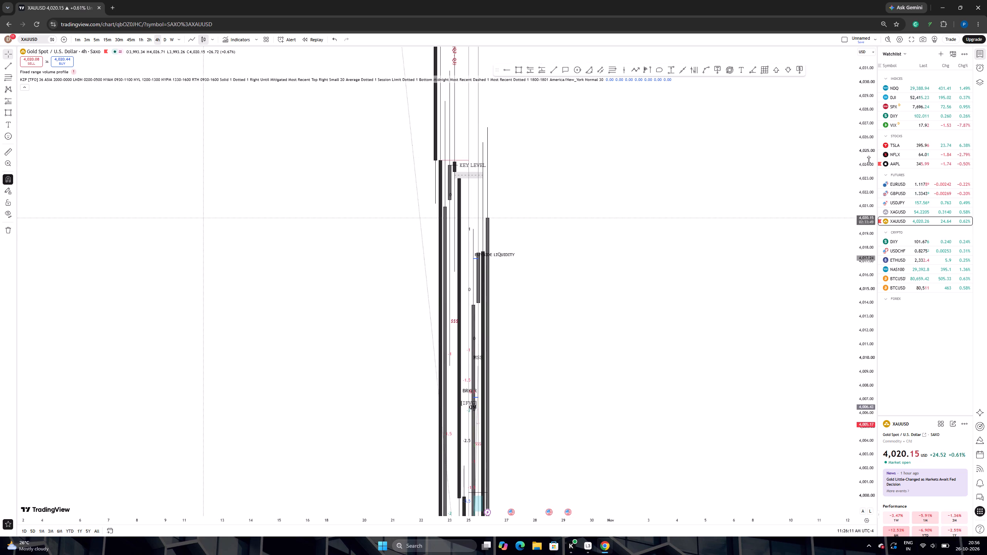
{"action": "left_click_drag", "start_coordinate": [869, 160], "coordinate": [851, 406]}
{"action": "scroll", "coordinate": [587, 251], "scroll_direction": "up", "scroll_amount": 3}
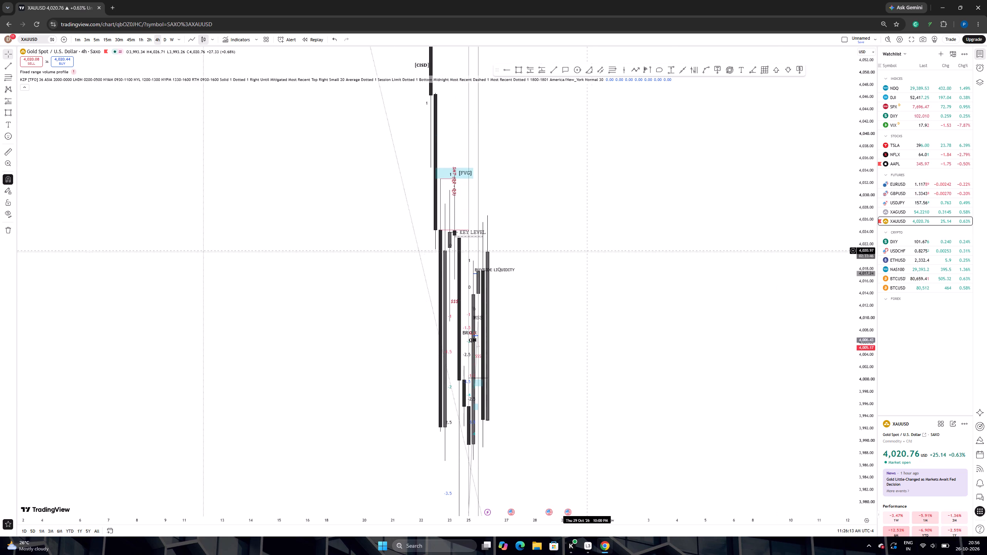
{"action": "left_click_drag", "start_coordinate": [512, 236], "coordinate": [519, 234]}
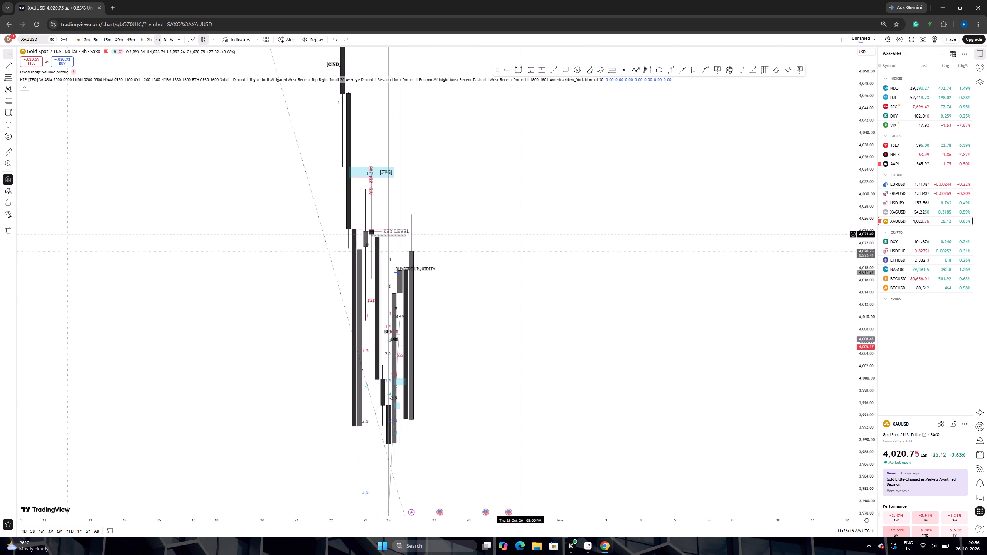
{"action": "left_click_drag", "start_coordinate": [509, 212], "coordinate": [510, 212]}
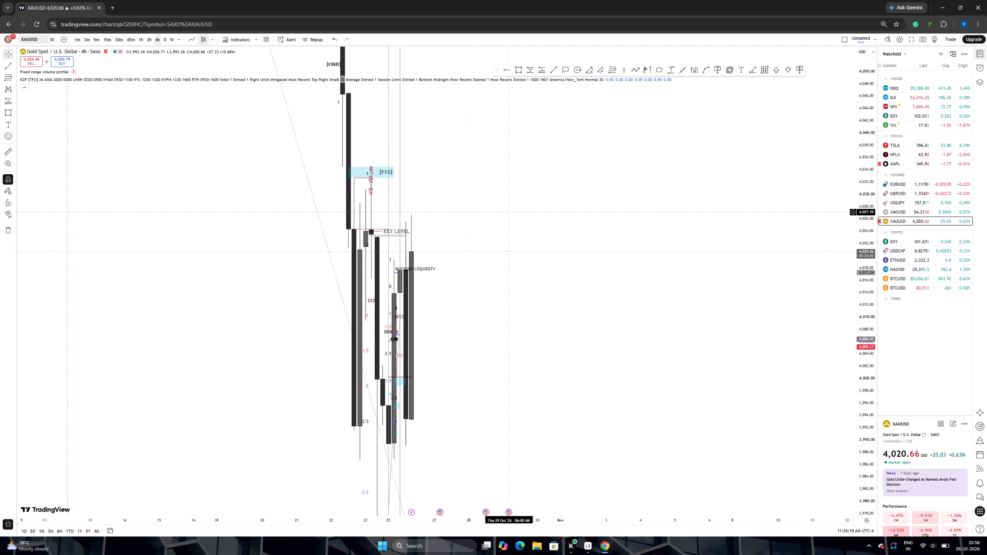
{"action": "left_click_drag", "start_coordinate": [510, 212], "coordinate": [544, 194]}
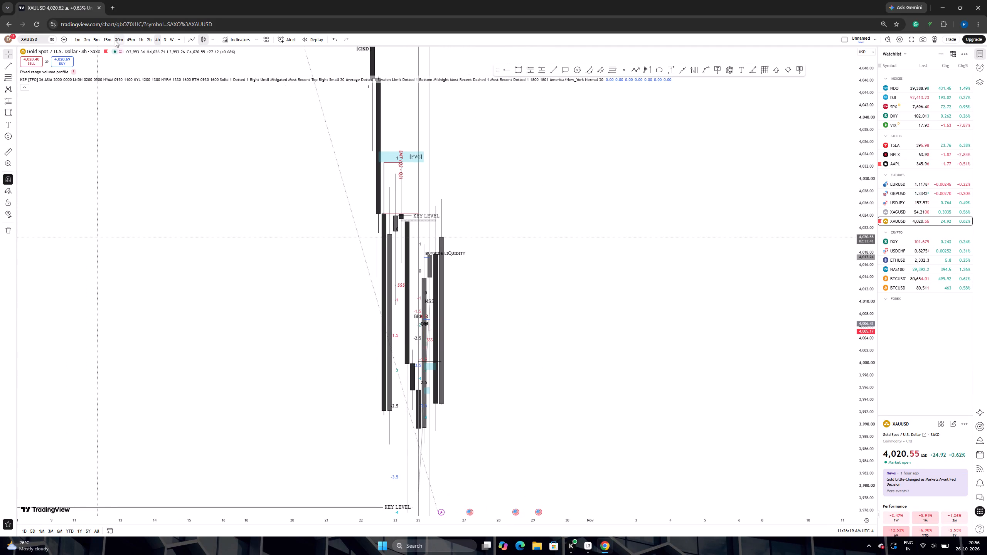
On the 15-minute chart, extend the thin rectangle zone under the KEY LEVEL line to 26 Oct 08:45 AM.
{"action": "left_click", "coordinate": [111, 40]}
{"action": "scroll", "coordinate": [503, 250], "scroll_direction": "down", "scroll_amount": 3}
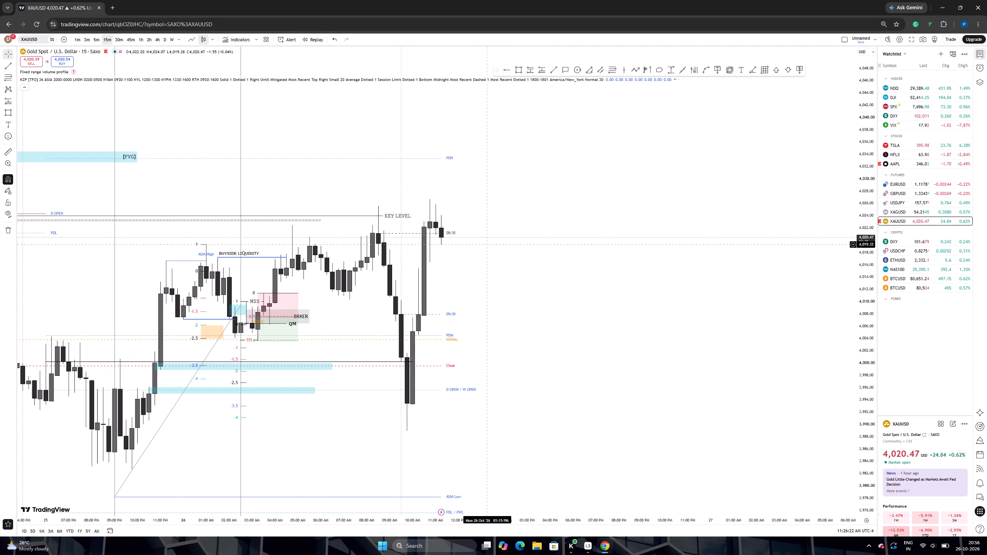
{"action": "scroll", "coordinate": [508, 254], "scroll_direction": "down", "scroll_amount": 2}
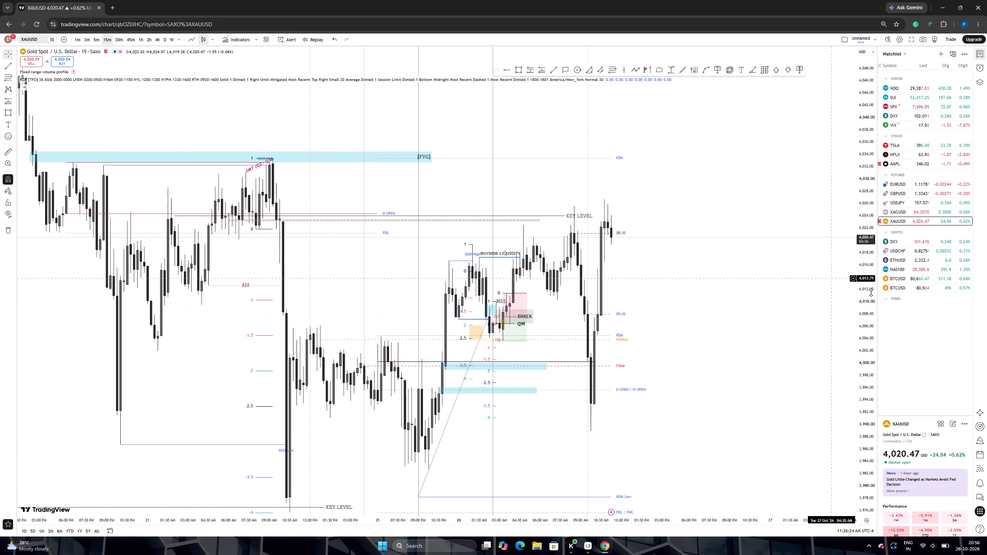
{"action": "left_click_drag", "start_coordinate": [872, 294], "coordinate": [849, 158]}
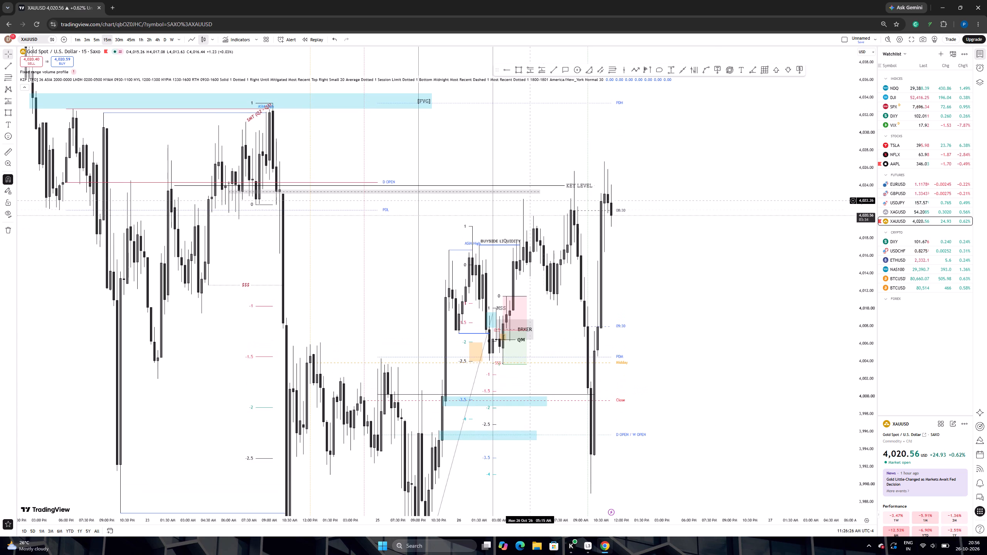
{"action": "left_click_drag", "start_coordinate": [866, 301], "coordinate": [837, 92]}
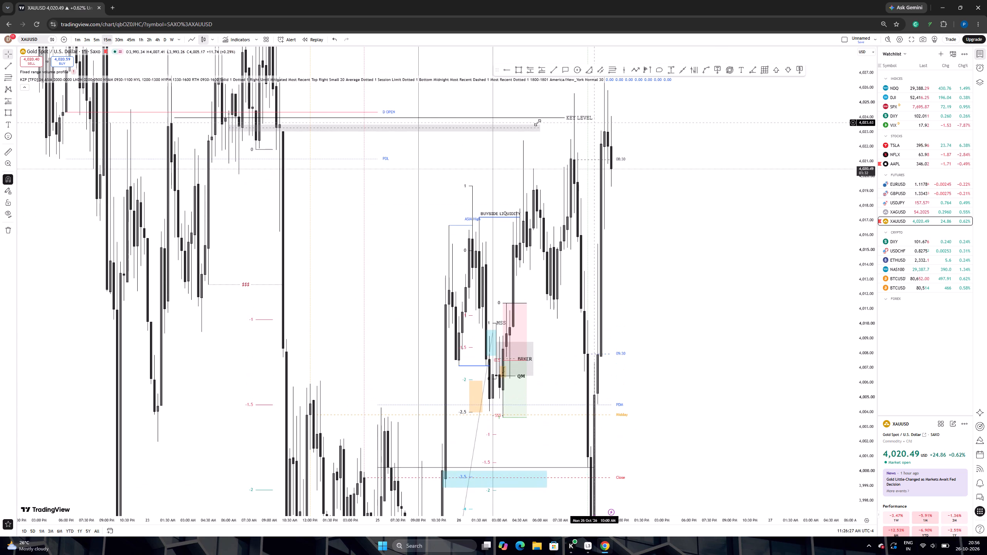
{"action": "left_click_drag", "start_coordinate": [539, 128], "coordinate": [575, 128]}
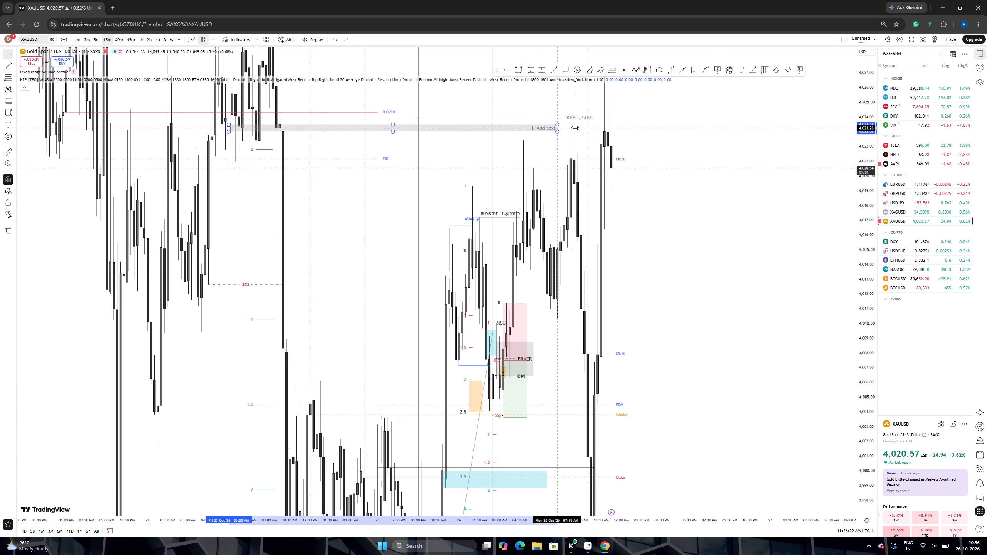
{"action": "left_click_drag", "start_coordinate": [575, 128], "coordinate": [576, 128]}
{"action": "left_click", "coordinate": [717, 189]}
{"action": "left_click_drag", "start_coordinate": [716, 190], "coordinate": [711, 202]}
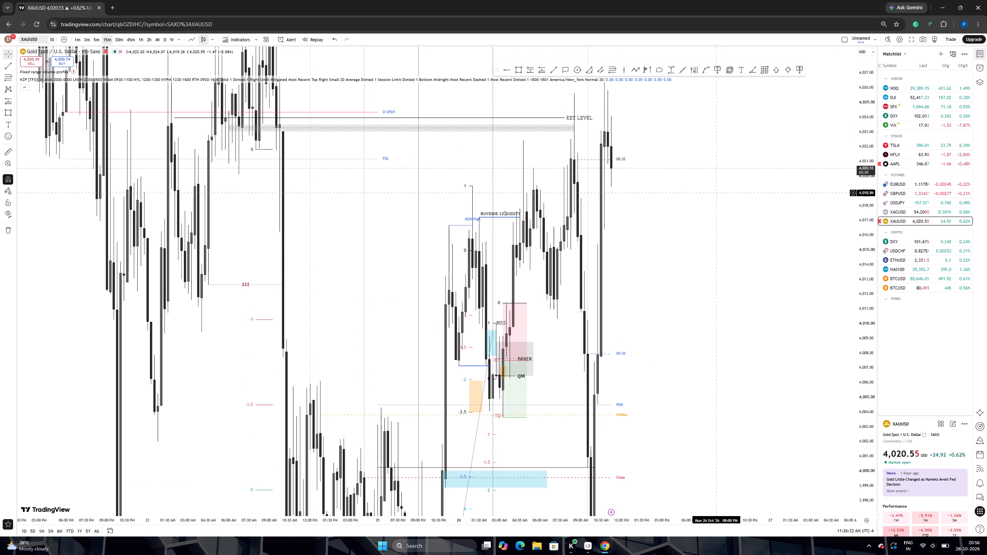
{"action": "left_click_drag", "start_coordinate": [711, 202], "coordinate": [706, 249]}
{"action": "left_click_drag", "start_coordinate": [870, 186], "coordinate": [867, 195]}
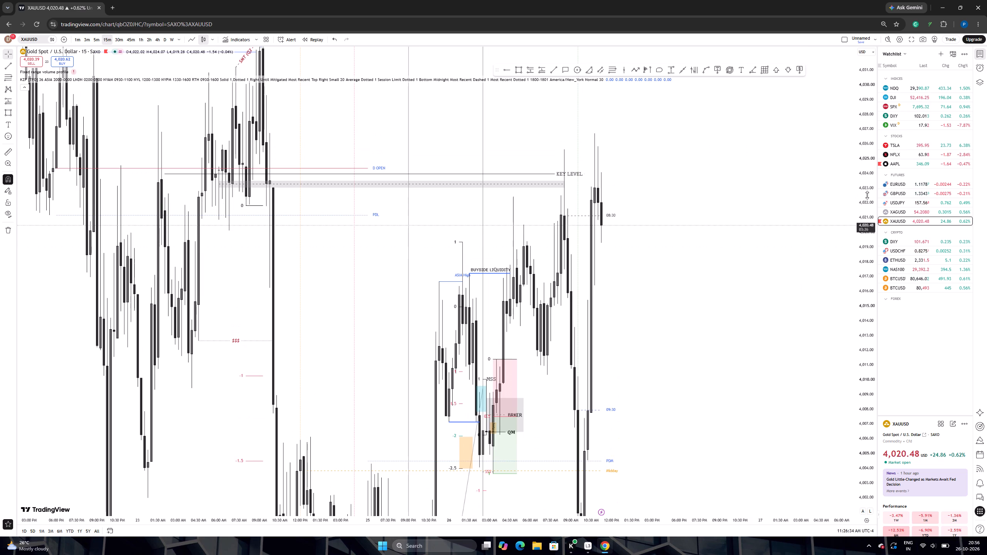
{"action": "left_click_drag", "start_coordinate": [867, 195], "coordinate": [841, 293]}
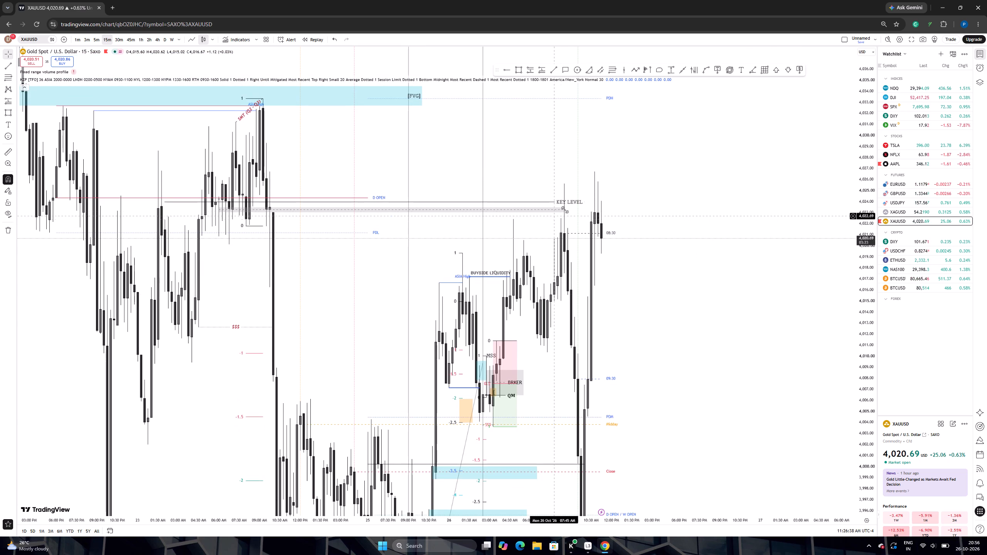
{"action": "left_click_drag", "start_coordinate": [564, 210], "coordinate": [569, 211]}
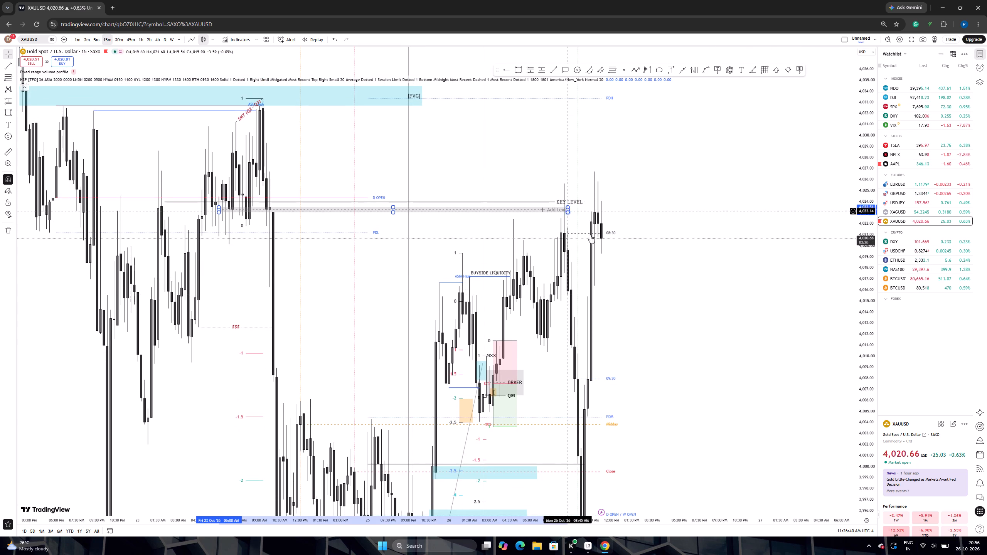
Examine the candles around the KEY LEVEL line and its thin zone on the 15-minute and 5-minute charts.
{"action": "left_click", "coordinate": [592, 235]}
{"action": "scroll", "coordinate": [582, 265], "scroll_direction": "up", "scroll_amount": 2}
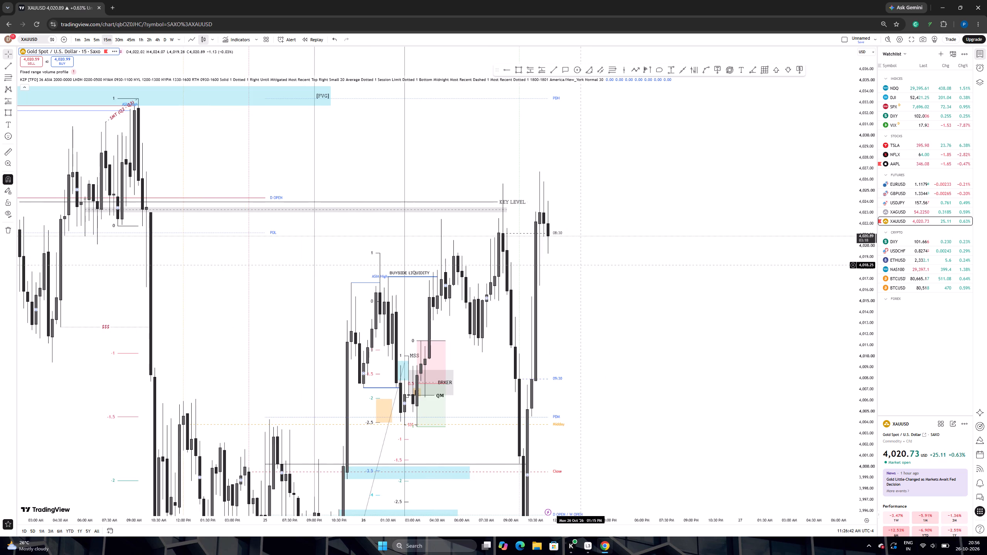
{"action": "left_click_drag", "start_coordinate": [867, 215], "coordinate": [867, 227]}
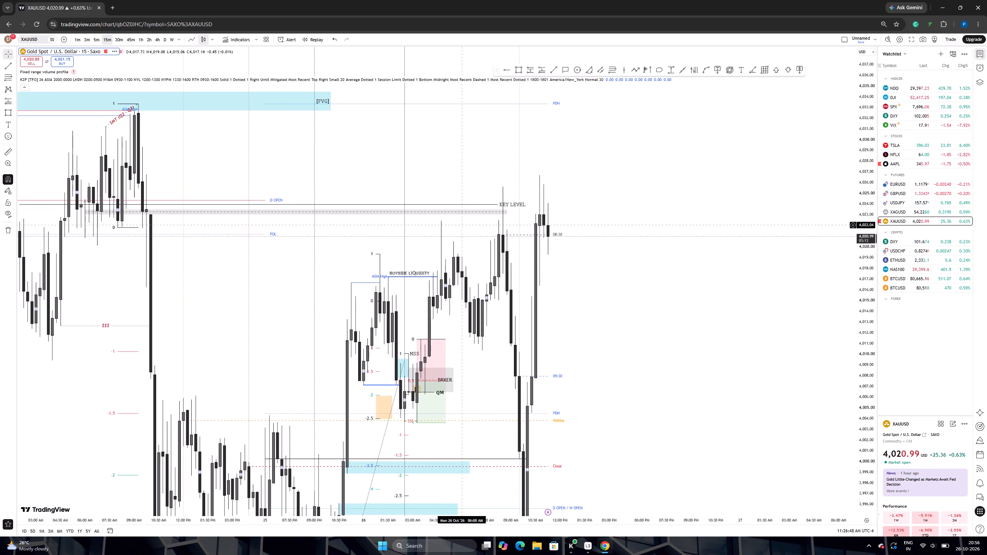
{"action": "left_click", "coordinate": [506, 213]}
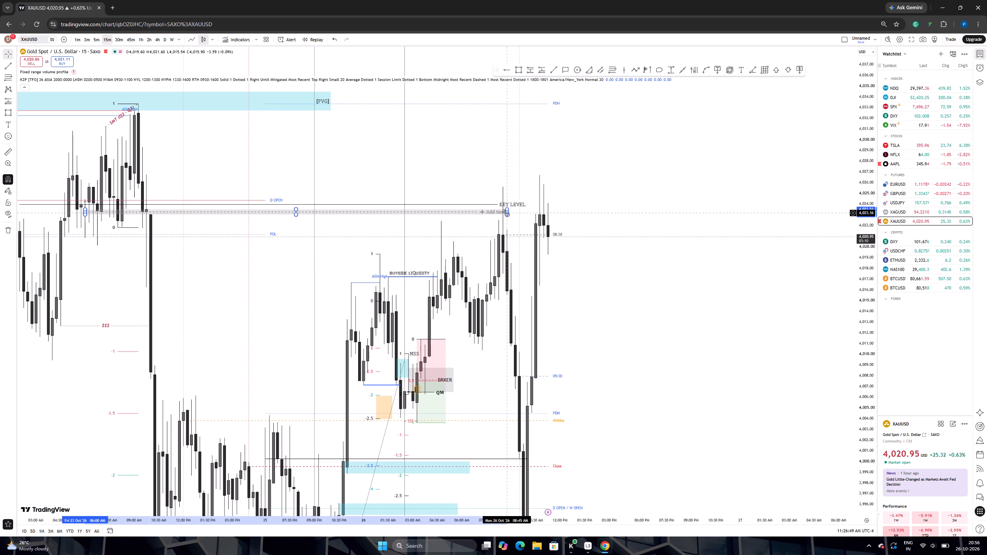
{"action": "left_click", "coordinate": [566, 258]}
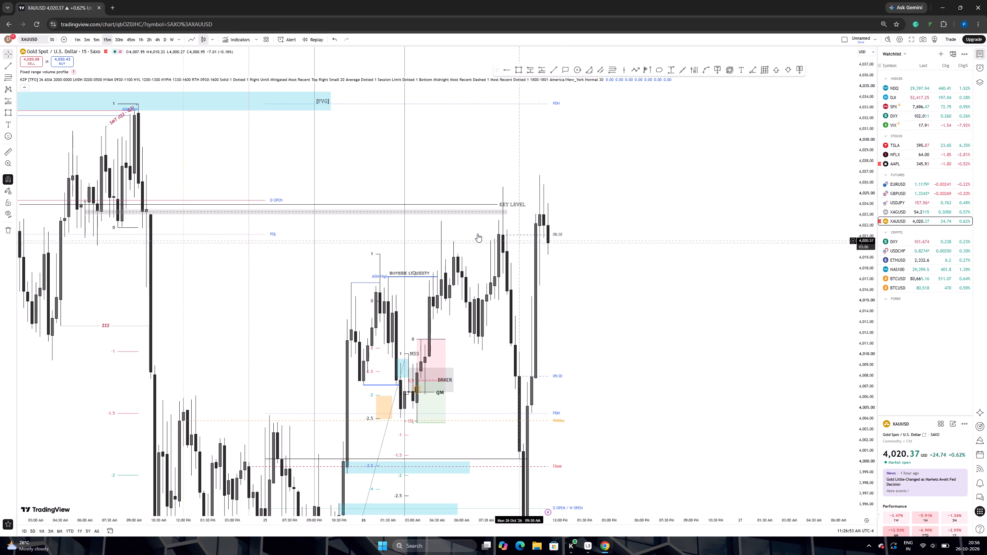
{"action": "left_click", "coordinate": [95, 39]}
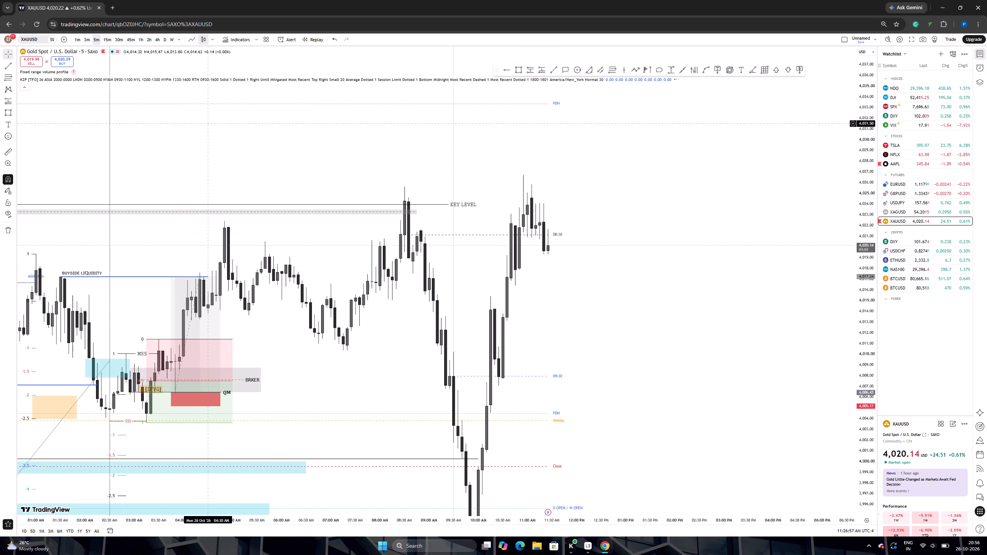
{"action": "scroll", "coordinate": [367, 187], "scroll_direction": "down", "scroll_amount": 4}
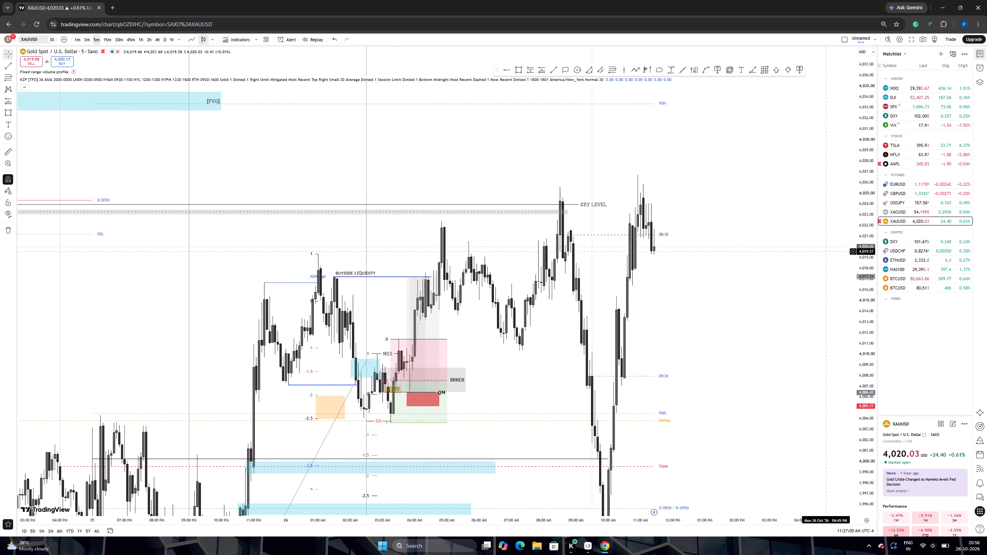
On the 3-minute chart, draw a rectangle zone from about 4,019.2 down to 4,018.1, from 26 Oct 08:54 AM to about 09:24 AM.
{"action": "left_click", "coordinate": [87, 41]}
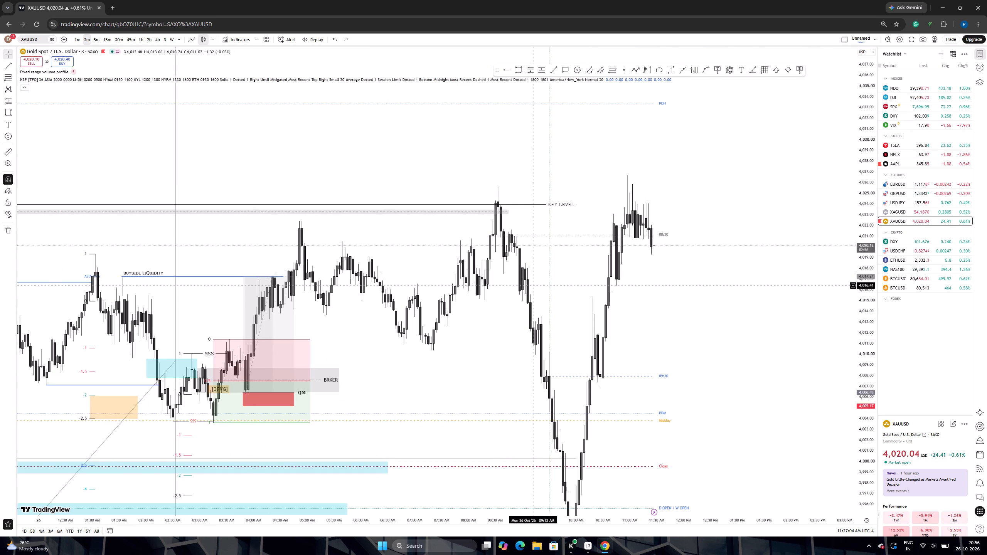
{"action": "scroll", "coordinate": [493, 274], "scroll_direction": "up", "scroll_amount": 1}
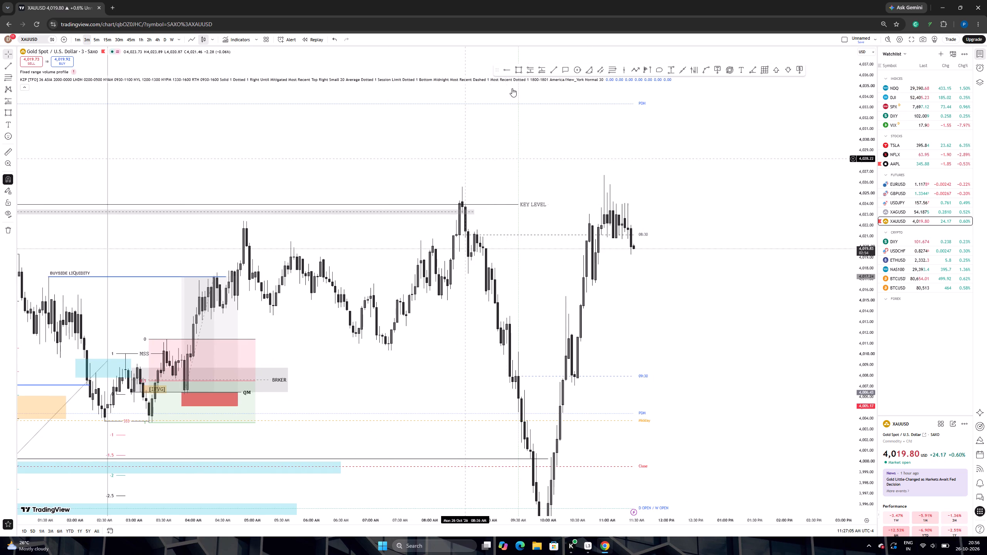
{"action": "left_click", "coordinate": [515, 73]}
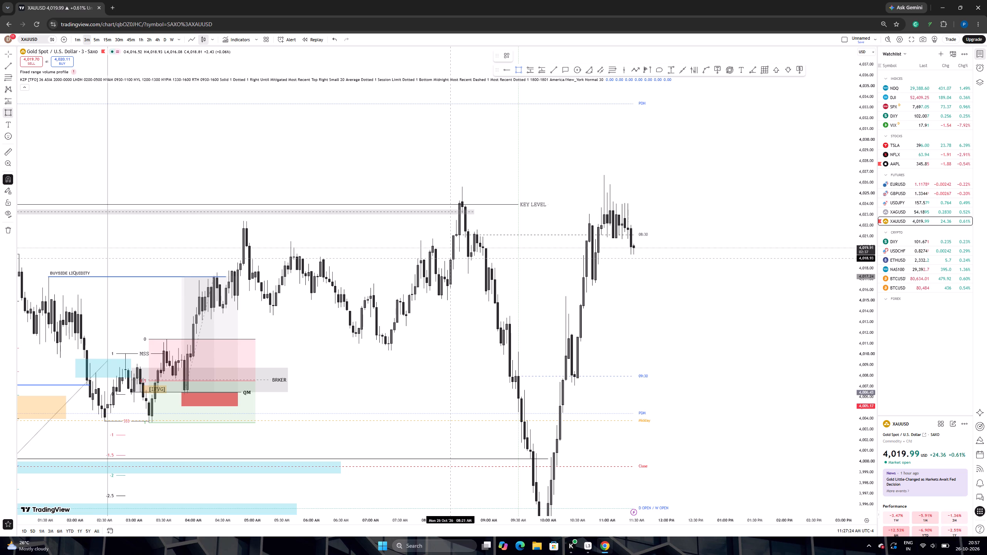
{"action": "left_click", "coordinate": [483, 256]}
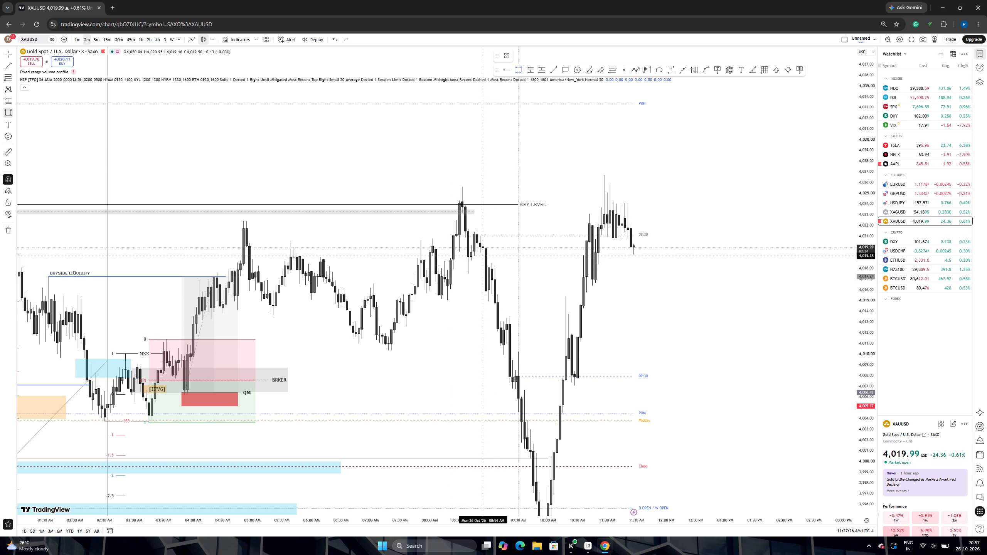
{"action": "left_click", "coordinate": [488, 265]}
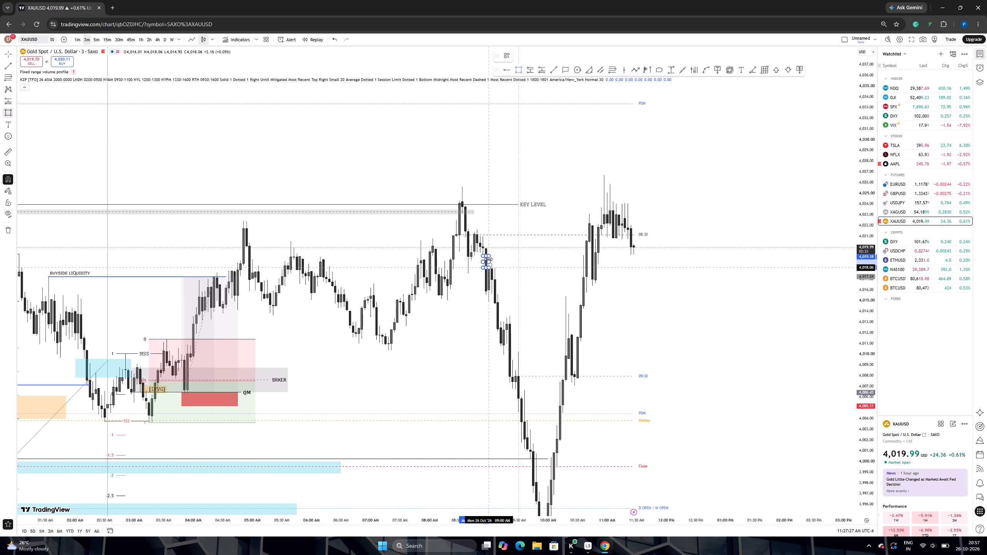
{"action": "left_click", "coordinate": [488, 259]}
{"action": "left_click_drag", "start_coordinate": [490, 261], "coordinate": [511, 267]}
{"action": "left_click", "coordinate": [514, 276]}
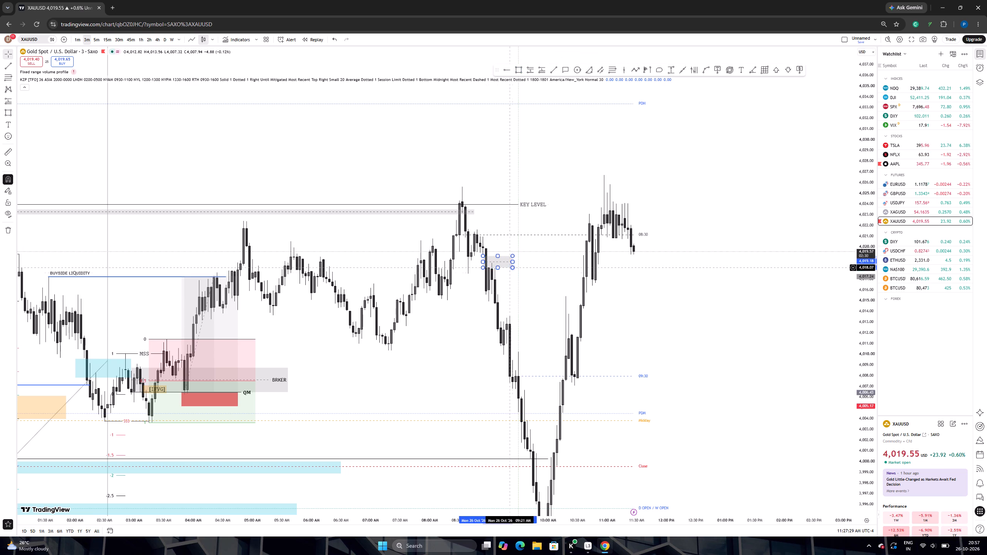
Apply the saved FVG template to the new rectangle zone and extend it to about 09:42 AM.
{"action": "left_click", "coordinate": [514, 262]}
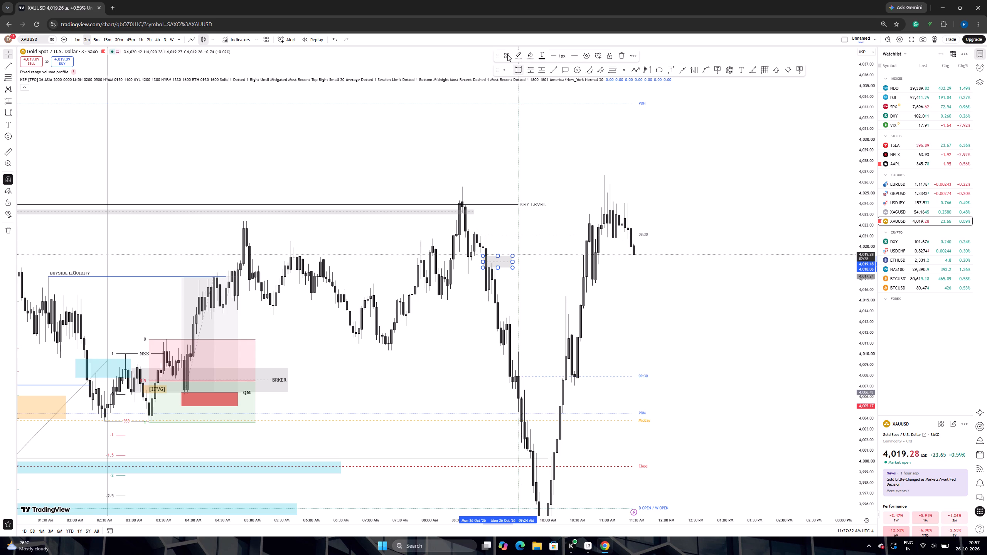
{"action": "left_click", "coordinate": [506, 54]}
{"action": "left_click", "coordinate": [512, 103]}
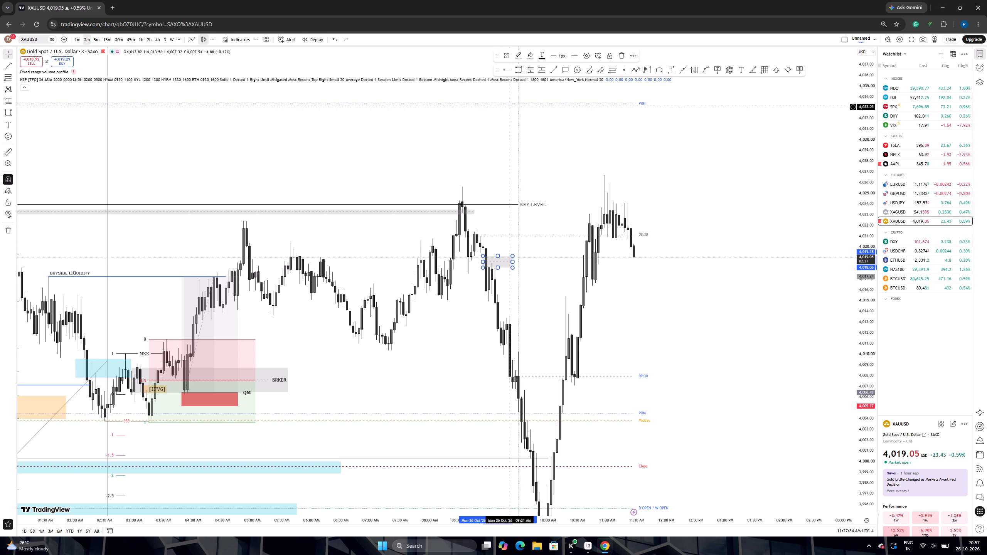
{"action": "left_click_drag", "start_coordinate": [512, 262], "coordinate": [531, 287]}
{"action": "left_click", "coordinate": [524, 301]}
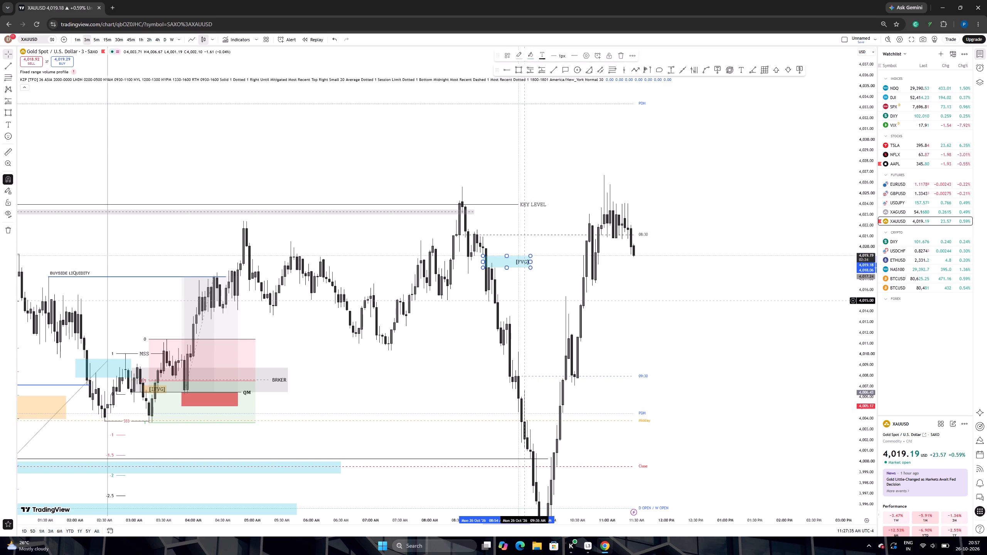
On the 1-minute chart, draw a horizontal trend line at about 4,021.1 from 08:30 AM to 09:19 AM and apply the [CISD] template.
{"action": "left_click_drag", "start_coordinate": [519, 299], "coordinate": [649, 263]}
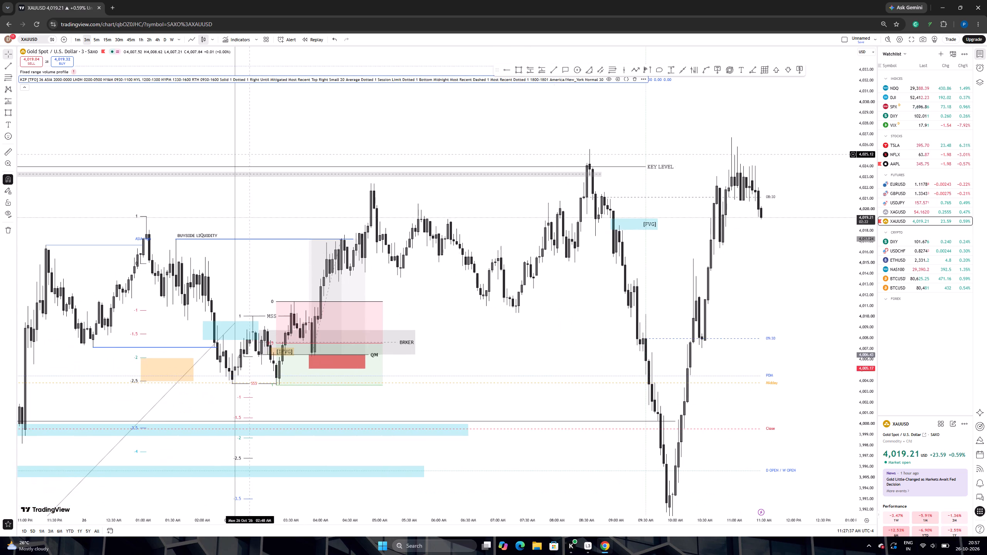
{"action": "left_click", "coordinate": [79, 40]}
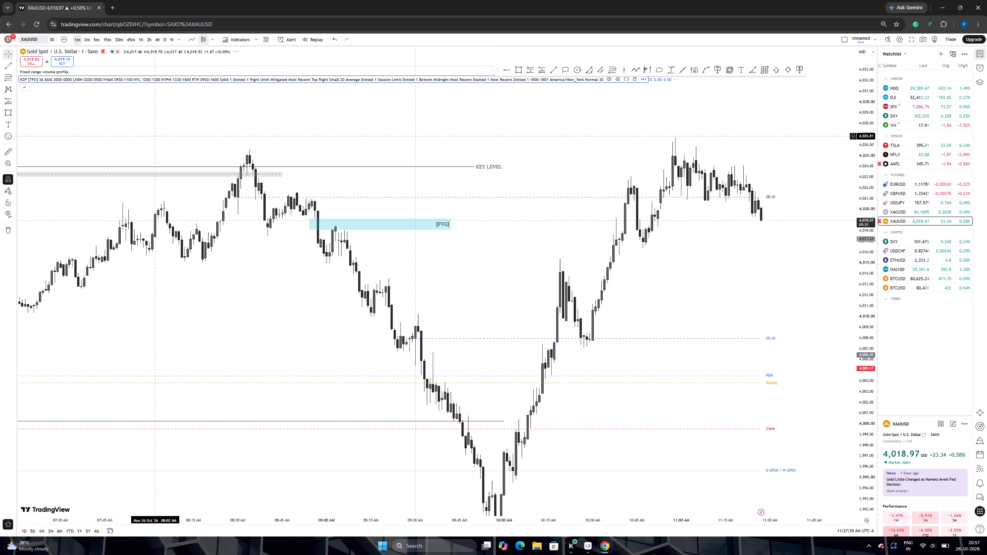
{"action": "scroll", "coordinate": [368, 328], "scroll_direction": "down", "scroll_amount": 4}
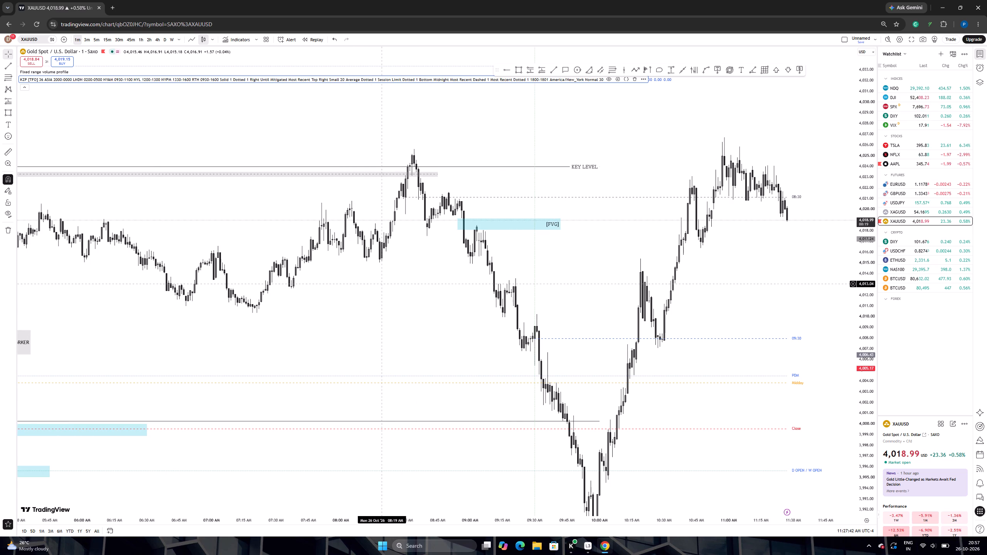
{"action": "left_click", "coordinate": [551, 72]}
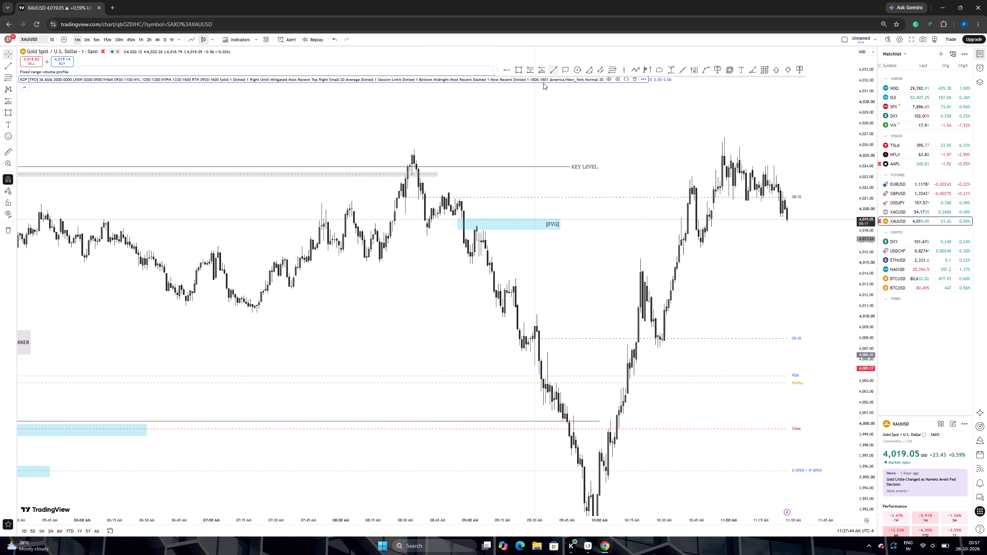
{"action": "left_click", "coordinate": [405, 197]}
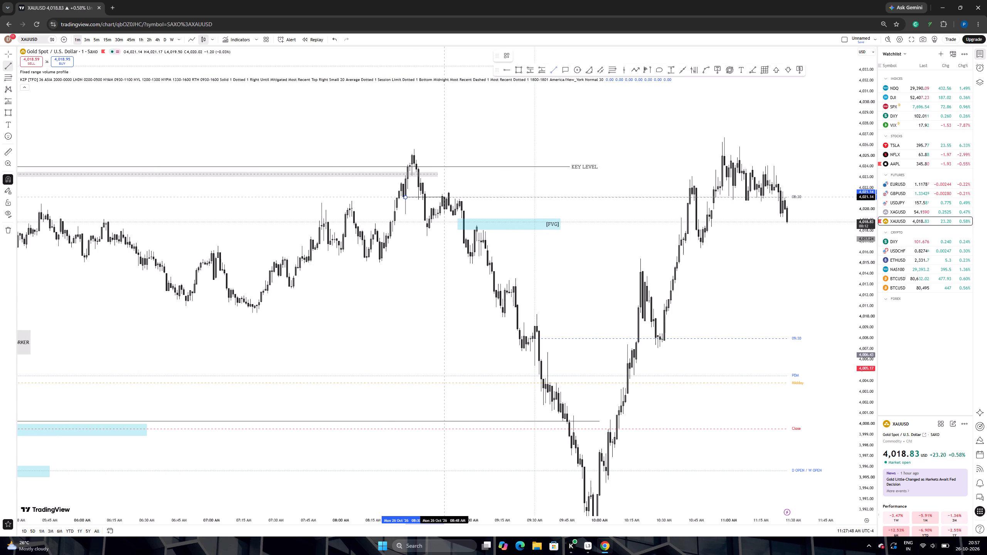
{"action": "left_click", "coordinate": [512, 201], "text": "shift"}
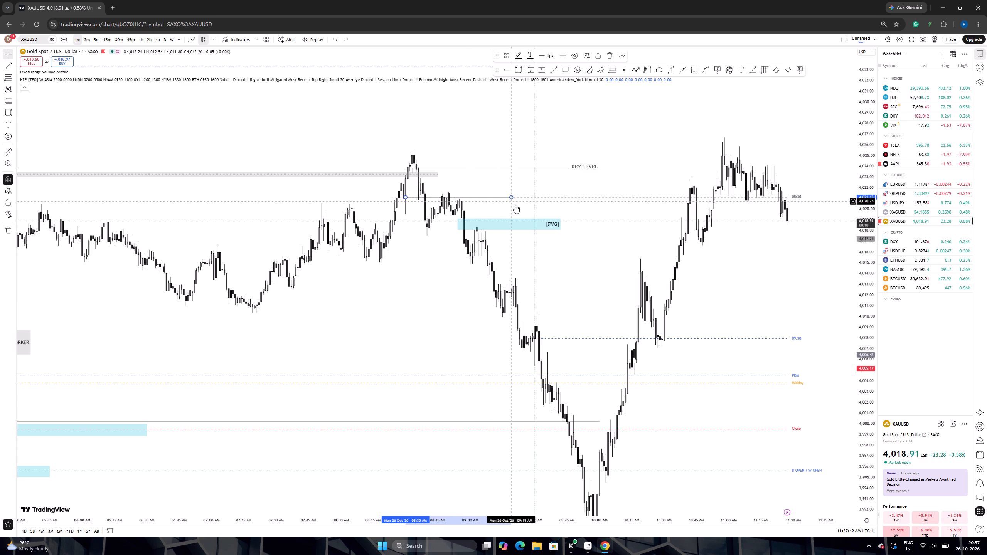
{"action": "left_click", "coordinate": [502, 53]}
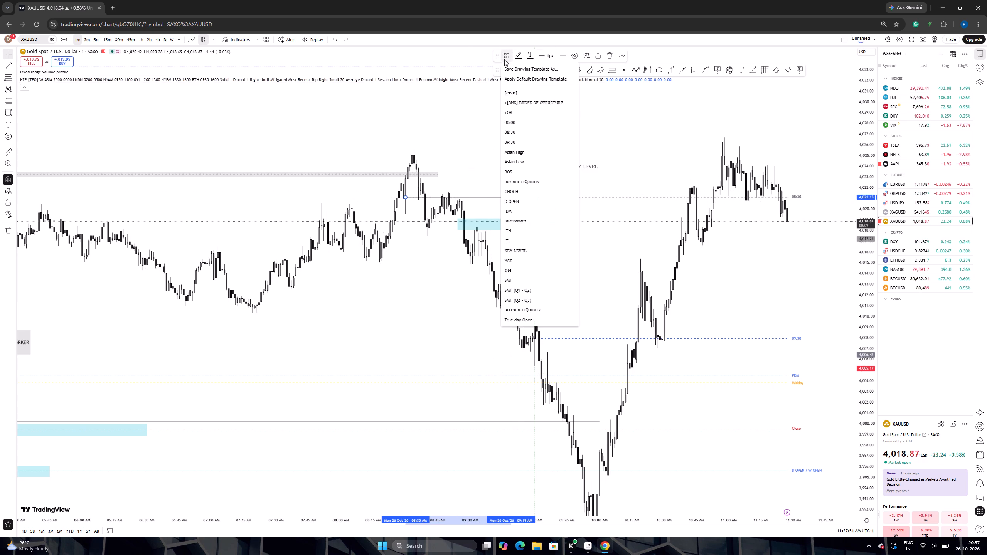
{"action": "left_click", "coordinate": [510, 91]}
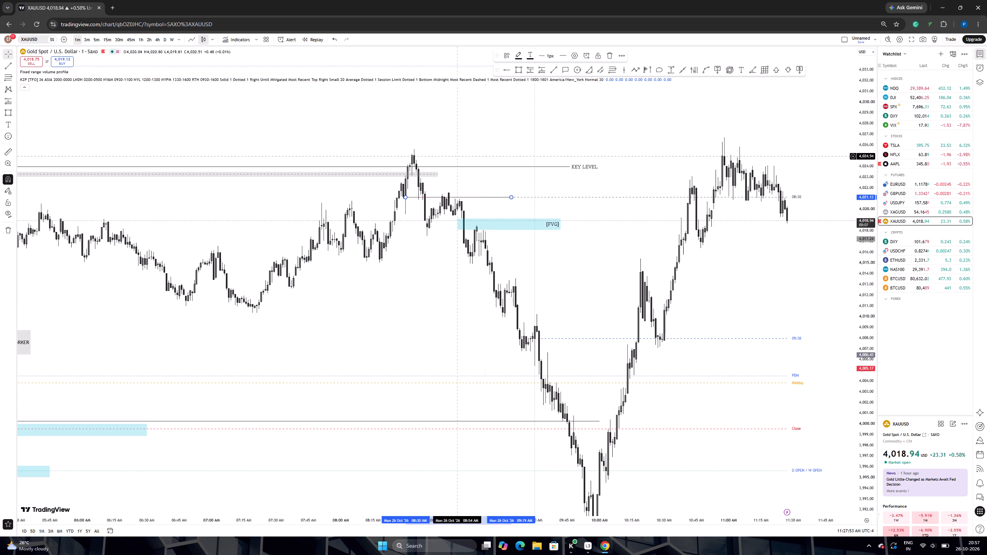
Extend the CISD trend line horizontally to about 09:40 AM.
{"action": "left_click_drag", "start_coordinate": [513, 198], "coordinate": [514, 198]}
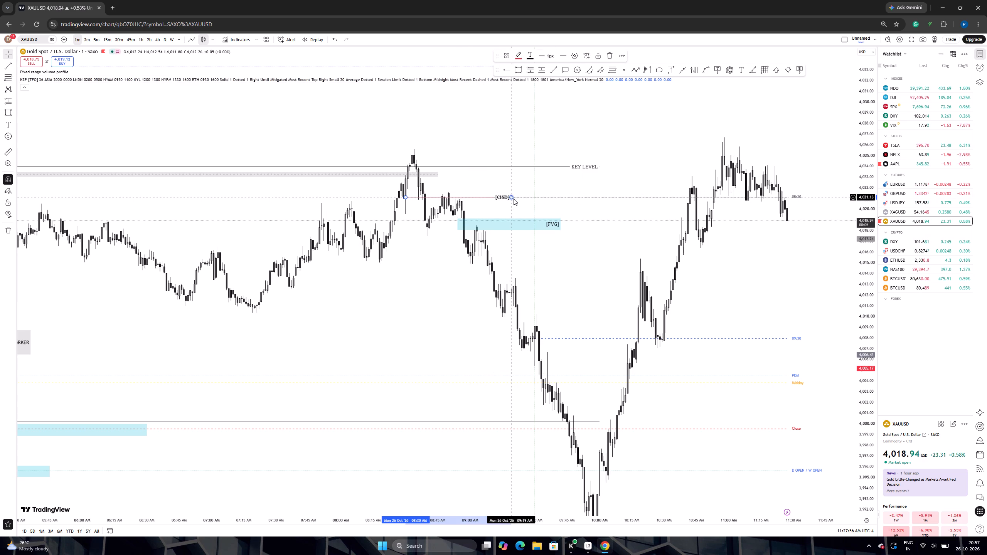
{"action": "left_click_drag", "start_coordinate": [514, 198], "coordinate": [556, 198]}
{"action": "left_click", "coordinate": [584, 231]}
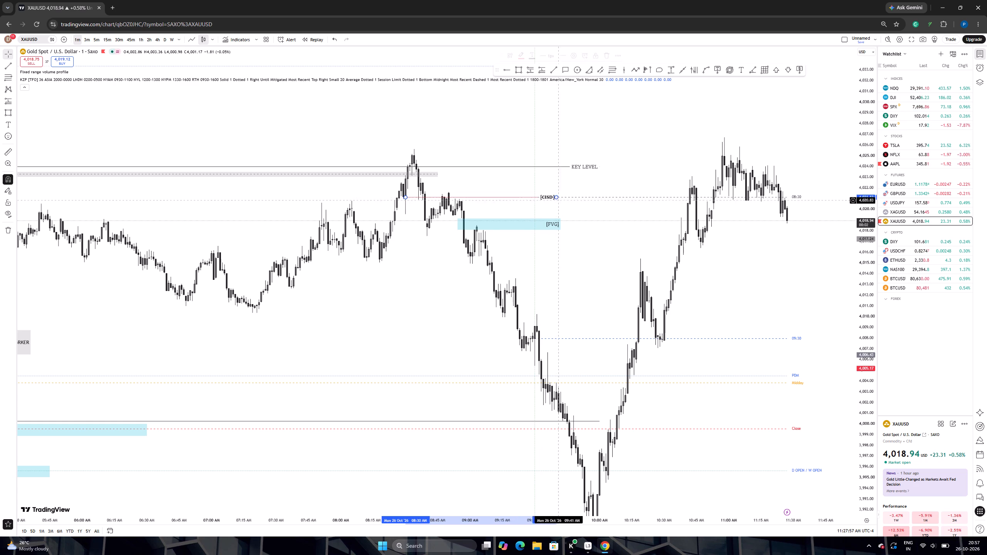
Draw a trend line at about 4,003.6 from the 03:15 AM low to 09:32 AM and apply the SELLSIDE LIQUIDITY template.
{"action": "scroll", "coordinate": [590, 239], "scroll_direction": "down", "scroll_amount": 13}
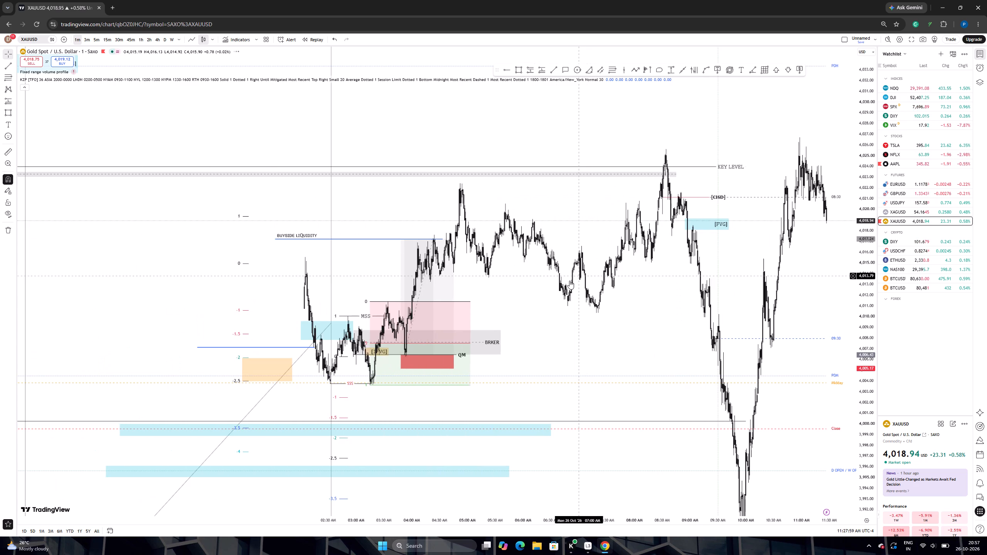
{"action": "scroll", "coordinate": [555, 348], "scroll_direction": "up", "scroll_amount": 1}
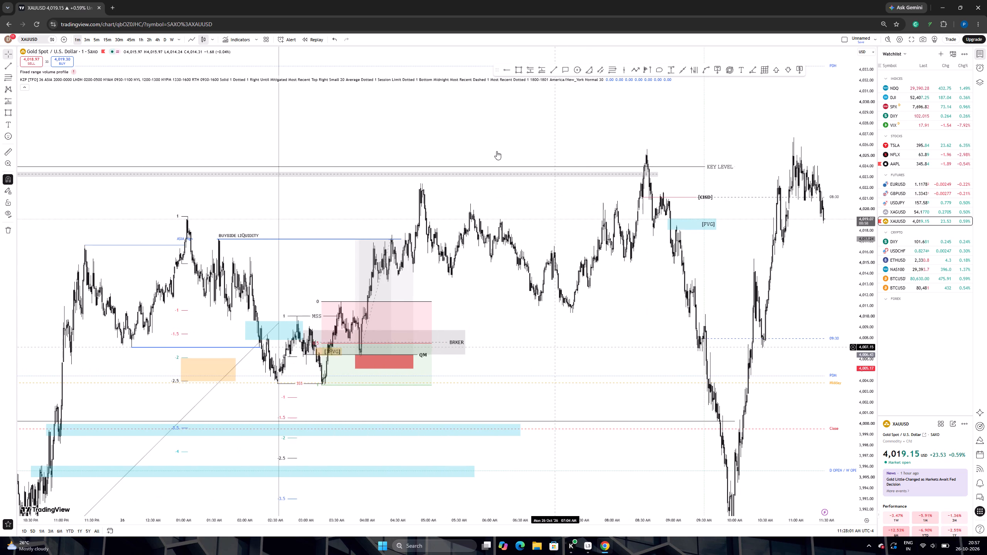
{"action": "left_click", "coordinate": [551, 71]}
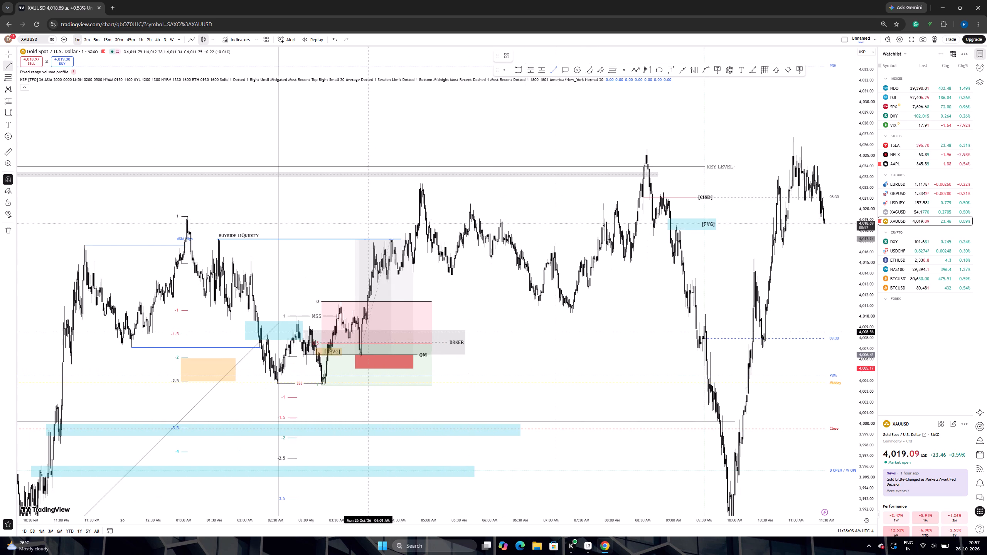
{"action": "left_click", "coordinate": [322, 385]}
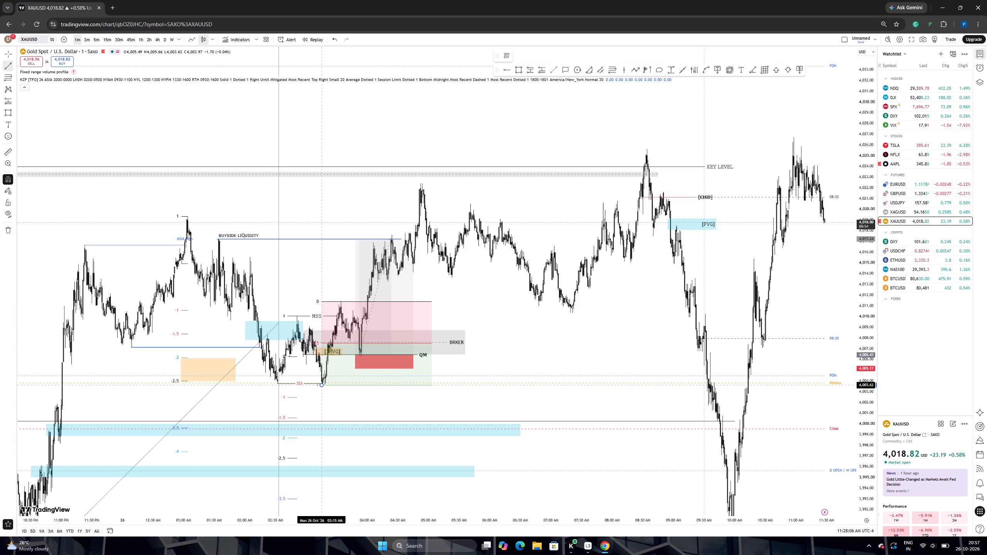
{"action": "left_click", "coordinate": [706, 381], "text": "shift"}
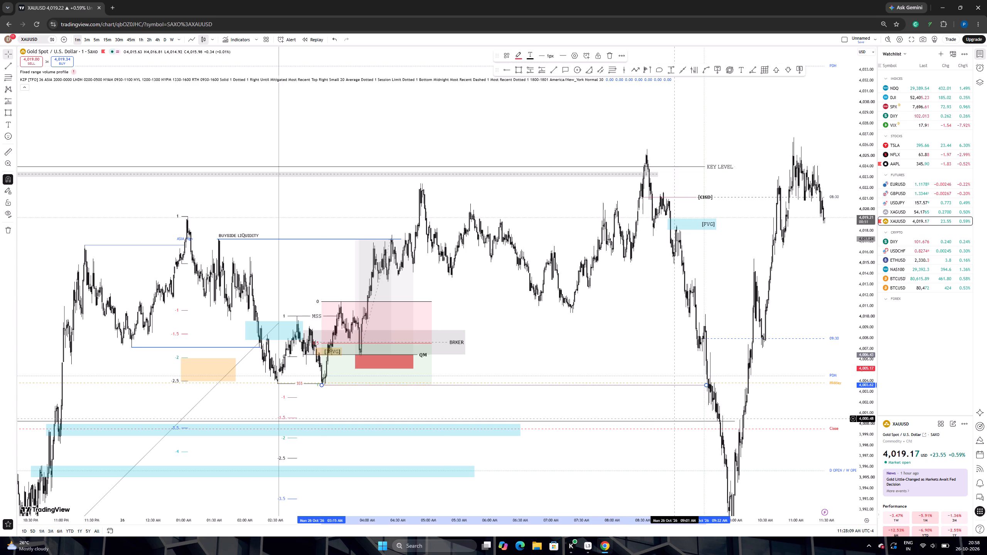
{"action": "left_click", "coordinate": [509, 56]}
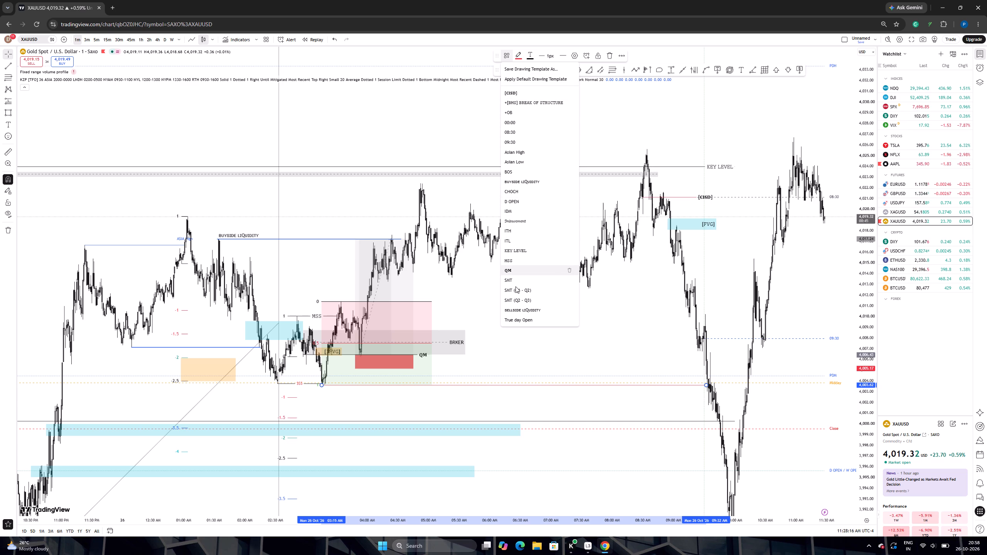
{"action": "left_click", "coordinate": [523, 308]}
Place a short position with its entry at about 4,021.2 at 08:48 AM on the CISD level.
{"action": "scroll", "coordinate": [603, 347], "scroll_direction": "up", "scroll_amount": 6}
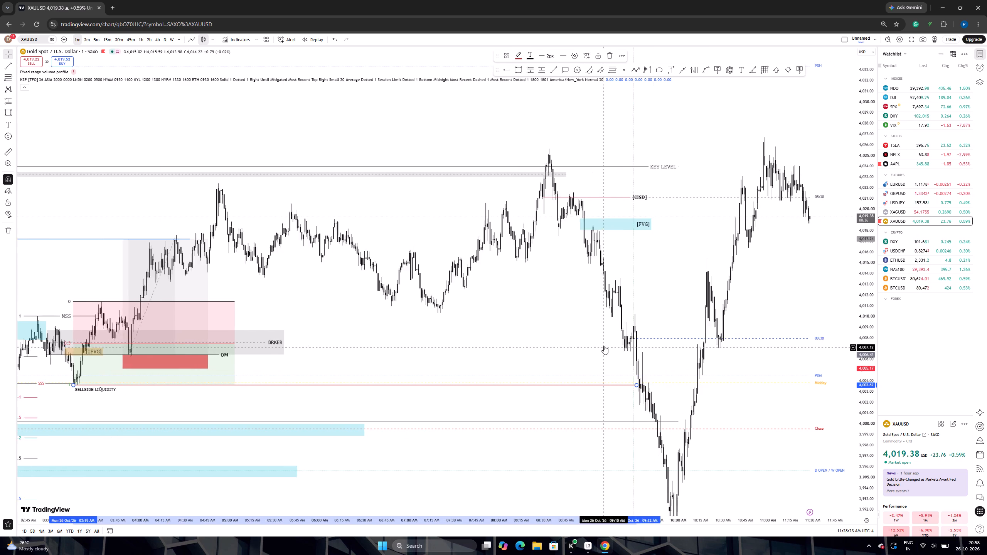
{"action": "scroll", "coordinate": [531, 286], "scroll_direction": "up", "scroll_amount": 2}
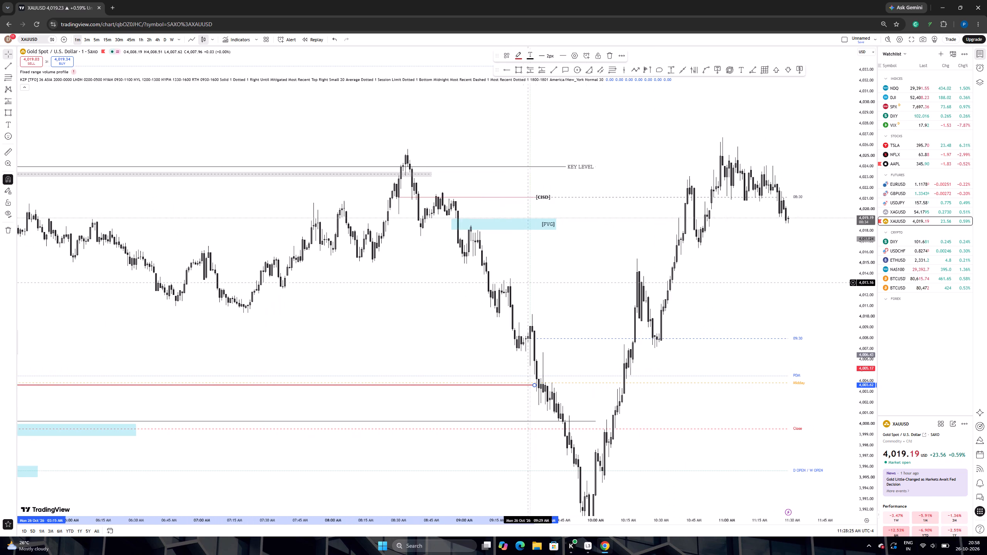
{"action": "left_click", "coordinate": [531, 71]}
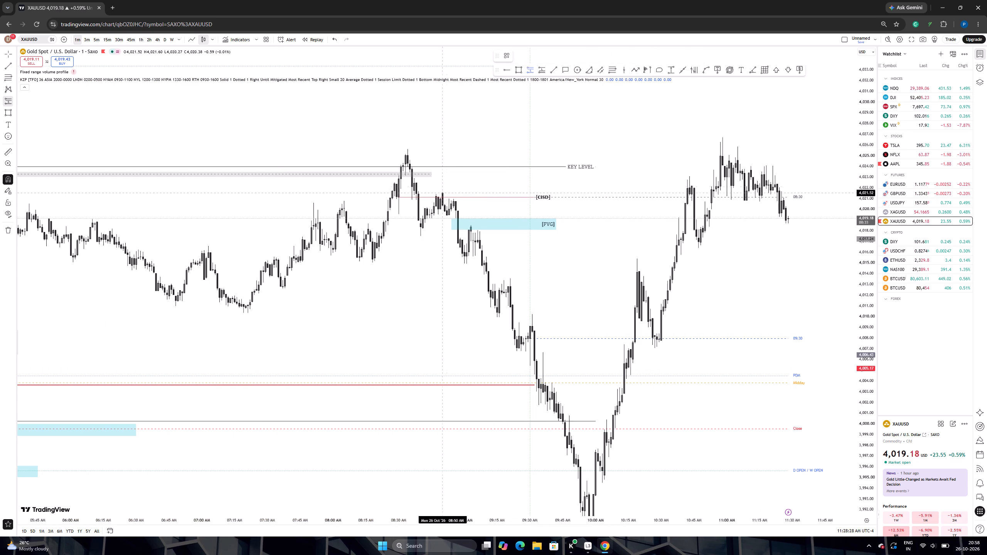
{"action": "left_click", "coordinate": [438, 196]}
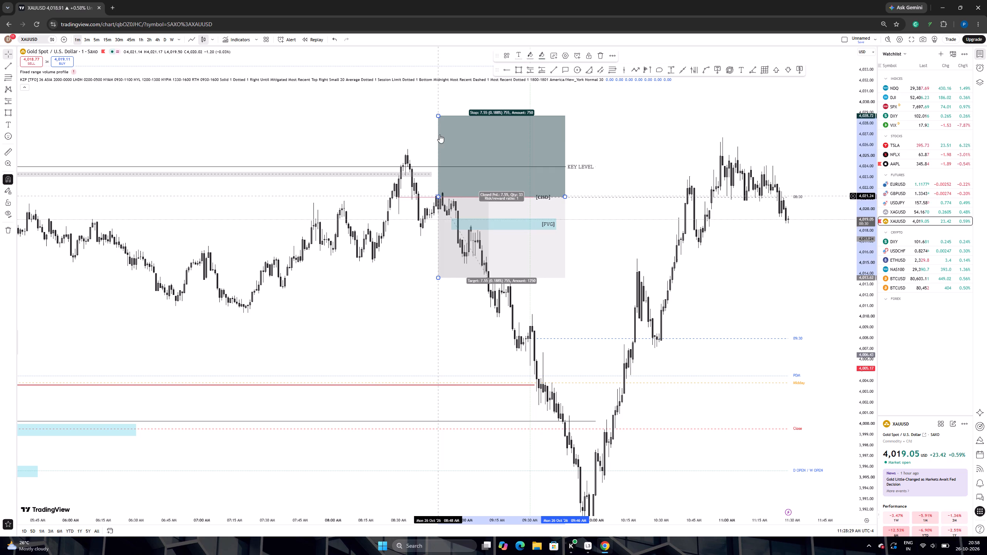
Set the short position's stop at about 4,025.6 above the swing high and its target at about 4,003.5 on the sellside liquidity line.
{"action": "left_click_drag", "start_coordinate": [438, 114], "coordinate": [405, 148]}
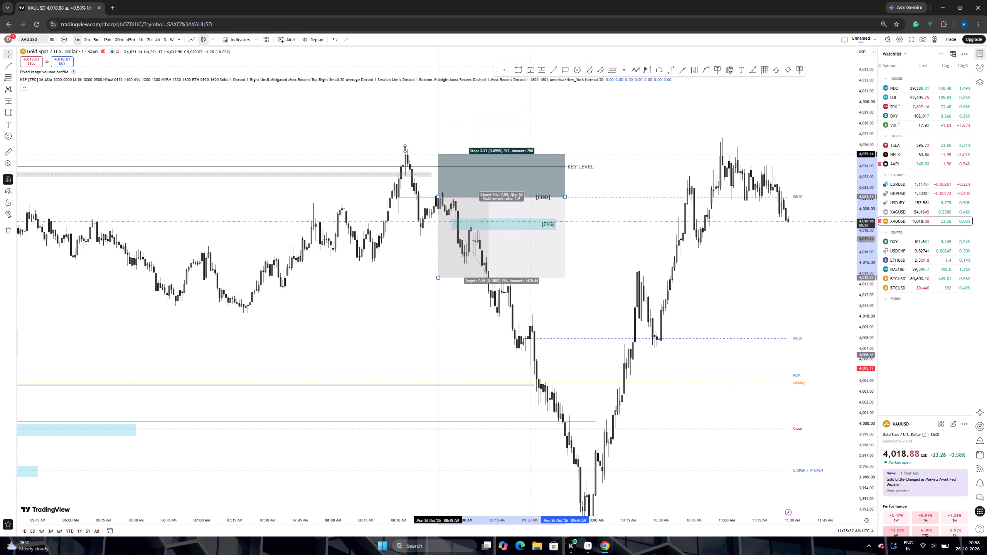
{"action": "left_click_drag", "start_coordinate": [405, 148], "coordinate": [408, 149]}
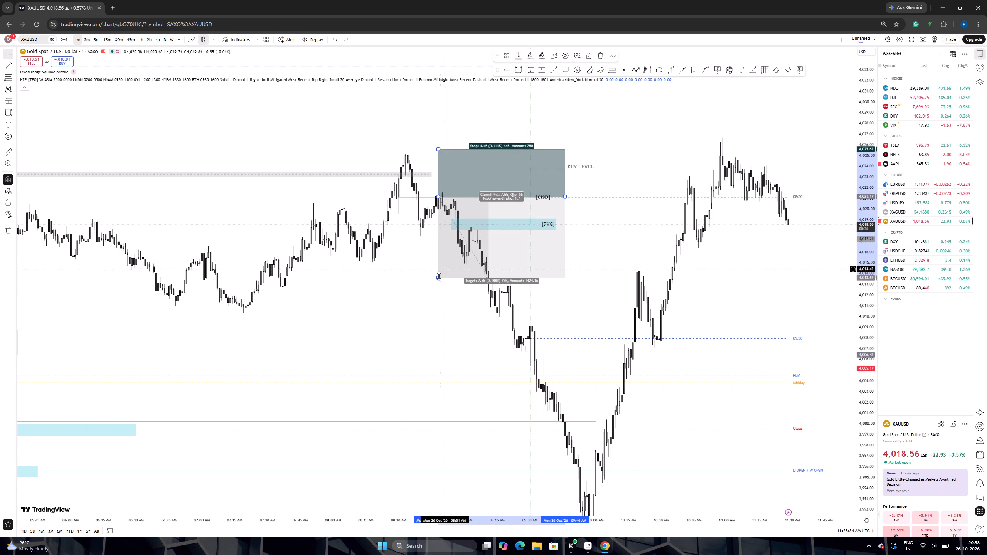
{"action": "left_click_drag", "start_coordinate": [439, 277], "coordinate": [437, 368]}
{"action": "left_click_drag", "start_coordinate": [437, 368], "coordinate": [437, 383]}
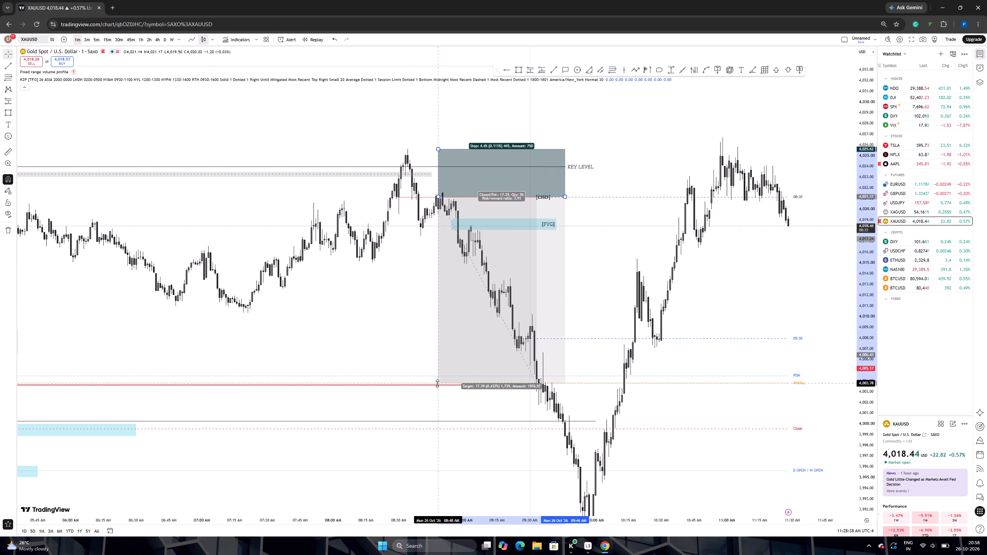
{"action": "left_click_drag", "start_coordinate": [437, 383], "coordinate": [438, 385]}
Shorten the short position so that it ends at about 09:33 AM, where price reaches the target.
{"action": "left_click_drag", "start_coordinate": [565, 197], "coordinate": [542, 219]}
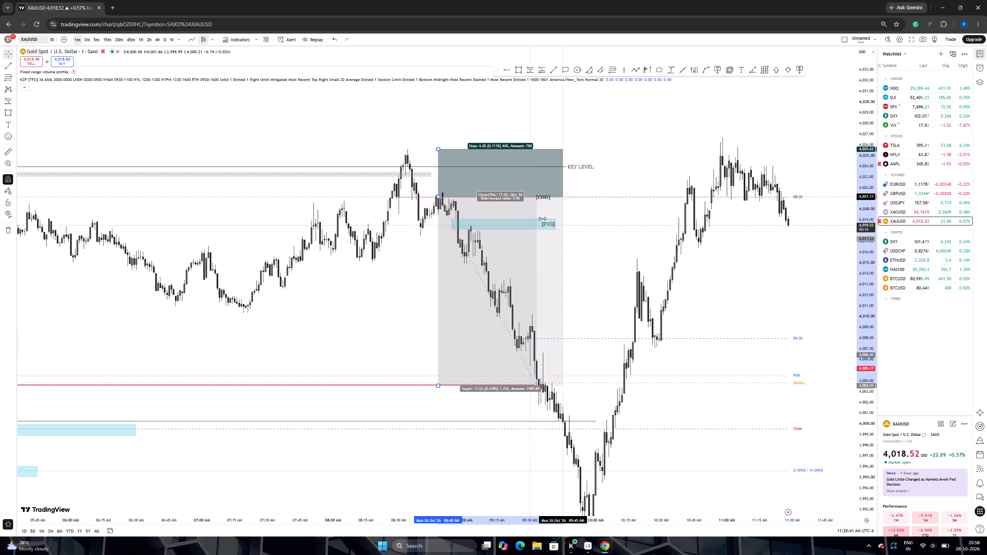
{"action": "left_click_drag", "start_coordinate": [542, 219], "coordinate": [536, 250]}
{"action": "left_click", "coordinate": [559, 263]}
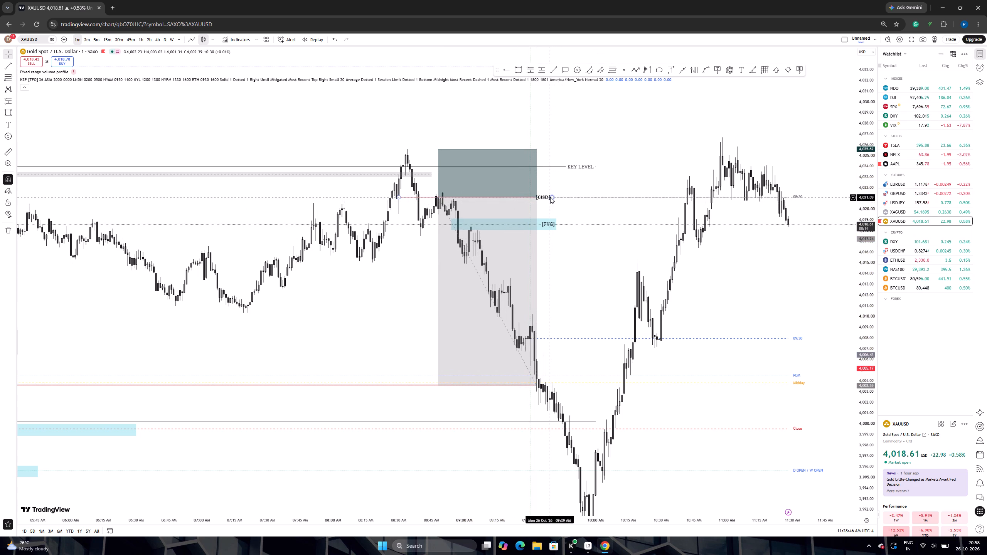
Extend the [CISD] trend line horizontally, further past the end of the short position.
{"action": "left_click_drag", "start_coordinate": [551, 197], "coordinate": [567, 200]}
{"action": "left_click", "coordinate": [586, 233]}
Reduce the opacity of the short position's target-area fill to 9%.
{"action": "scroll", "coordinate": [592, 279], "scroll_direction": "down", "scroll_amount": 8}
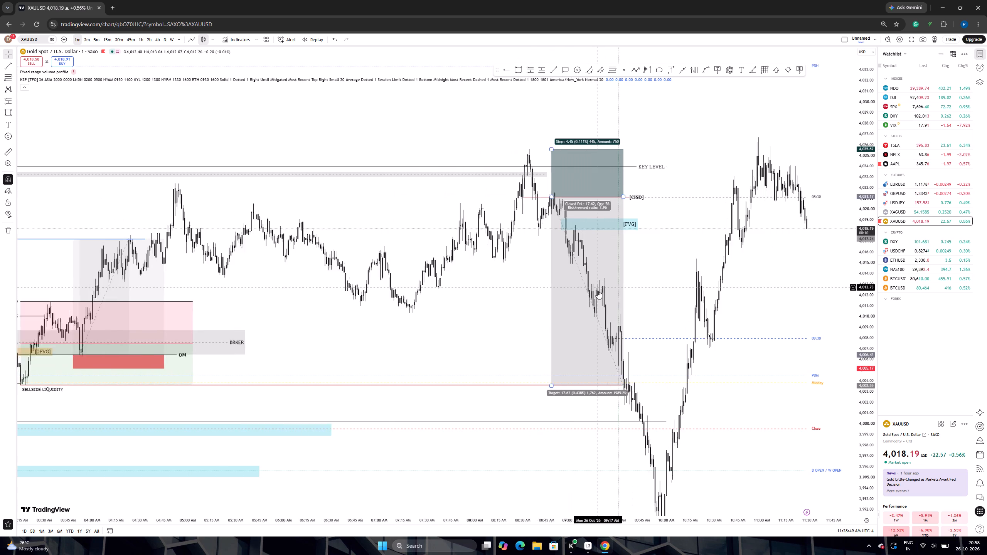
{"action": "right_click", "coordinate": [594, 284]}
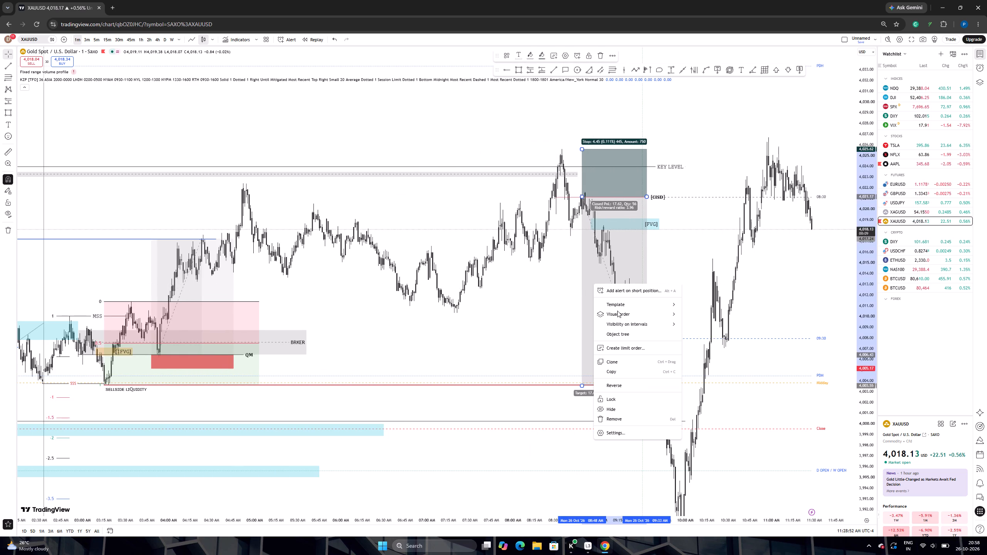
{"action": "left_click", "coordinate": [696, 328]}
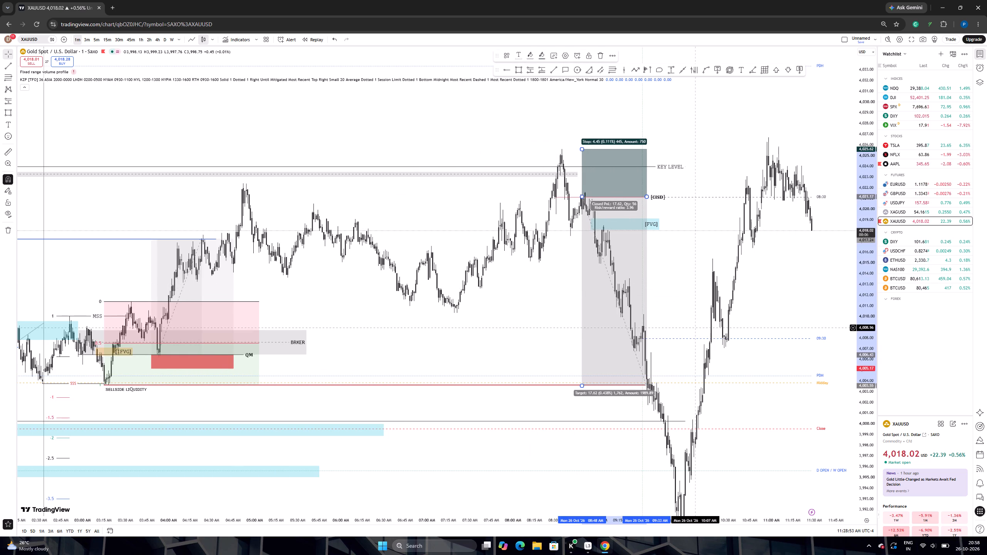
{"action": "left_click", "coordinate": [686, 306]}
{"action": "left_click", "coordinate": [628, 279]}
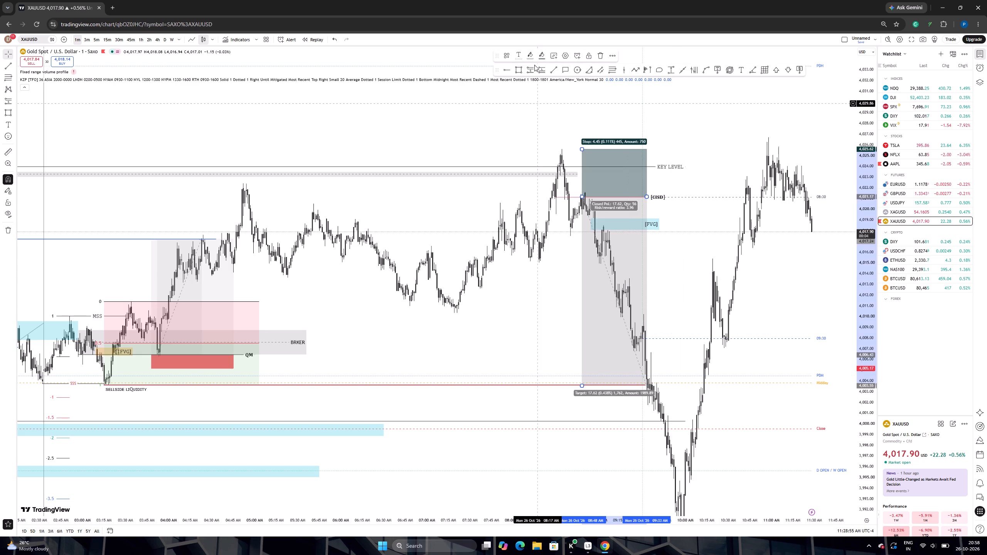
{"action": "left_click", "coordinate": [530, 57]}
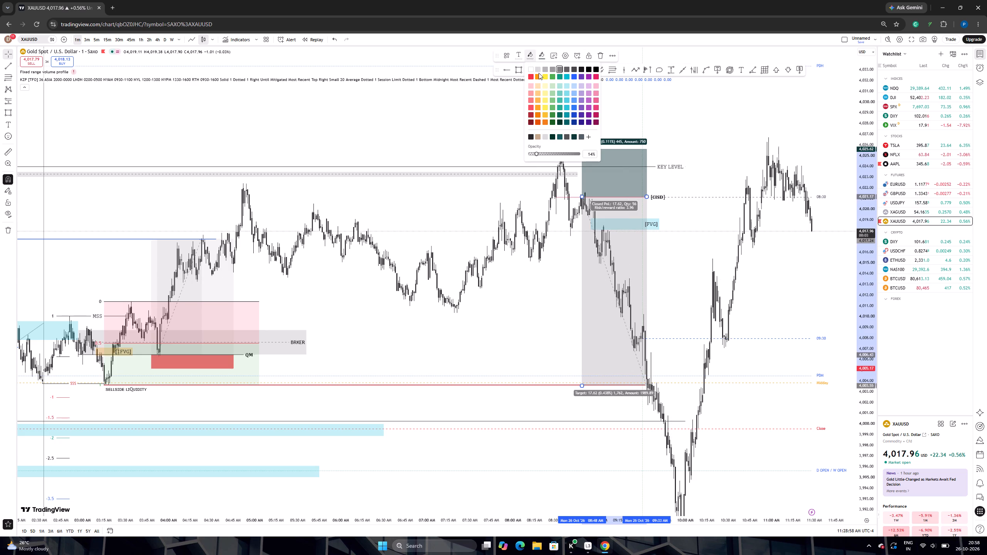
{"action": "left_click", "coordinate": [534, 153]}
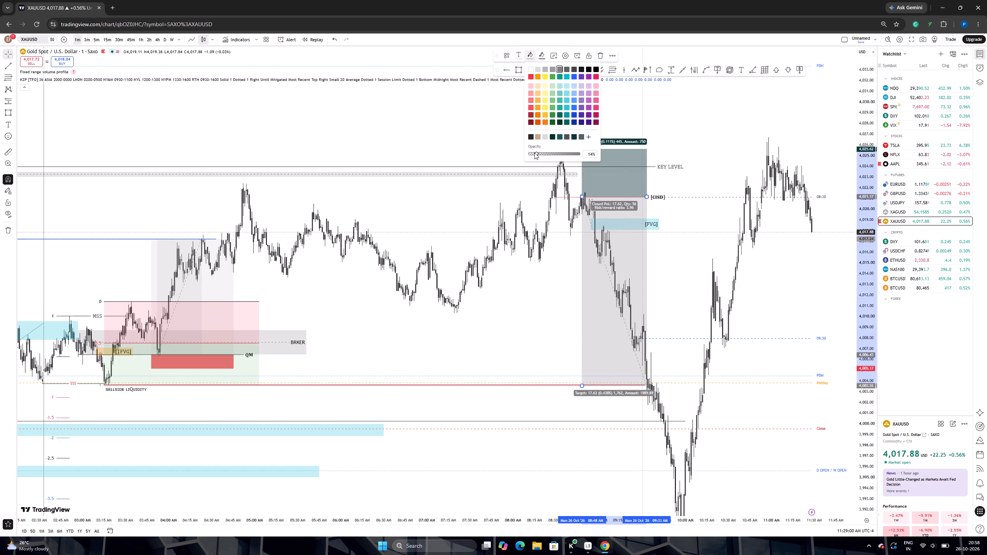
{"action": "left_click", "coordinate": [477, 286]}
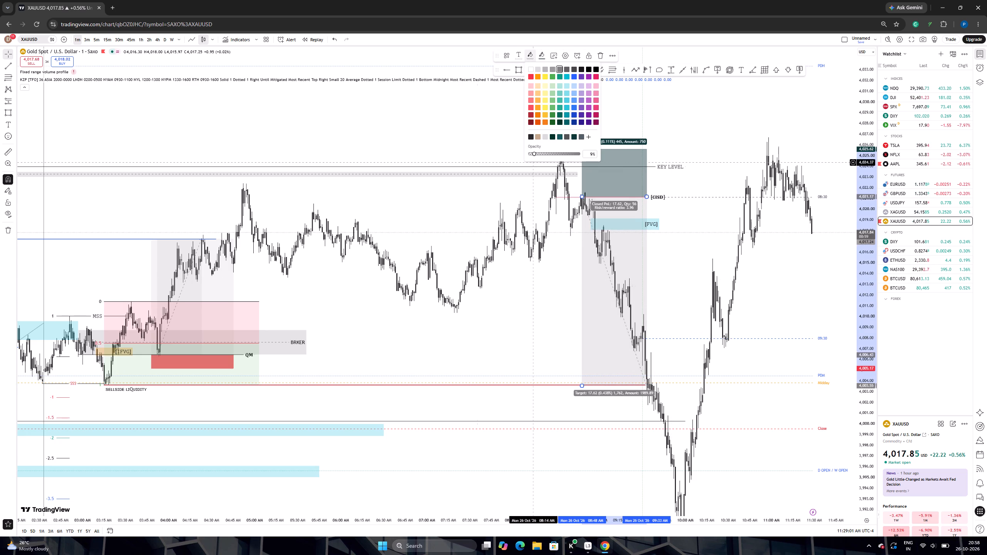
Draw a trend line at about 3,990.0 from the 25 Oct 10:23 PM low to 09:58 AM and apply the SELLSIDE LIQUIDITY template.
{"action": "scroll", "coordinate": [479, 284], "scroll_direction": "down", "scroll_amount": 5}
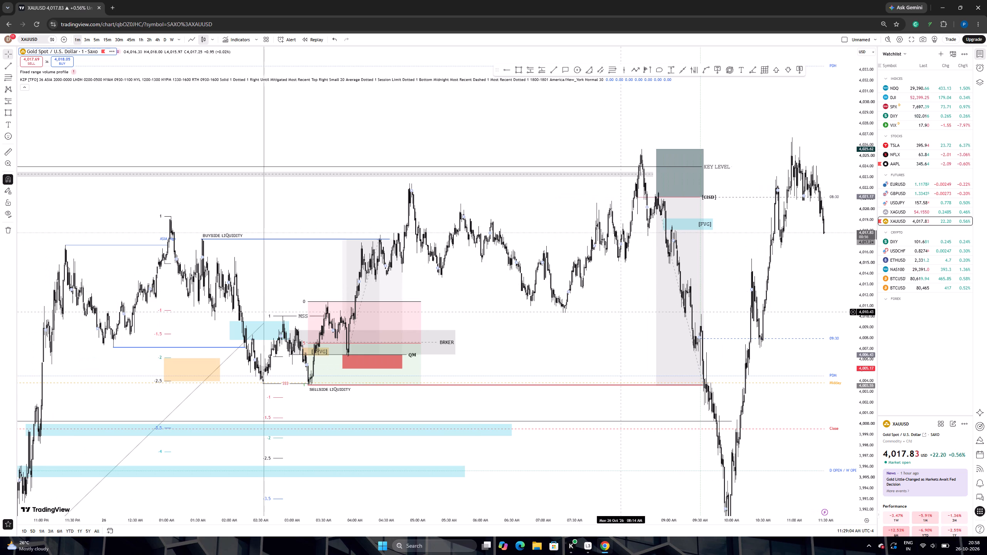
{"action": "scroll", "coordinate": [579, 306], "scroll_direction": "down", "scroll_amount": 2}
{"action": "left_click_drag", "start_coordinate": [613, 313], "coordinate": [593, 202]}
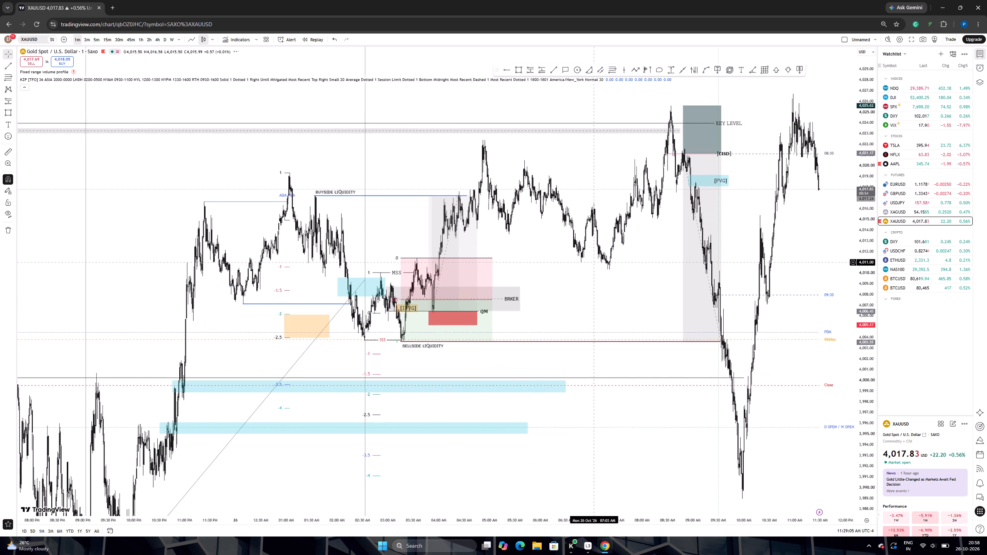
{"action": "left_click_drag", "start_coordinate": [593, 202], "coordinate": [588, 175]}
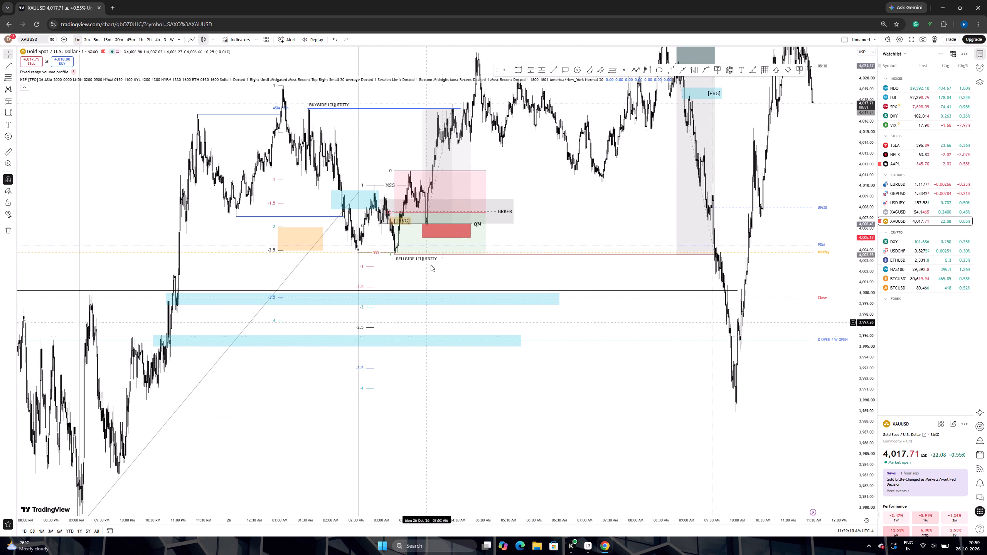
{"action": "left_click", "coordinate": [551, 72]}
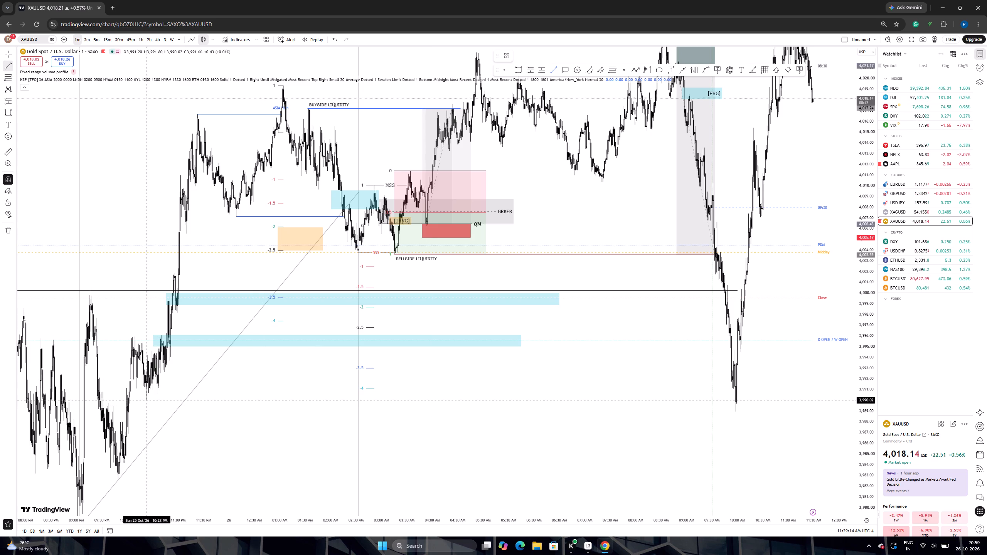
{"action": "left_click", "coordinate": [147, 399]}
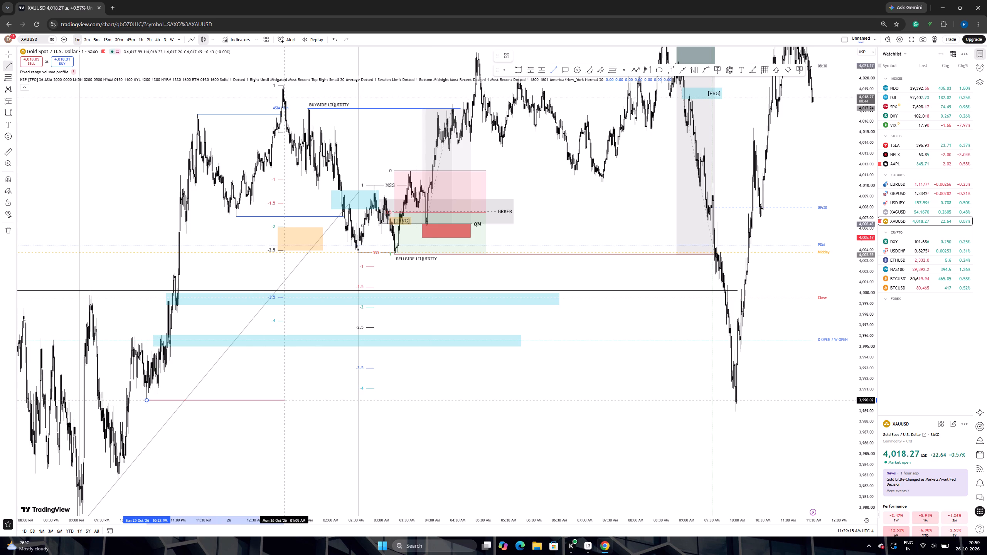
{"action": "left_click", "coordinate": [736, 401], "text": "shift"}
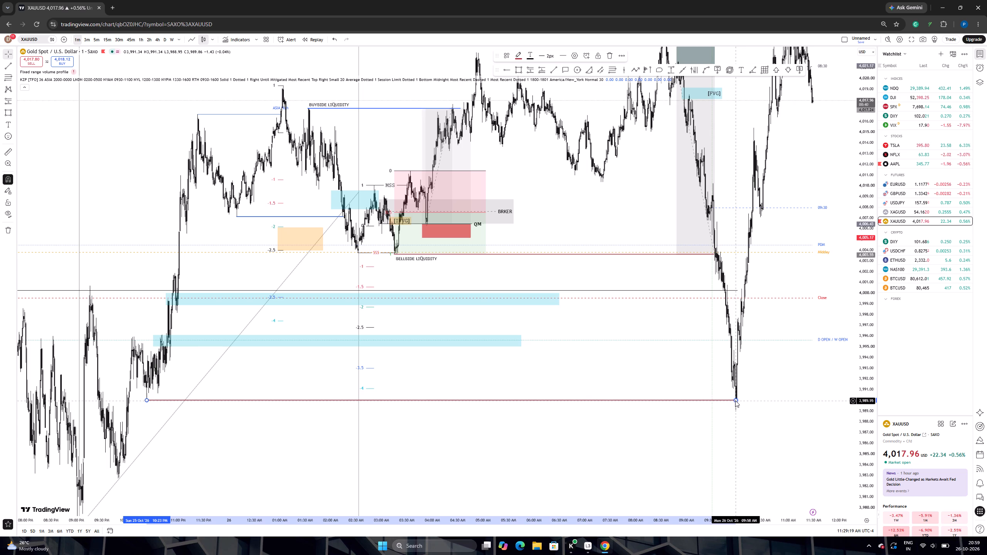
{"action": "left_click", "coordinate": [509, 52]}
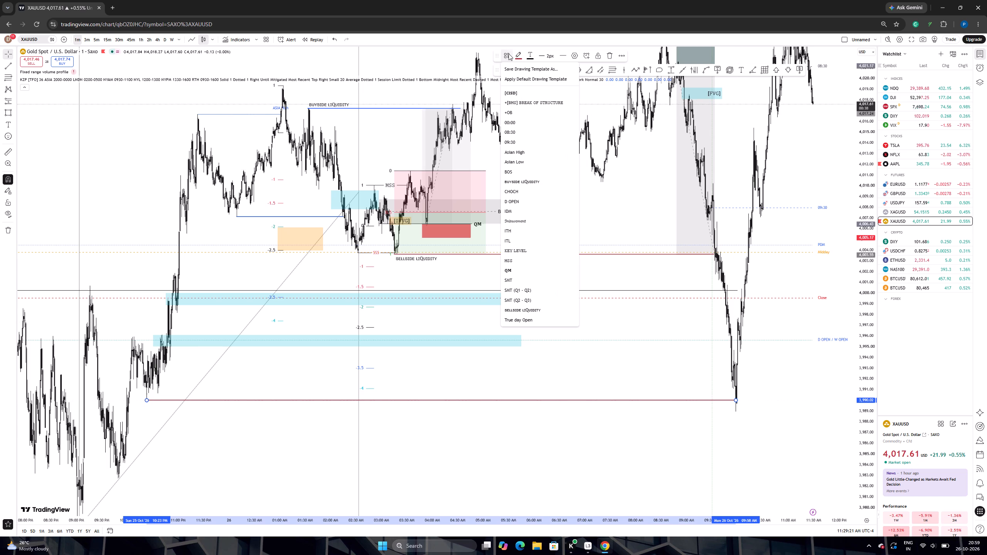
{"action": "left_click", "coordinate": [517, 307]}
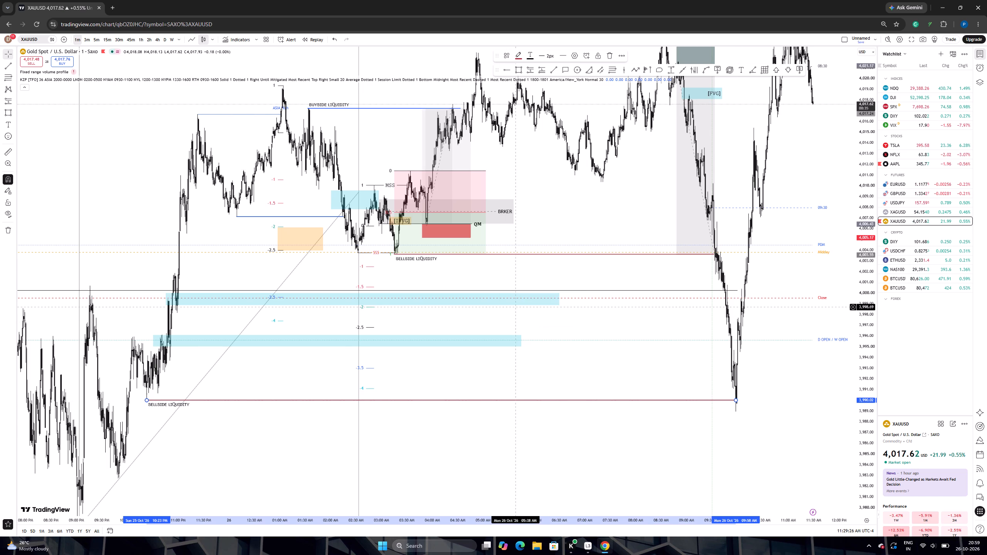
{"action": "left_click", "coordinate": [258, 373]}
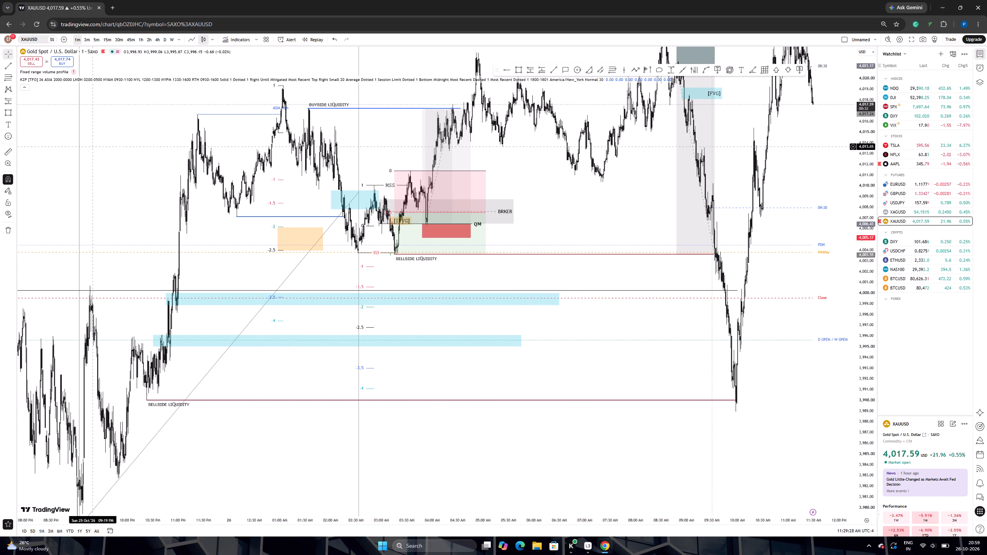
Examine the drop through the lower sellside liquidity and the surrounding levels on the 5-minute and 15-minute charts.
{"action": "left_click", "coordinate": [95, 41]}
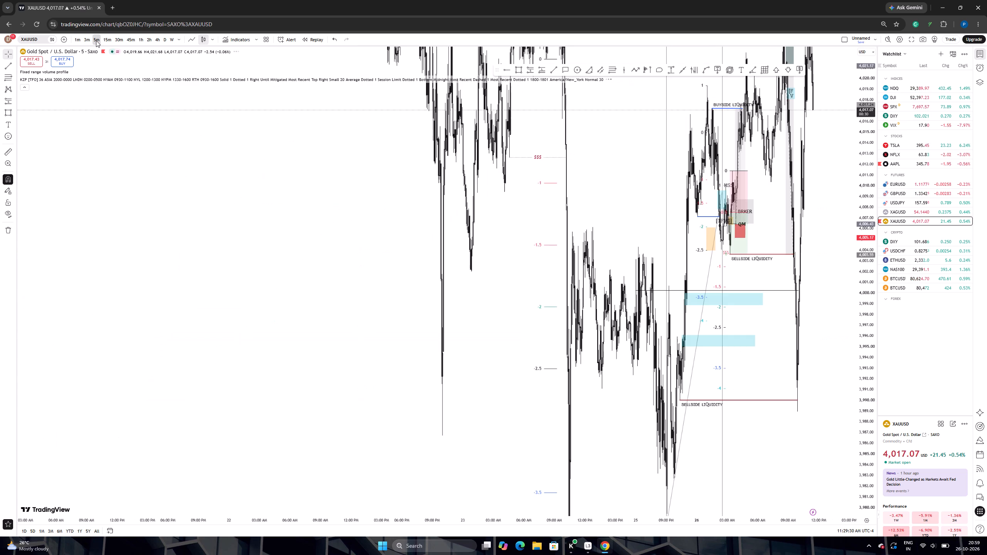
{"action": "scroll", "coordinate": [665, 362], "scroll_direction": "up", "scroll_amount": 5}
{"action": "scroll", "coordinate": [641, 353], "scroll_direction": "up", "scroll_amount": 18}
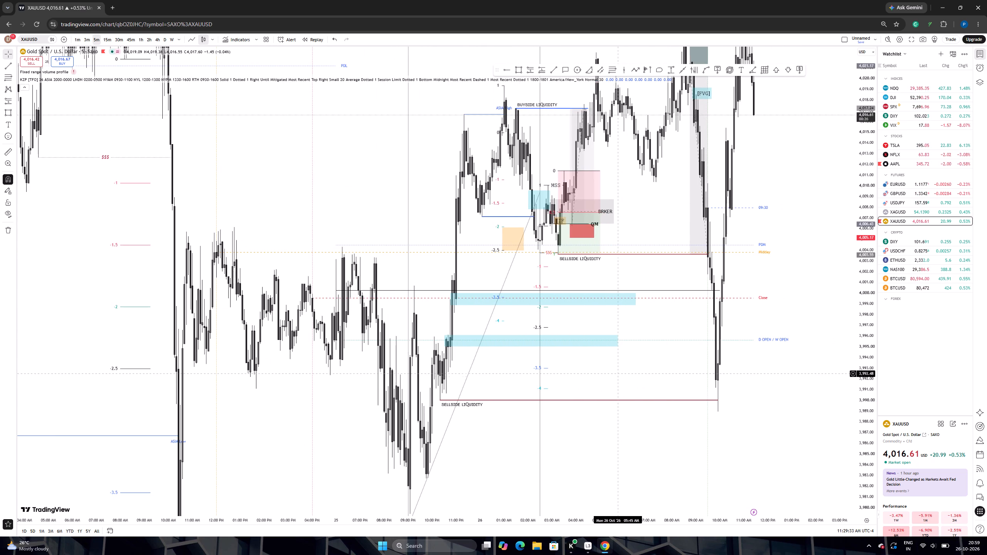
{"action": "left_click", "coordinate": [110, 41]}
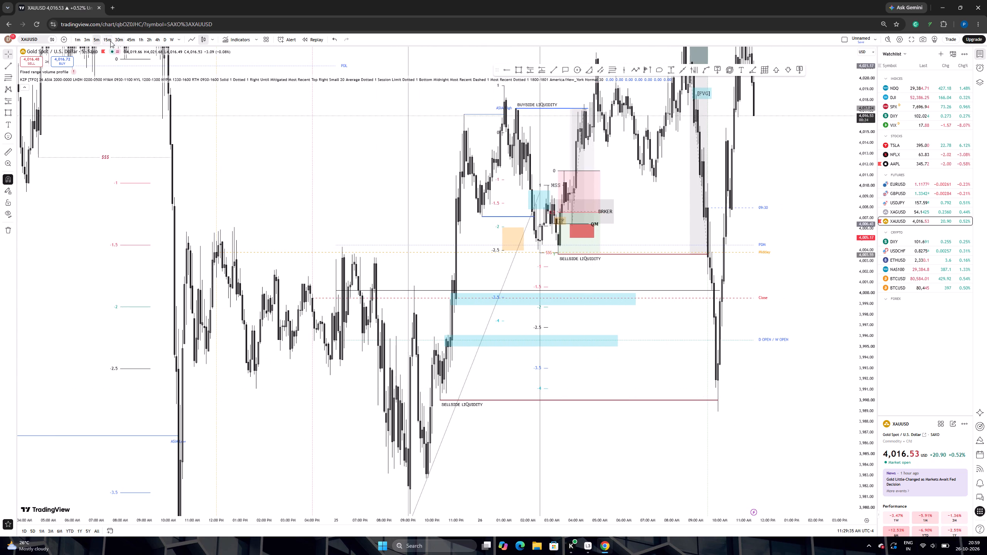
{"action": "scroll", "coordinate": [646, 381], "scroll_direction": "up", "scroll_amount": 5}
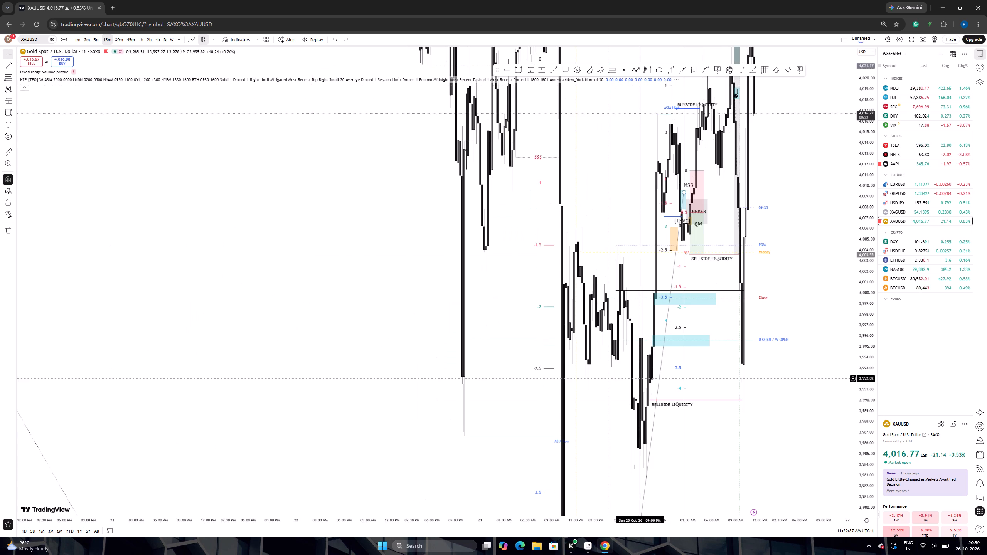
{"action": "scroll", "coordinate": [644, 379], "scroll_direction": "up", "scroll_amount": 2}
{"action": "left_click_drag", "start_coordinate": [871, 316], "coordinate": [856, 400]}
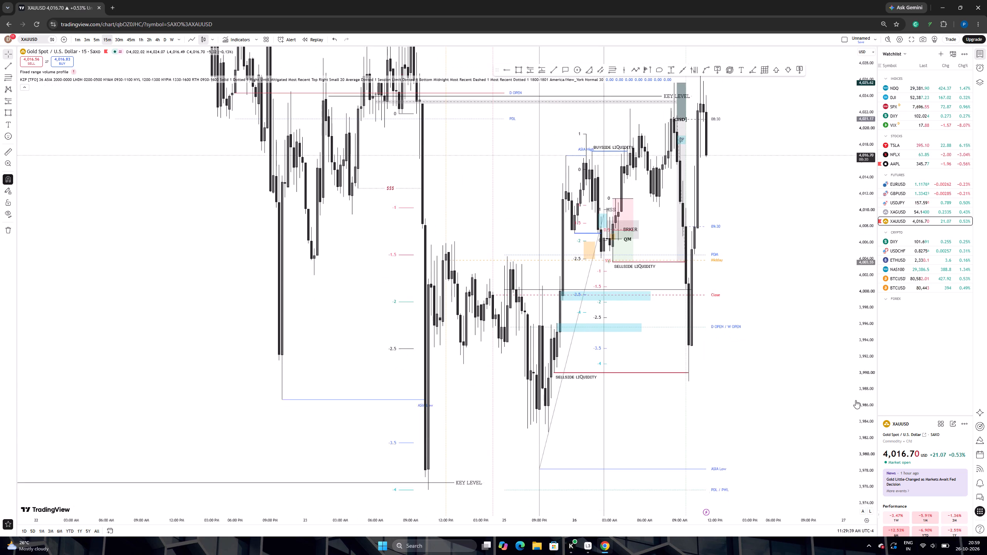
{"action": "left_click_drag", "start_coordinate": [856, 400], "coordinate": [856, 401]}
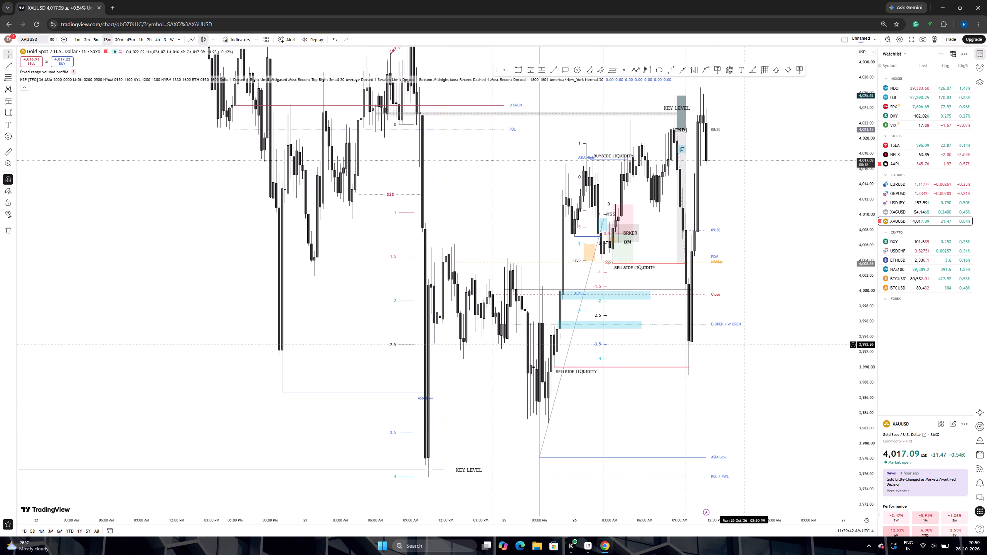
On the 1-hour chart, draw a trend line at about 3,989.4 from 25 Oct 09:00 PM to 26 Oct 12:00 PM and apply the KEY LEVEL template.
{"action": "left_click", "coordinate": [142, 40]}
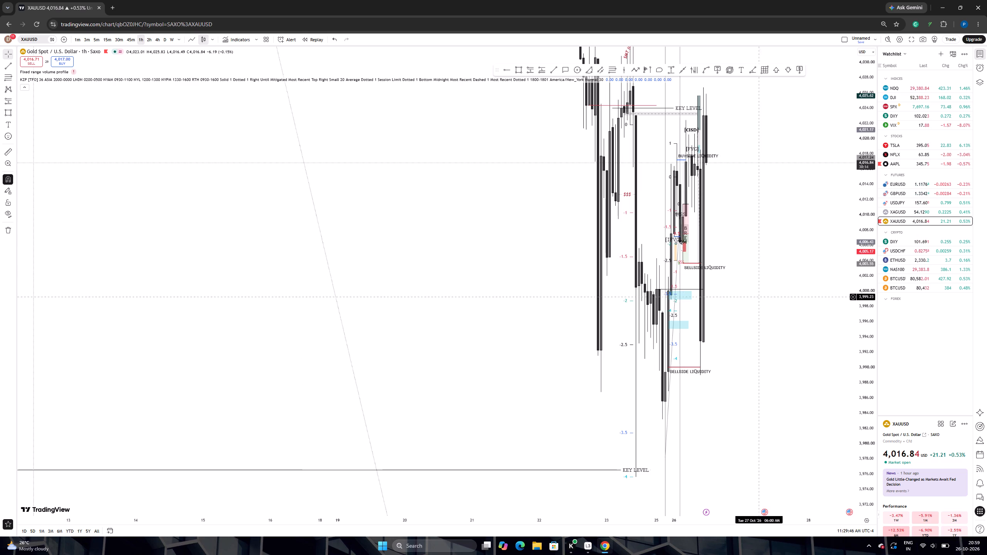
{"action": "scroll", "coordinate": [760, 311], "scroll_direction": "up", "scroll_amount": 12}
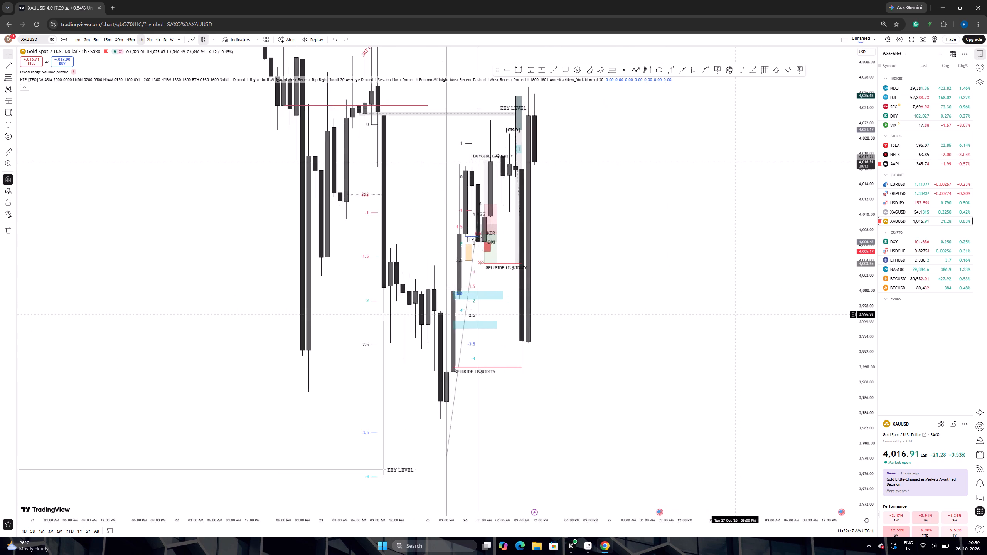
{"action": "left_click", "coordinate": [555, 69]}
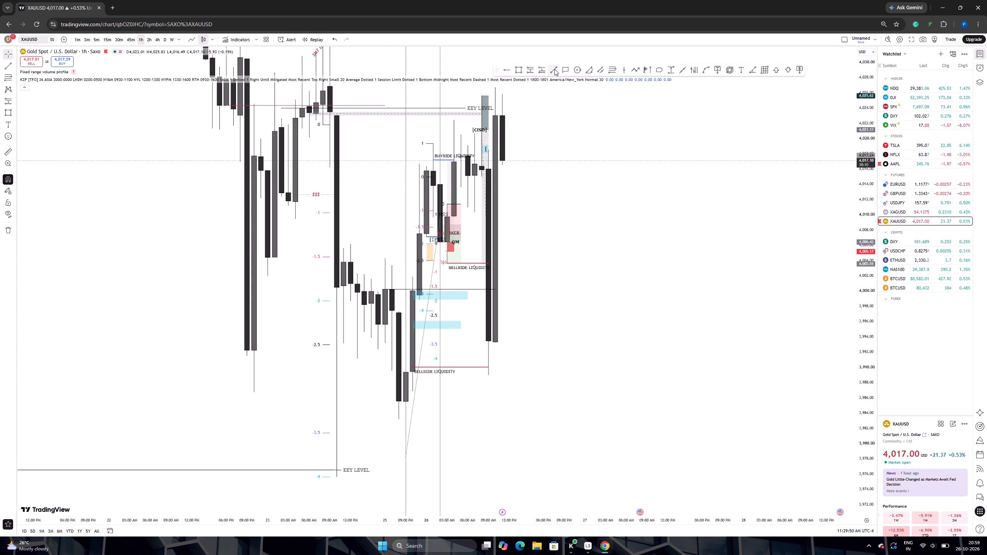
{"action": "left_click", "coordinate": [405, 371]}
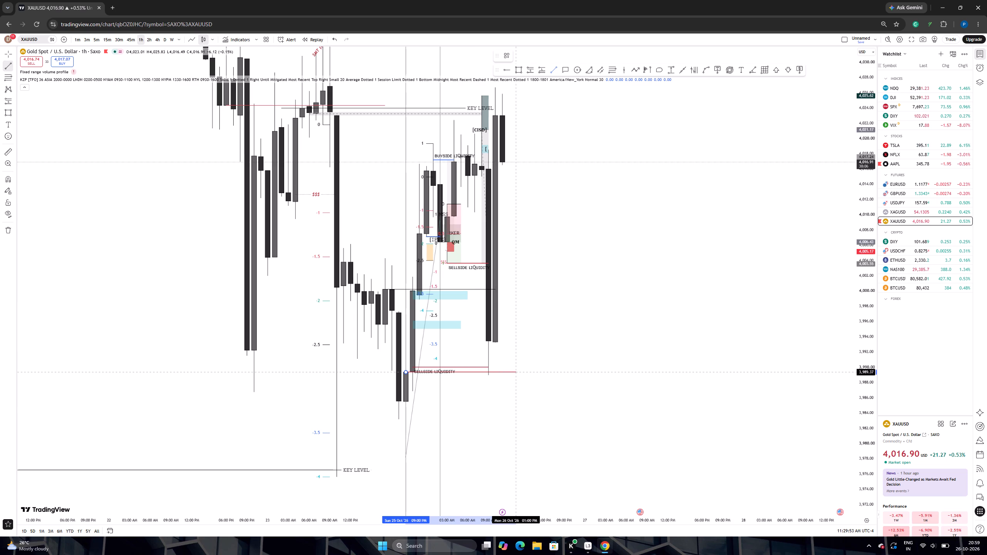
{"action": "left_click", "coordinate": [506, 370], "text": "shift"}
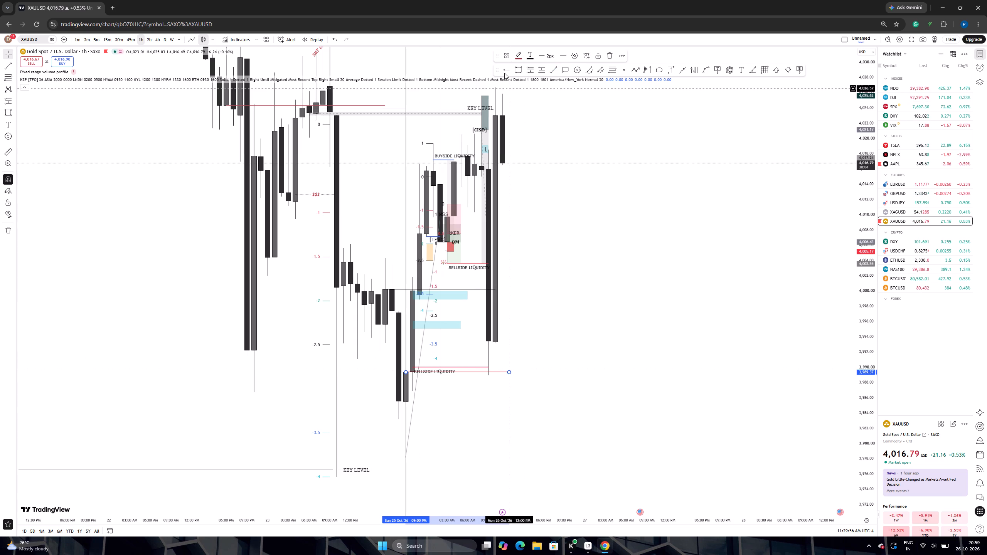
{"action": "left_click", "coordinate": [504, 52]}
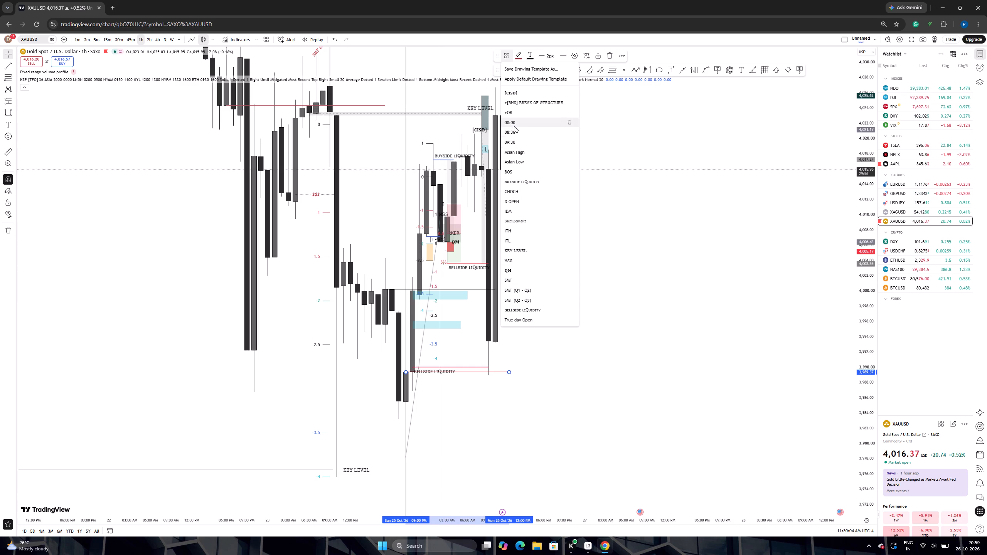
{"action": "left_click", "coordinate": [513, 251]}
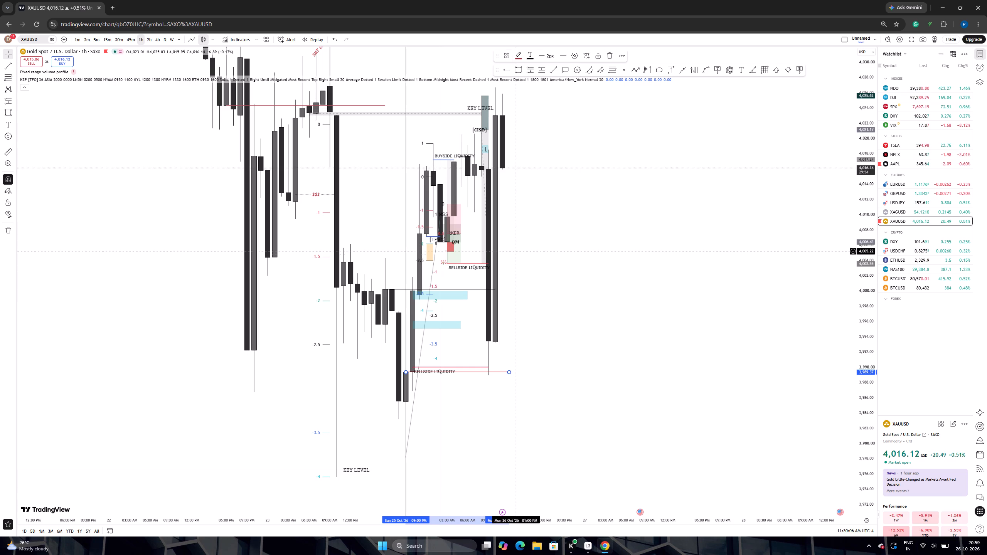
Change the text of the KEY LEVEL trend line at about 3,989.4 to OC.
{"action": "triple_click", "coordinate": [509, 373]}
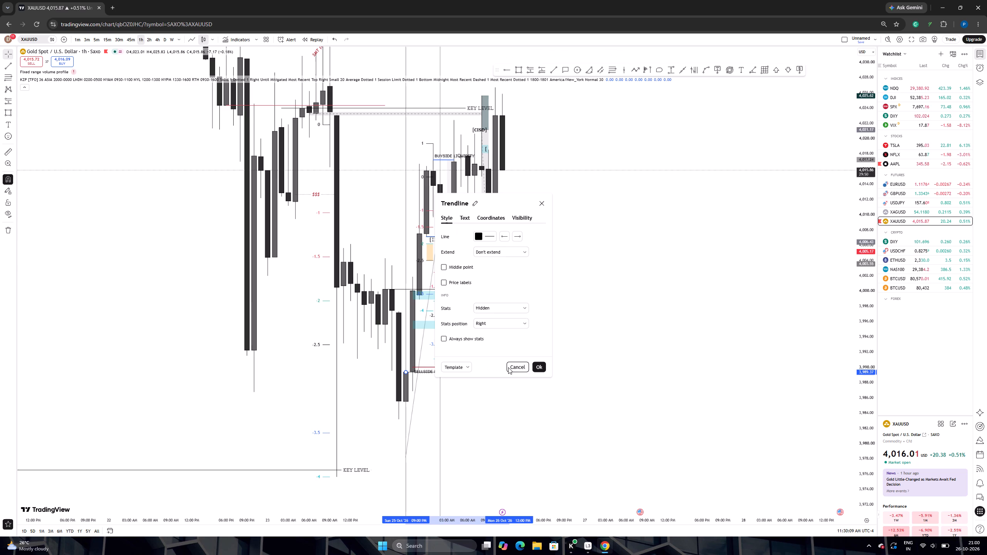
{"action": "left_click", "coordinate": [464, 217]}
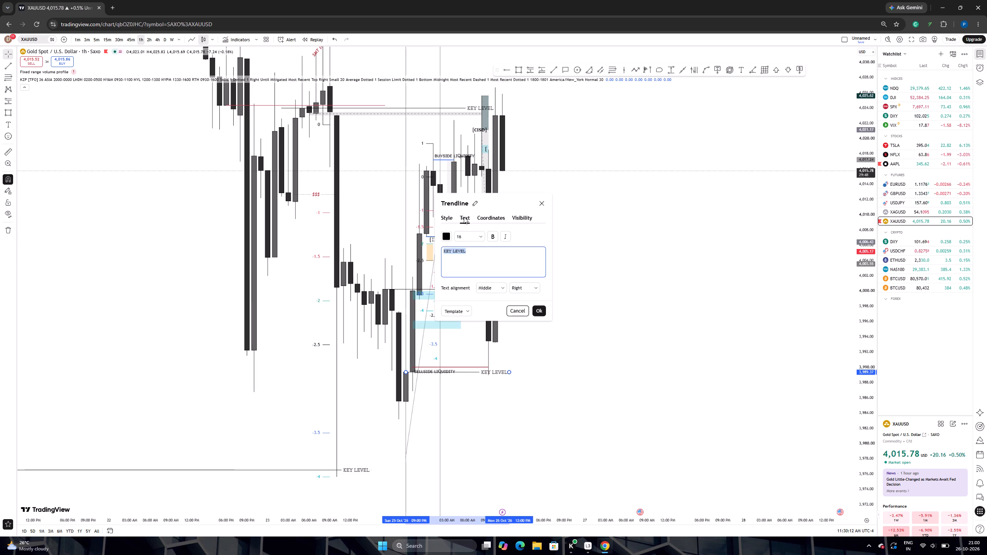
{"action": "key", "text": "o"}
{"action": "key", "text": "c"}
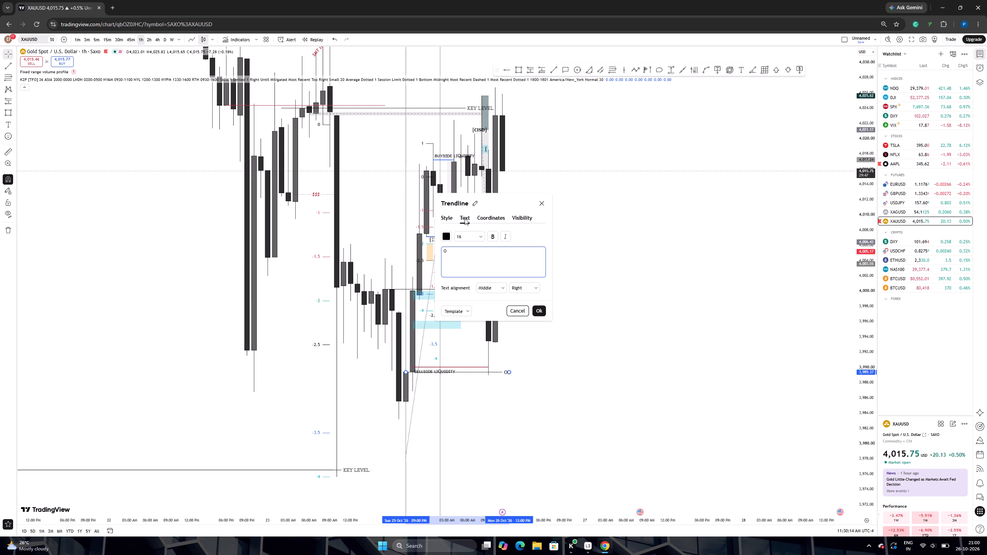
{"action": "left_click", "coordinate": [541, 311]}
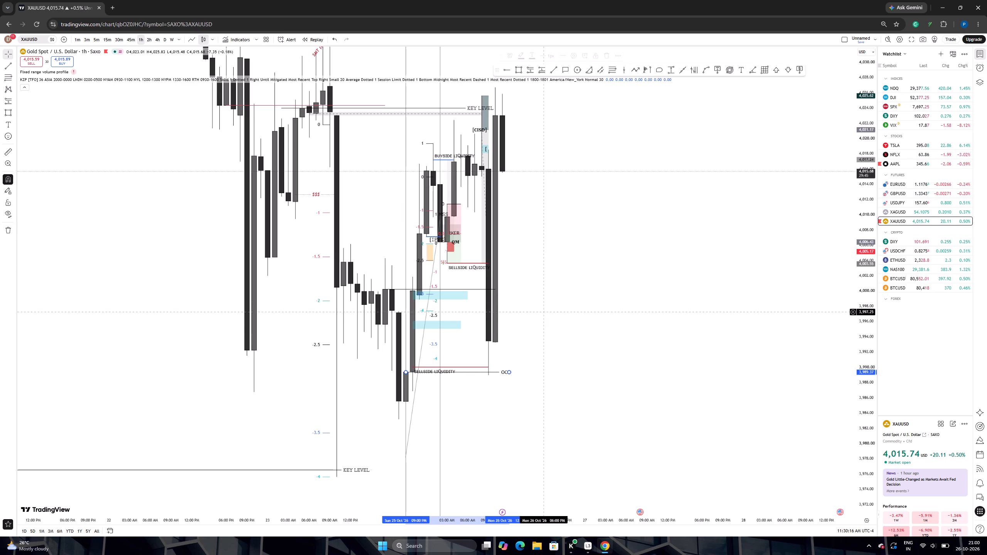
{"action": "left_click", "coordinate": [551, 338]}
On the 5-minute chart, delete the fixed range volume profile that starts at the 25 Oct 09:00 PM low.
{"action": "left_click", "coordinate": [99, 42]}
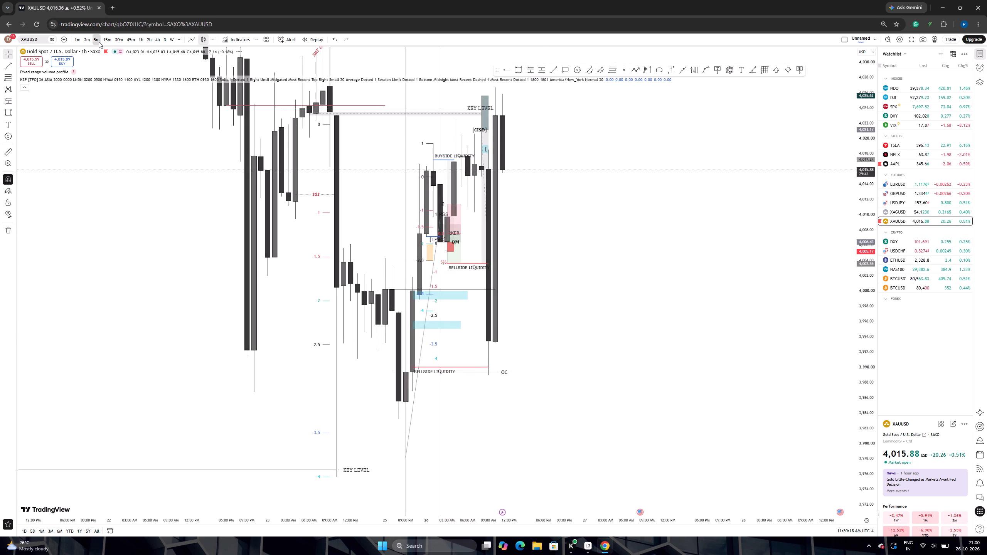
{"action": "scroll", "coordinate": [402, 289], "scroll_direction": "down", "scroll_amount": 16}
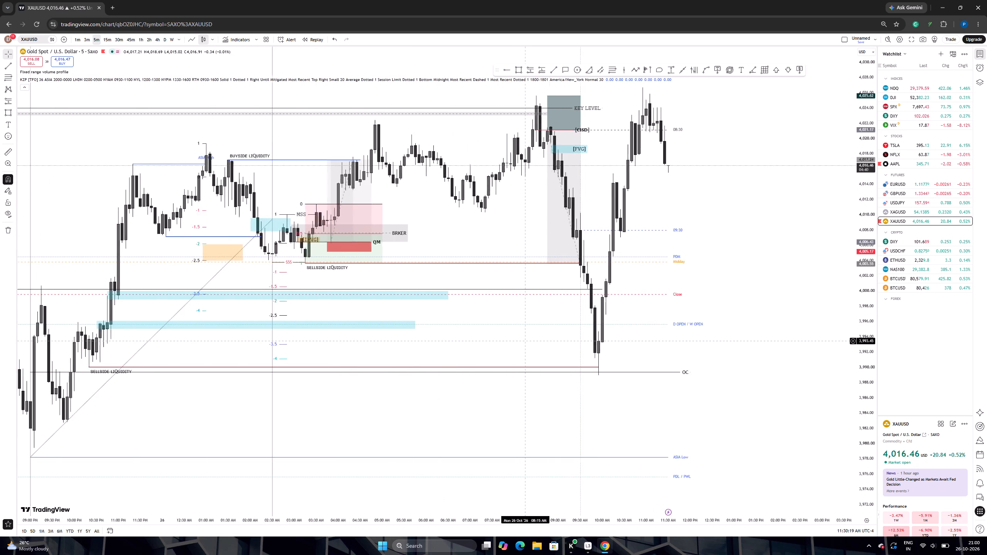
{"action": "scroll", "coordinate": [524, 340], "scroll_direction": "down", "scroll_amount": 2}
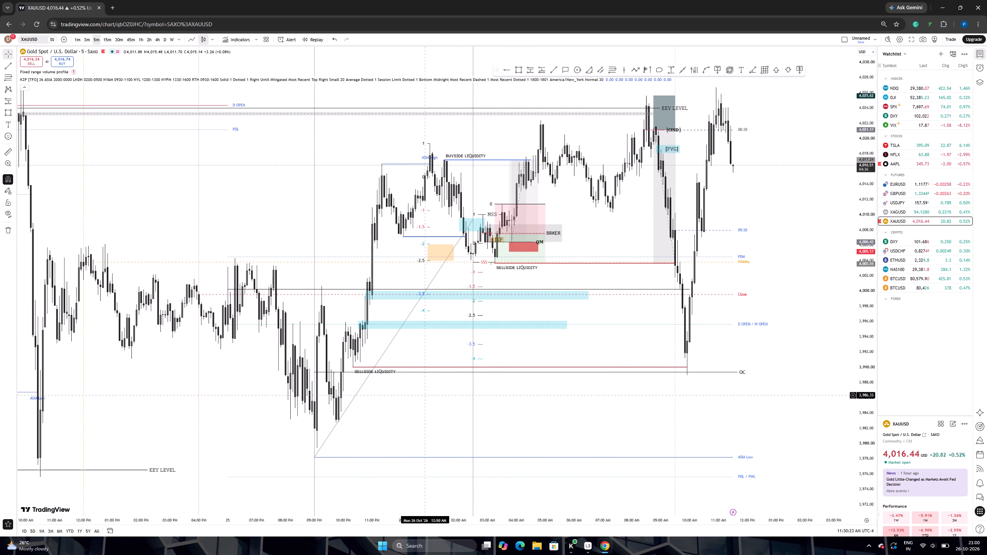
{"action": "left_click", "coordinate": [315, 215]}
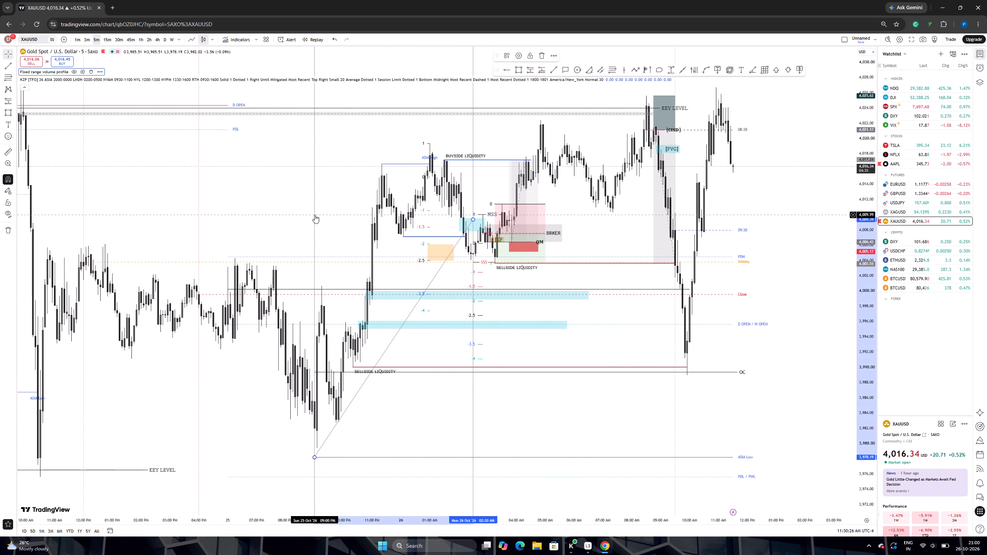
{"action": "left_click", "coordinate": [538, 52]}
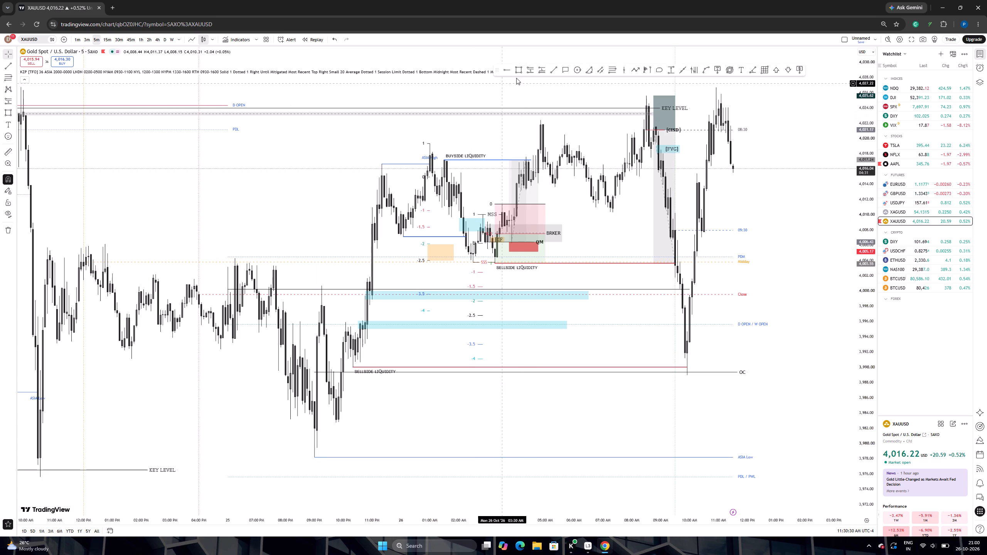
Draw a rectangle from about 3,985.5 to 3,993.2, spanning 25 Oct 09:00 PM to 26 Oct 12:25 PM, and apply the orange [IFVG] template.
{"action": "left_click", "coordinate": [522, 68]}
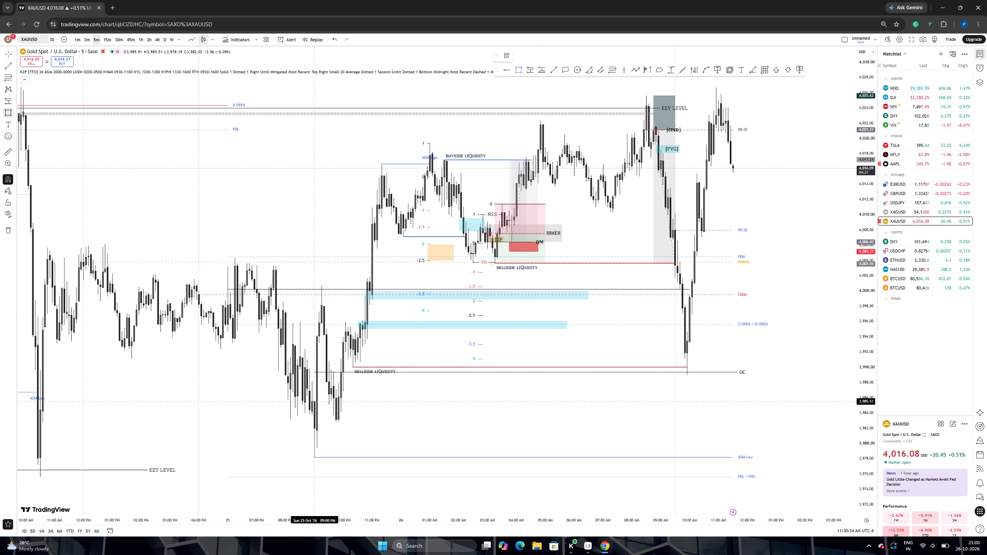
{"action": "left_click", "coordinate": [315, 397]}
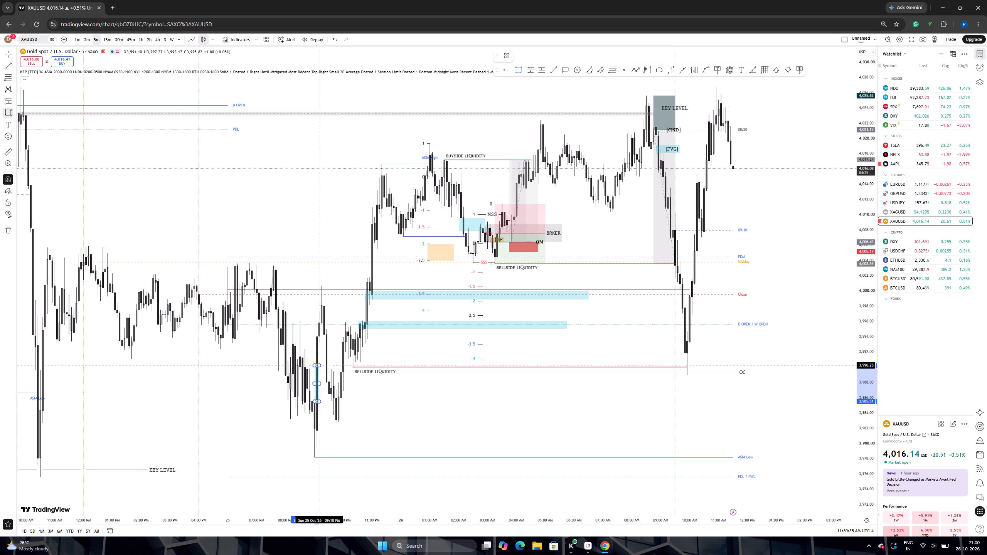
{"action": "left_click", "coordinate": [320, 343]}
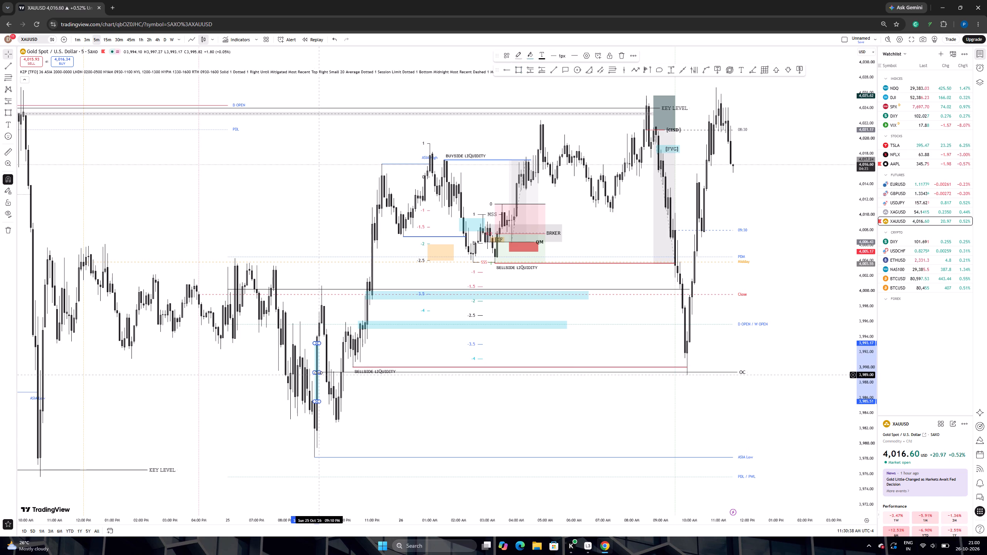
{"action": "left_click_drag", "start_coordinate": [318, 372], "coordinate": [738, 386]}
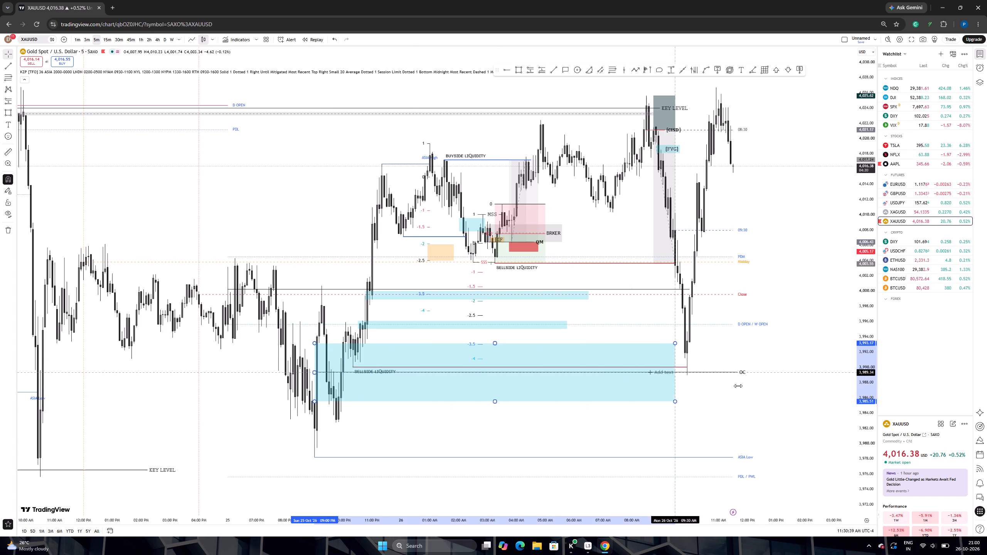
{"action": "left_click_drag", "start_coordinate": [738, 386], "coordinate": [759, 386]}
{"action": "left_click", "coordinate": [507, 55]}
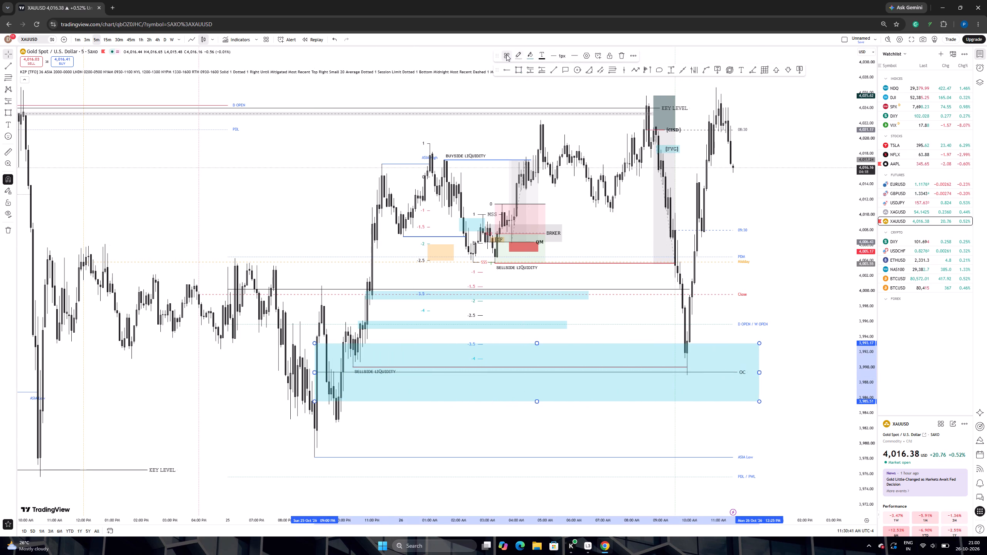
{"action": "left_click", "coordinate": [514, 113]}
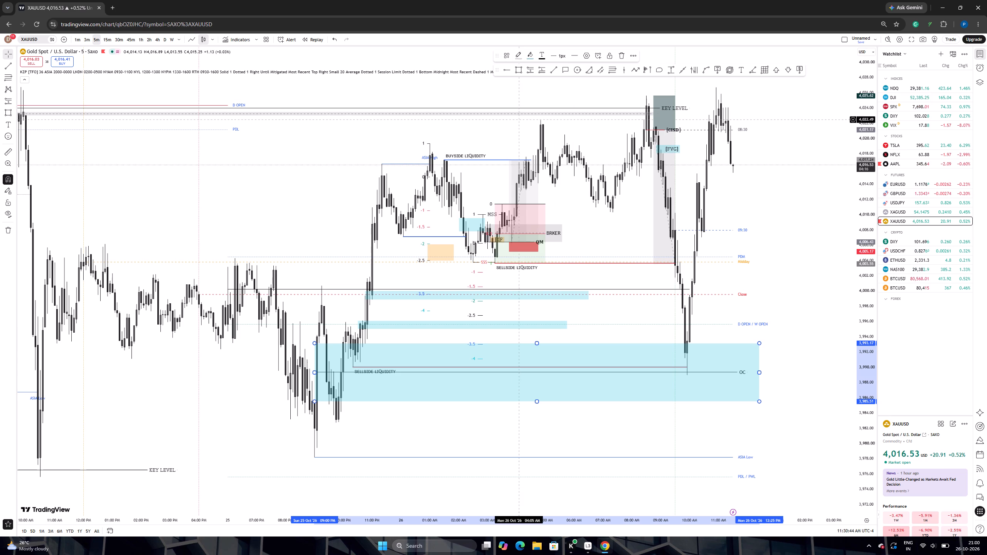
Recolour the lower SELLSIDE LIQUIDITY trend line at about 3,990 black and set its thickness to 1px.
{"action": "scroll", "coordinate": [764, 303], "scroll_direction": "up", "scroll_amount": 3}
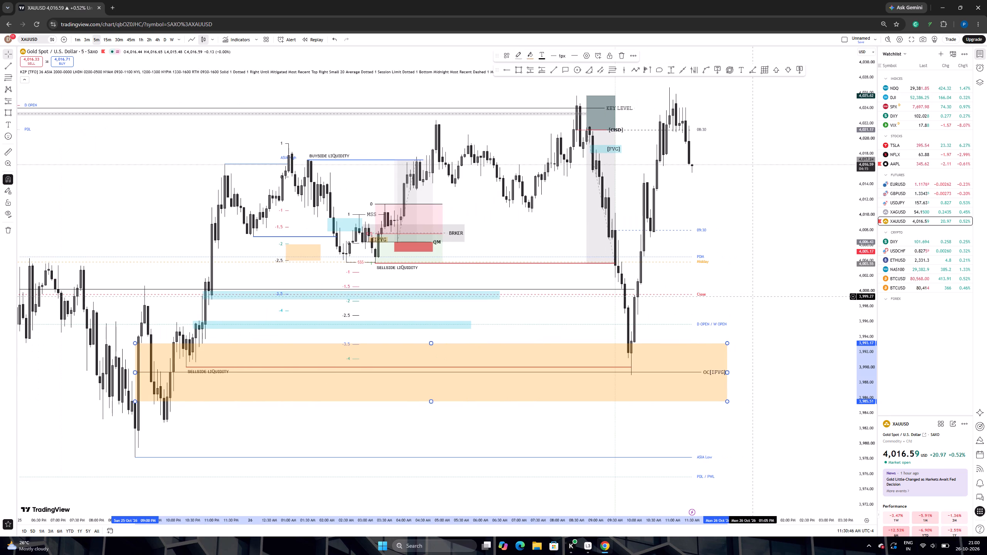
{"action": "double_click", "coordinate": [223, 370]}
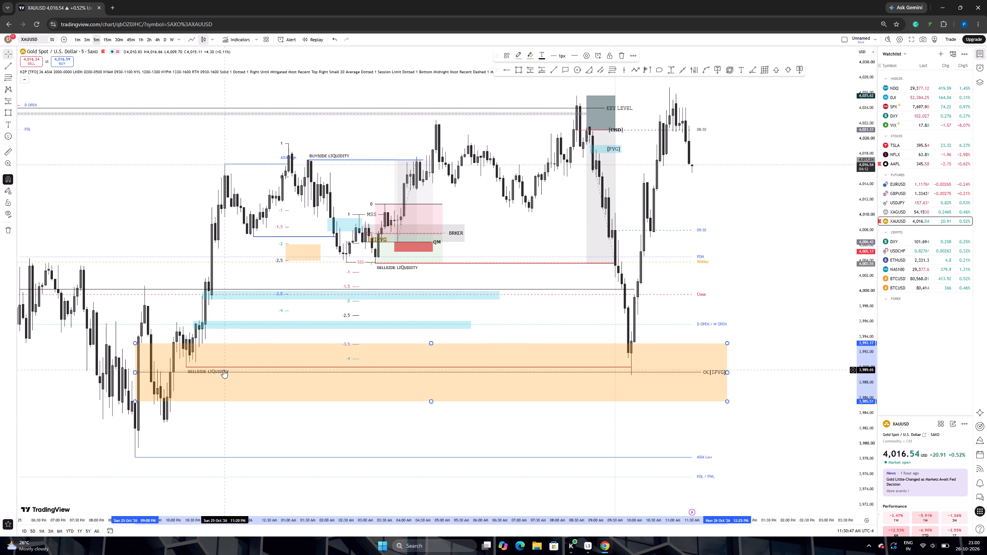
{"action": "left_click", "coordinate": [637, 350]}
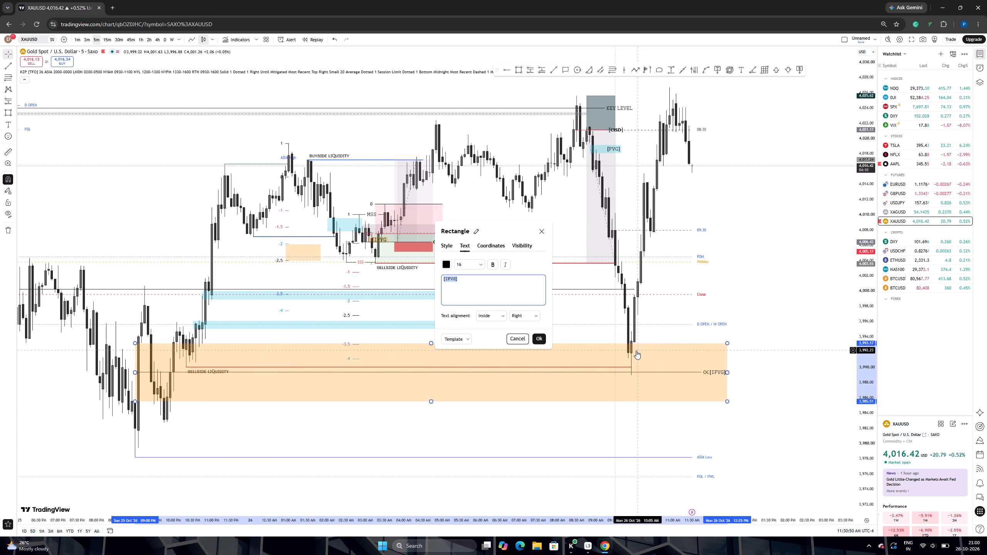
{"action": "left_click", "coordinate": [631, 368]}
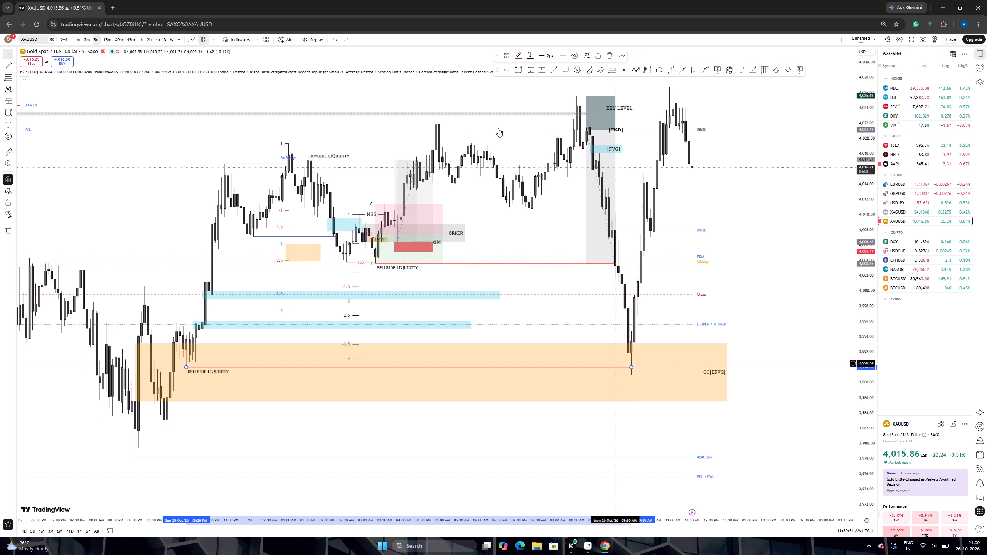
{"action": "left_click", "coordinate": [561, 57]}
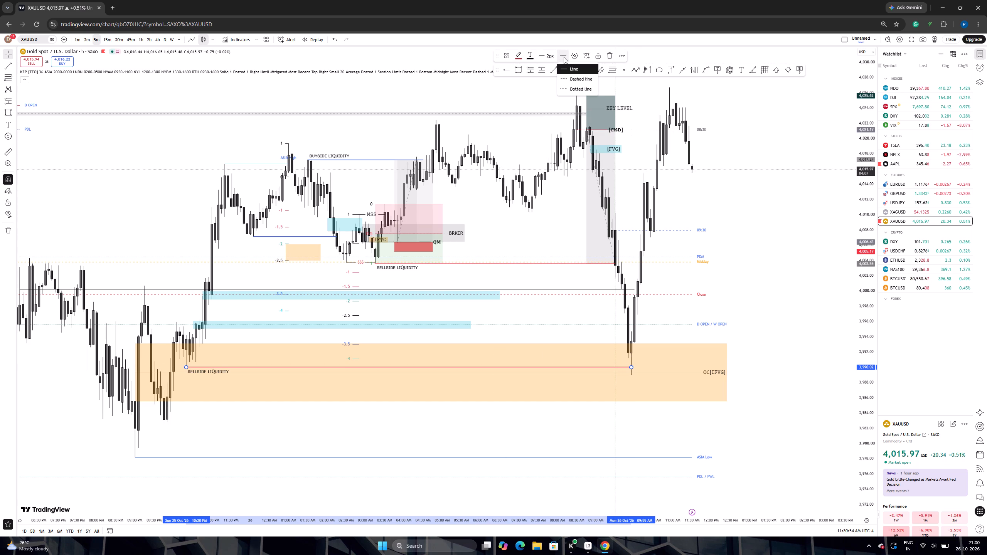
{"action": "left_click", "coordinate": [516, 55]}
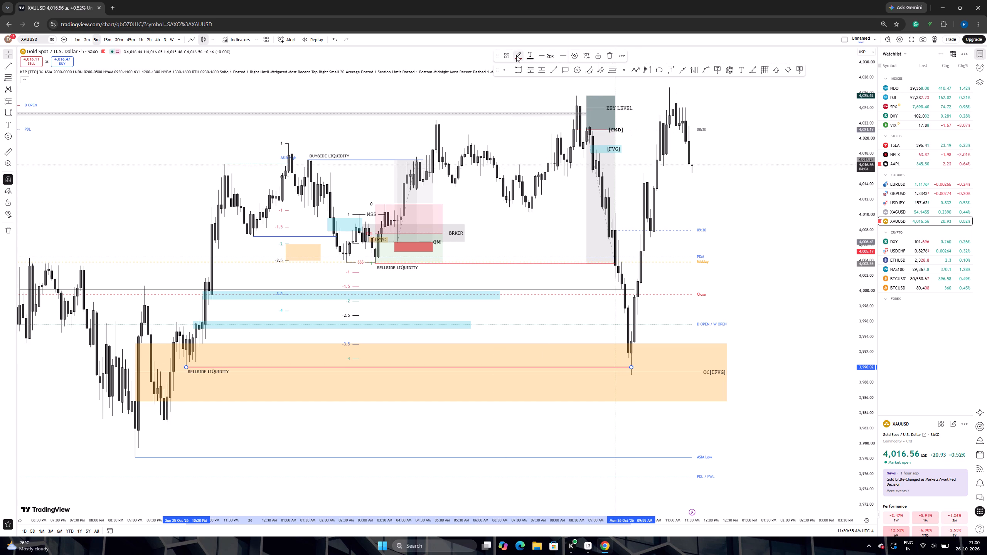
{"action": "left_click", "coordinate": [519, 75]}
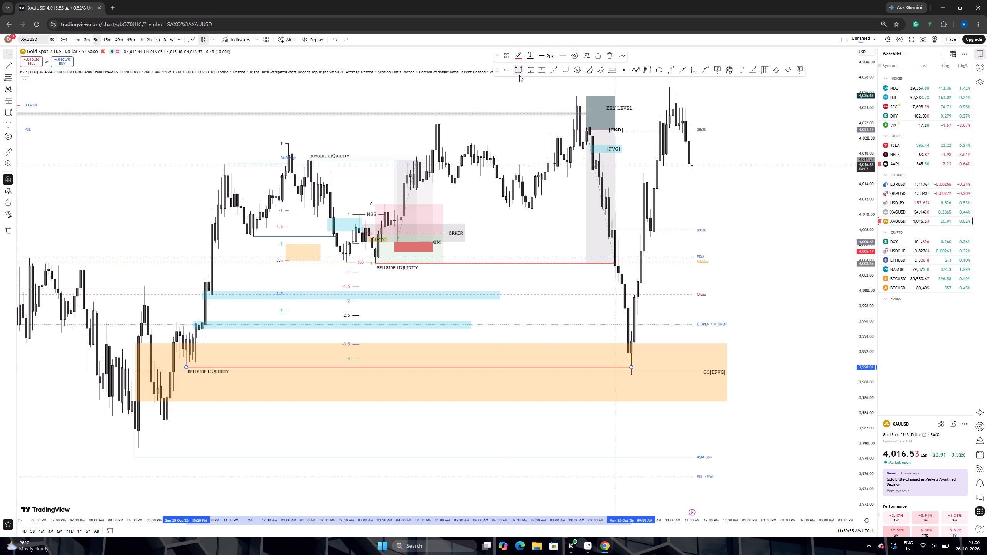
{"action": "left_click", "coordinate": [521, 55]}
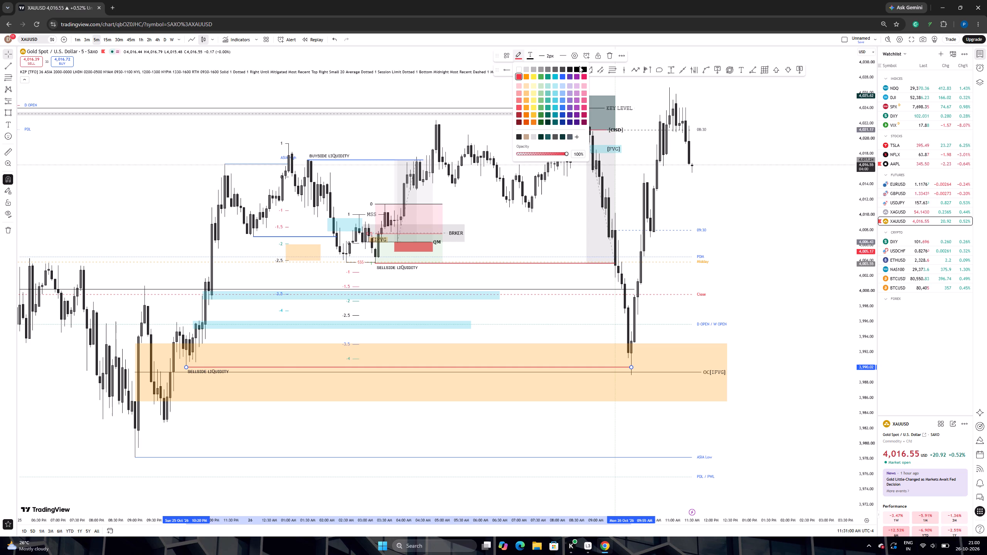
{"action": "left_click", "coordinate": [583, 67]}
{"action": "left_click", "coordinate": [552, 54]}
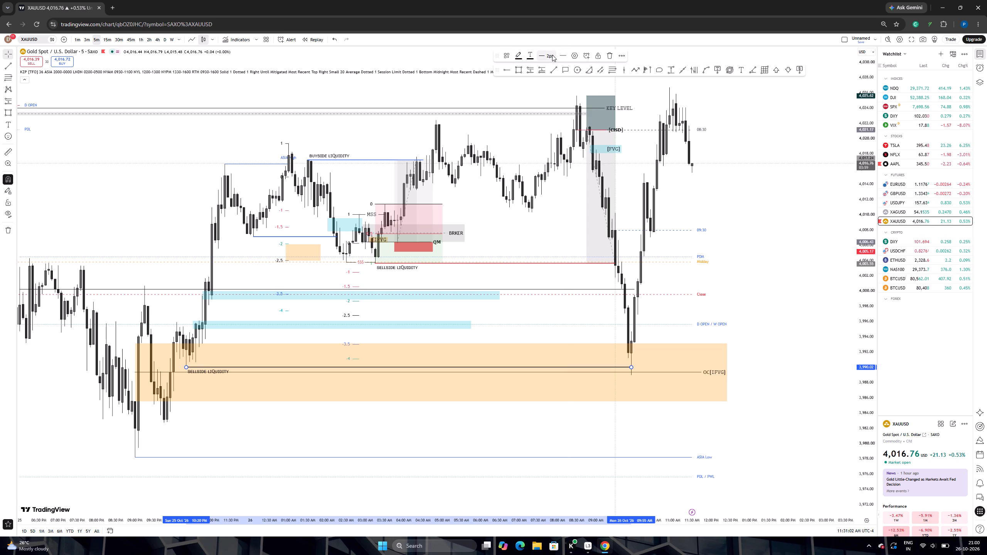
{"action": "left_click", "coordinate": [549, 66]}
Relabel that trend line $$$, align the text middle and centre, and format it red, size 14 and bold.
{"action": "left_click", "coordinate": [574, 57]}
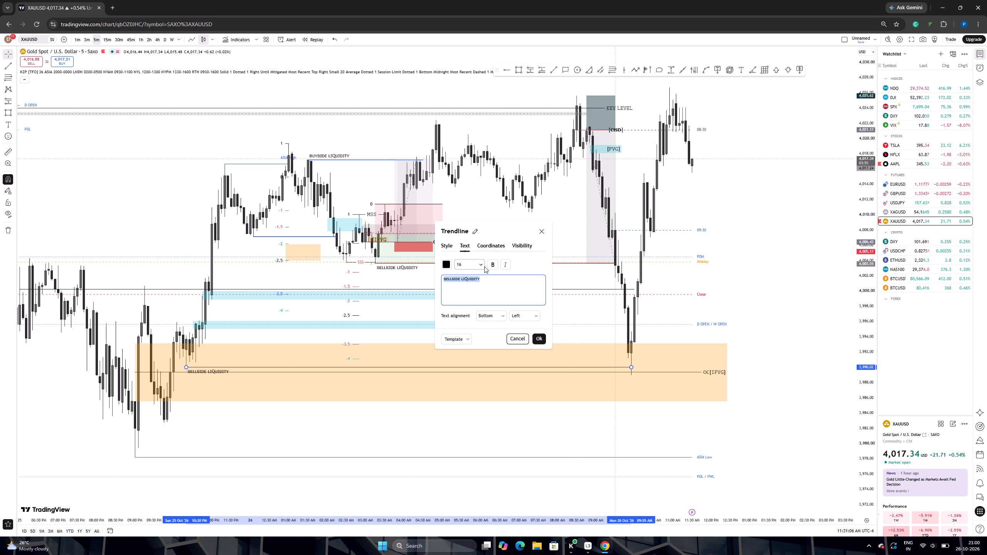
{"action": "type", "text": "$$$"}
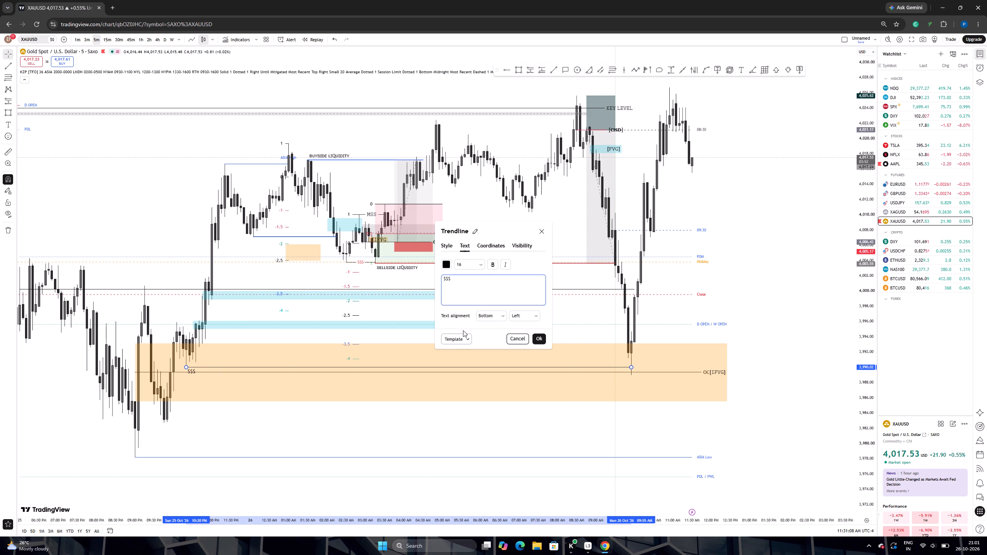
{"action": "left_click", "coordinate": [488, 314]}
{"action": "left_click", "coordinate": [488, 339]}
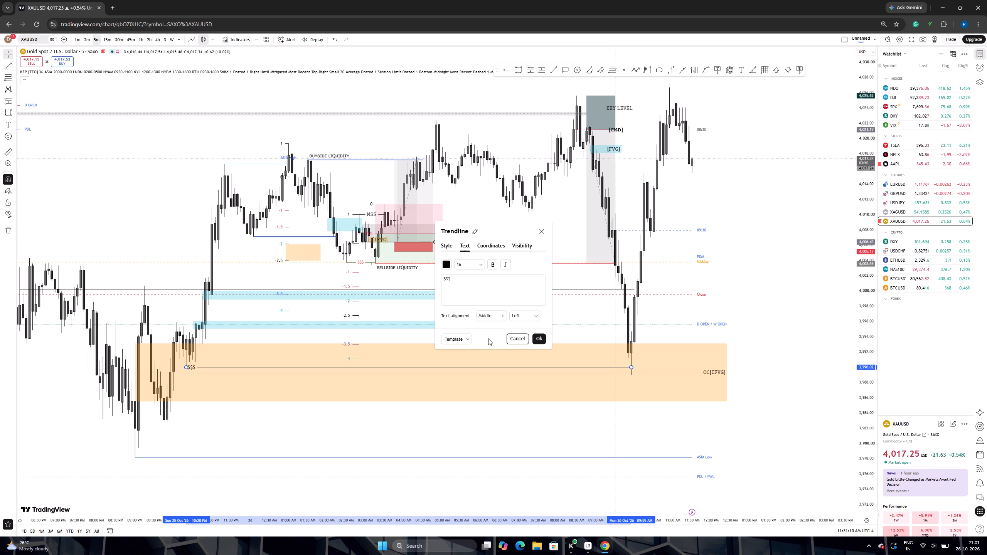
{"action": "left_click", "coordinate": [520, 314]}
{"action": "left_click", "coordinate": [520, 336]}
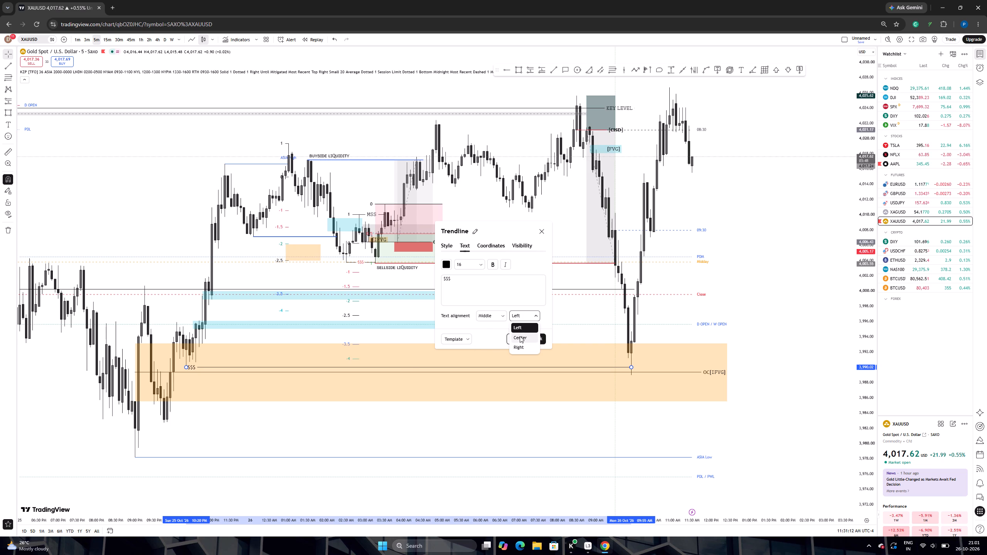
{"action": "left_click", "coordinate": [447, 265]}
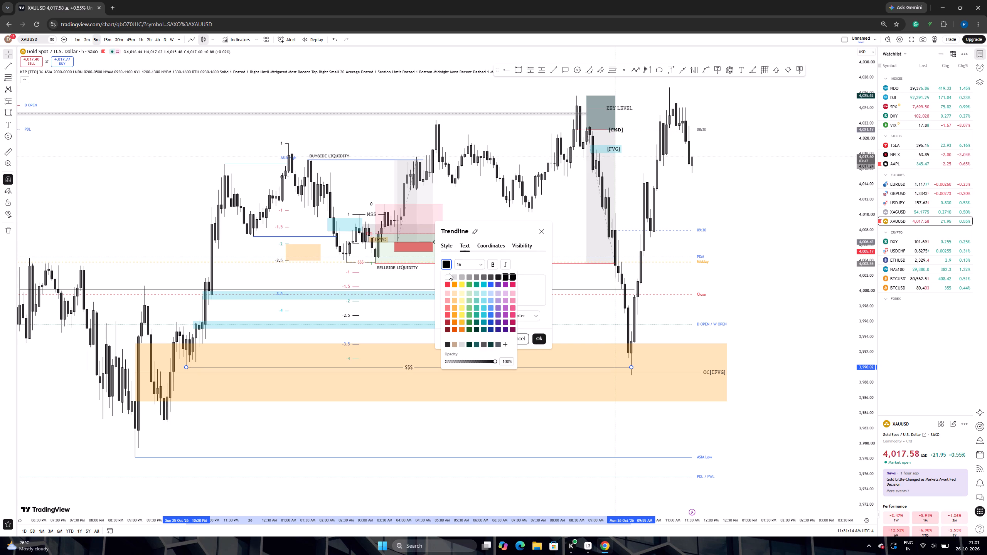
{"action": "left_click", "coordinate": [448, 284]}
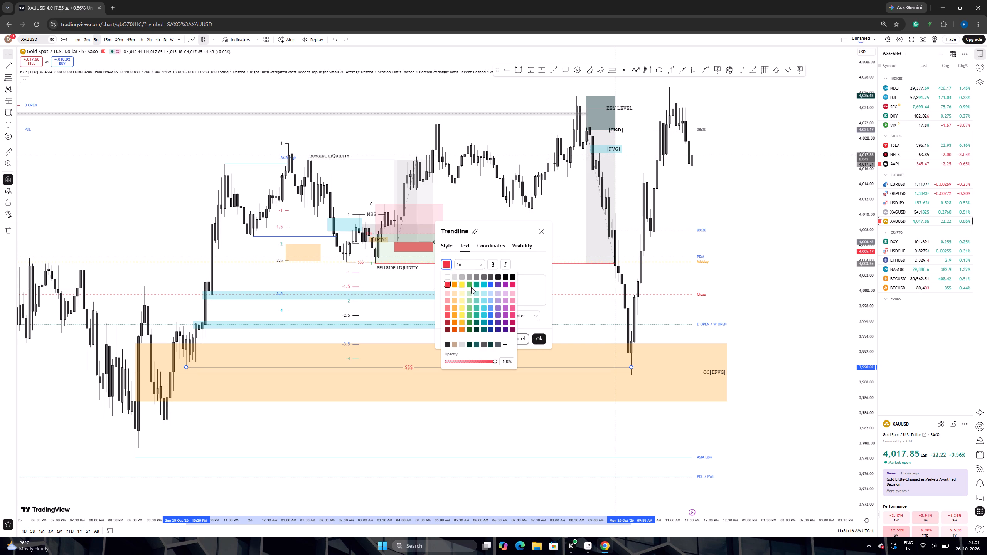
{"action": "left_click", "coordinate": [478, 265]}
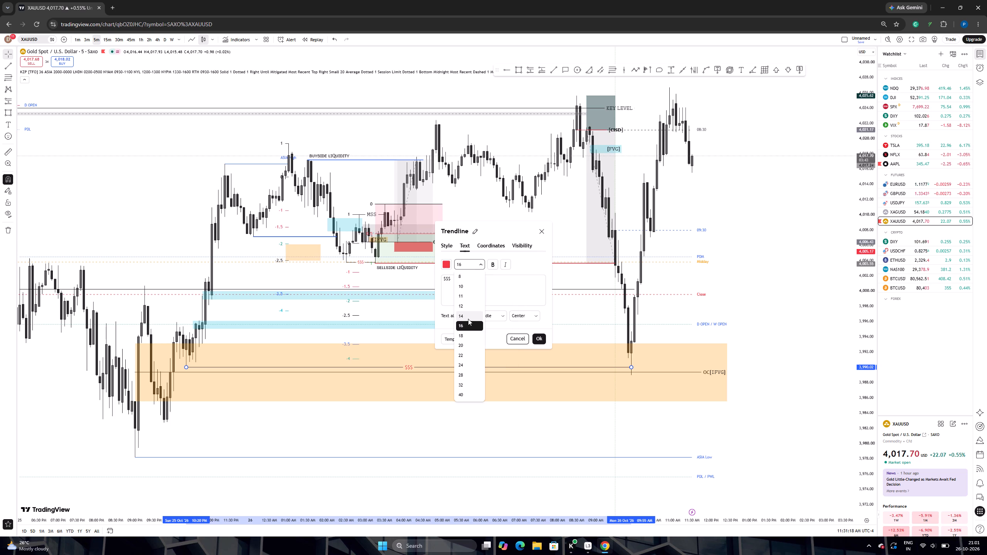
{"action": "left_click", "coordinate": [467, 318]}
{"action": "left_click", "coordinate": [491, 264]}
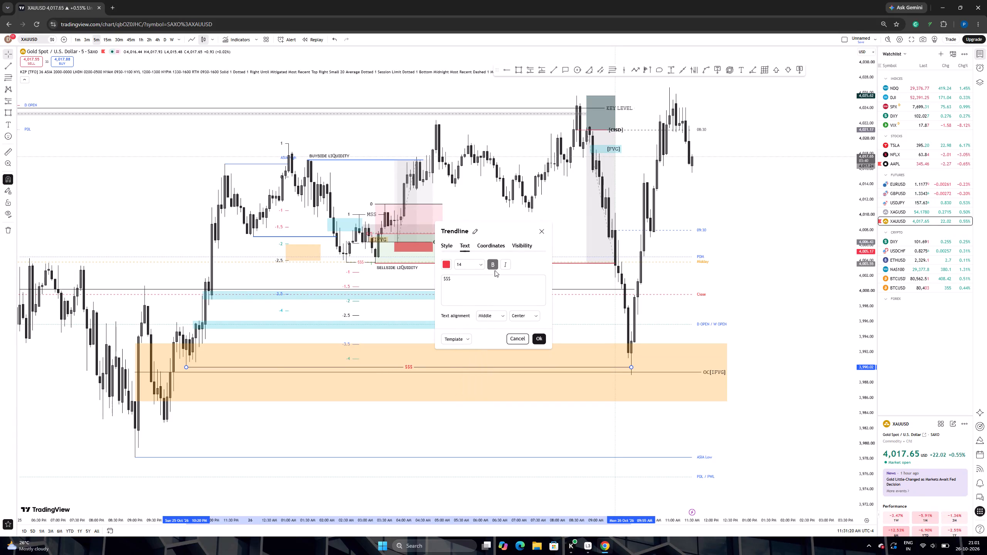
{"action": "left_click", "coordinate": [541, 337]}
{"action": "left_click", "coordinate": [556, 321]}
Change the line style of the $$$ trend line at about 3,990 to dashed.
{"action": "scroll", "coordinate": [560, 322], "scroll_direction": "down", "scroll_amount": 4}
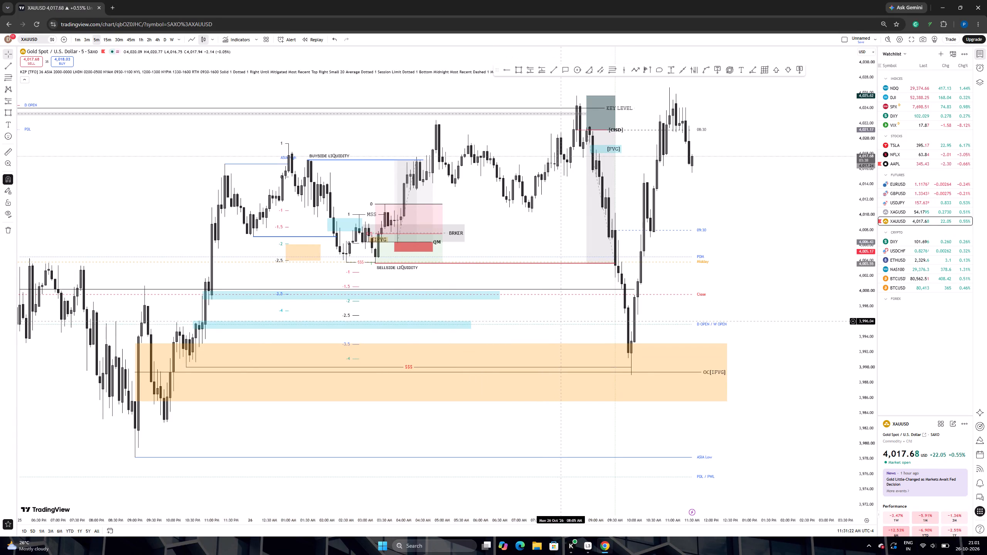
{"action": "left_click", "coordinate": [692, 367]}
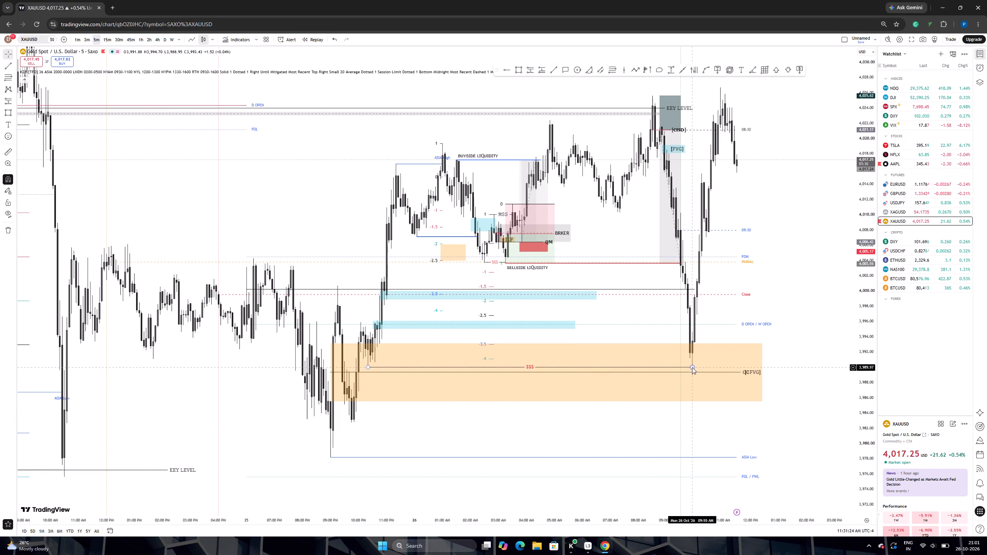
{"action": "left_click", "coordinate": [561, 59]}
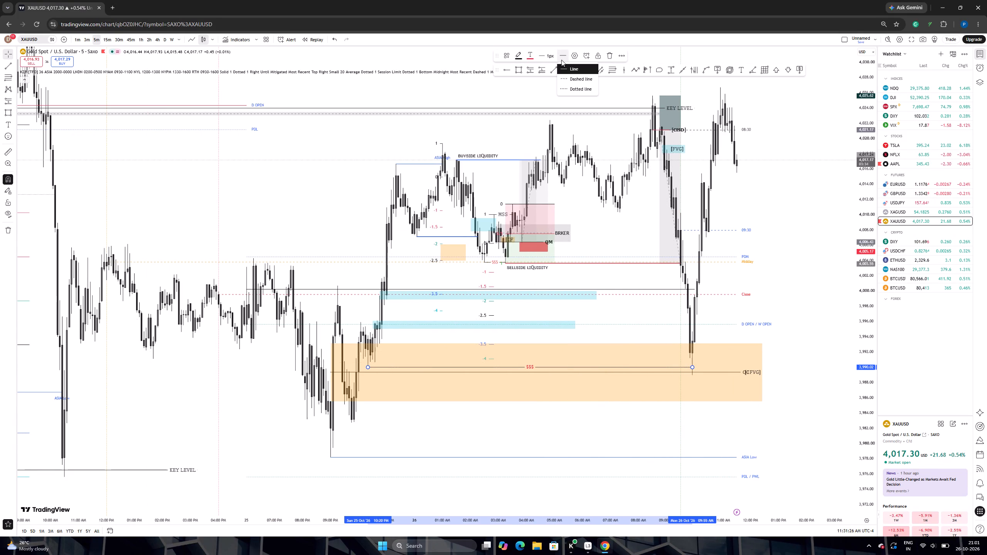
{"action": "left_click", "coordinate": [566, 86]}
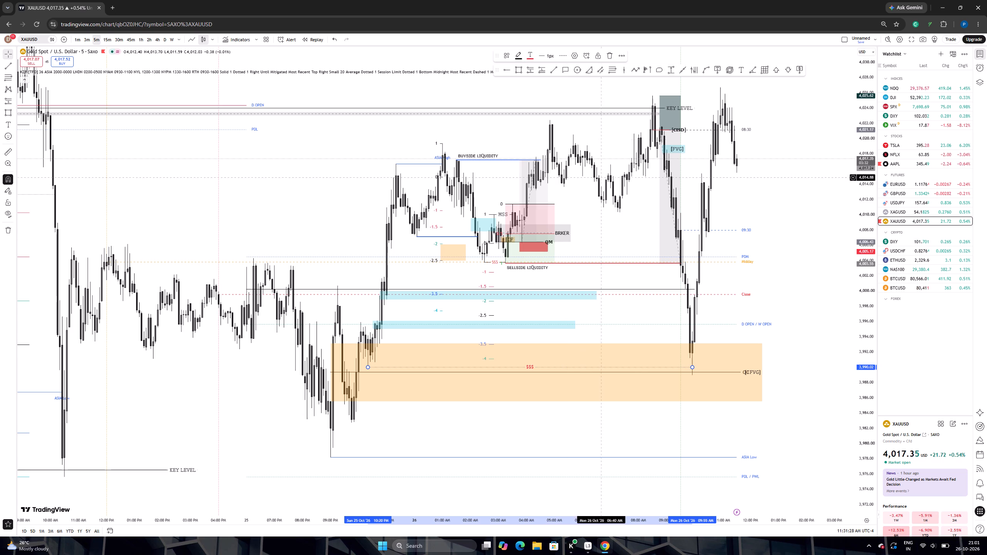
{"action": "left_click", "coordinate": [562, 52]}
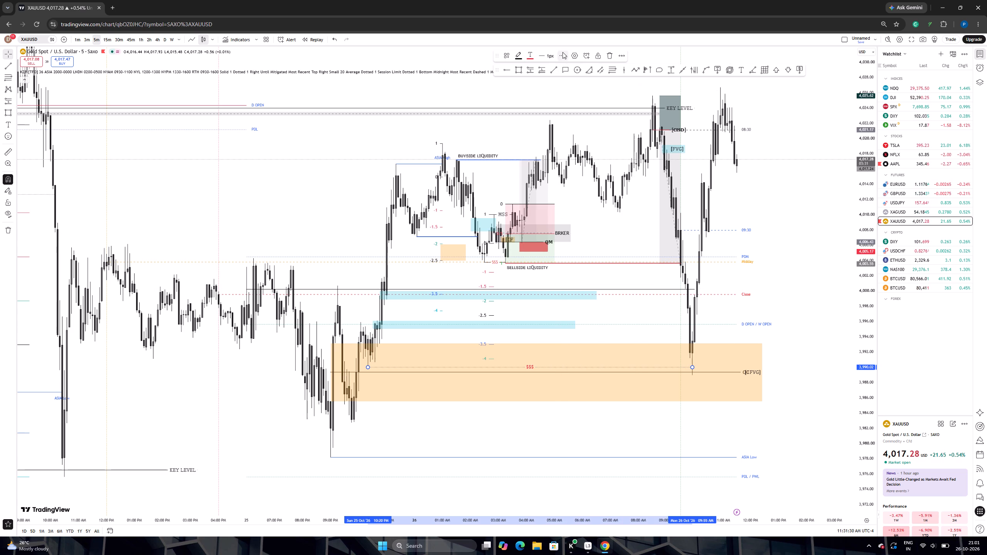
{"action": "left_click", "coordinate": [566, 76]}
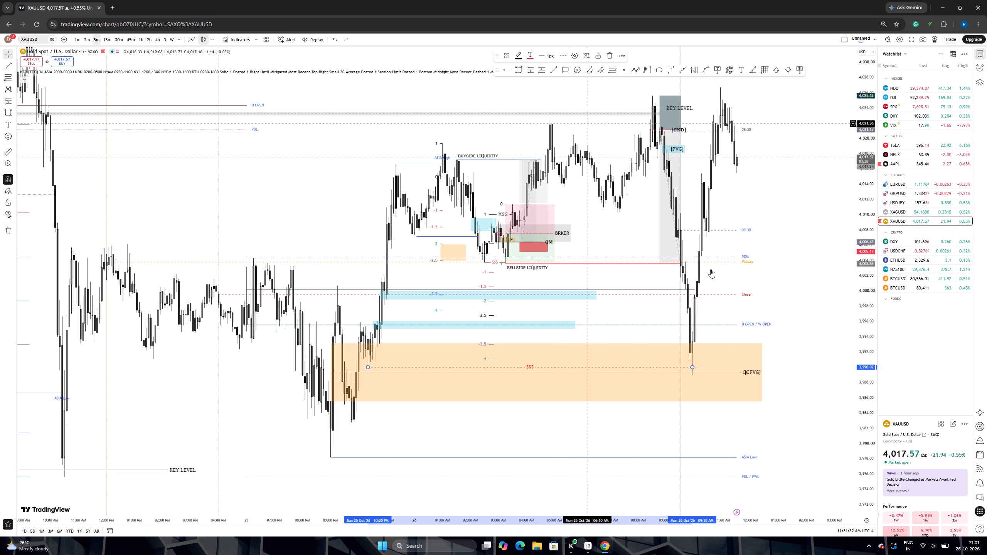
{"action": "scroll", "coordinate": [758, 309], "scroll_direction": "down", "scroll_amount": 1}
{"action": "scroll", "coordinate": [752, 299], "scroll_direction": "up", "scroll_amount": 4}
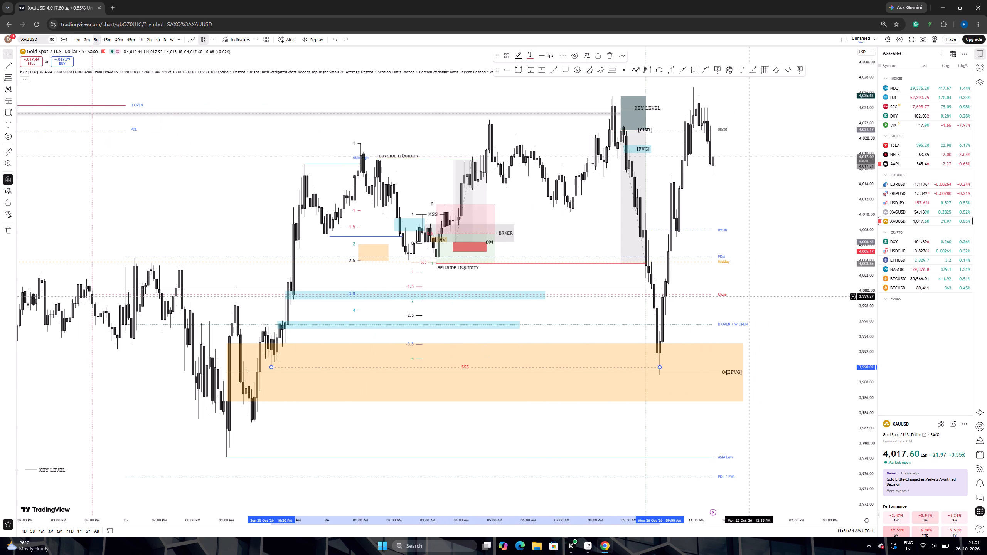
{"action": "left_click_drag", "start_coordinate": [810, 200], "coordinate": [801, 202]}
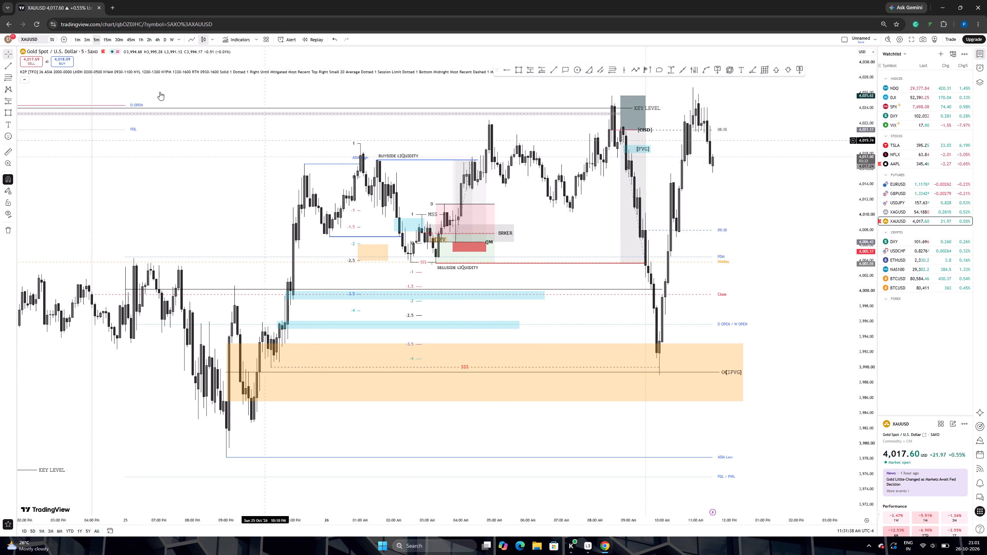
On the 3-minute chart, move the large orange [IFVG] rectangle's end to about 12:21 PM so its label sits just past the OC label.
{"action": "left_click", "coordinate": [88, 40]}
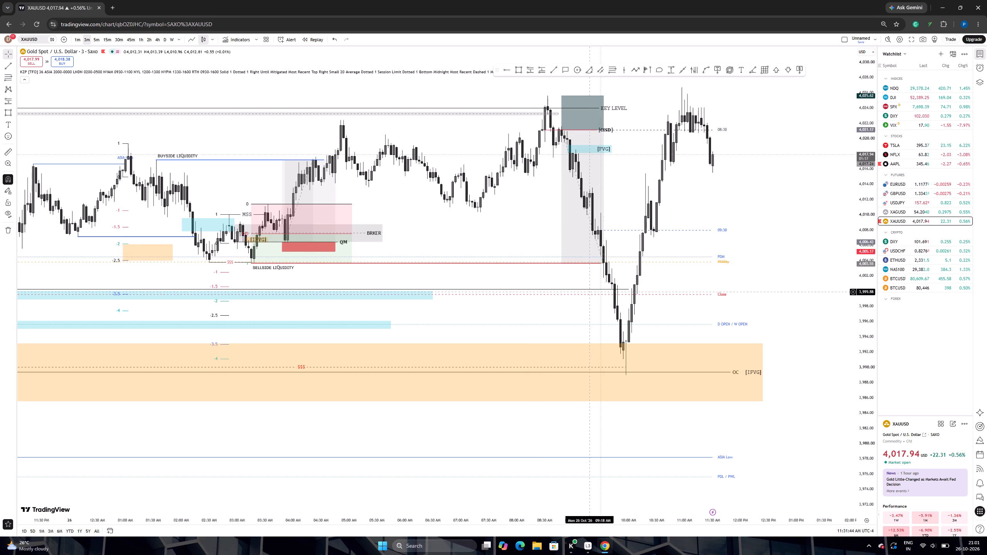
{"action": "left_click_drag", "start_coordinate": [763, 373], "coordinate": [709, 374]}
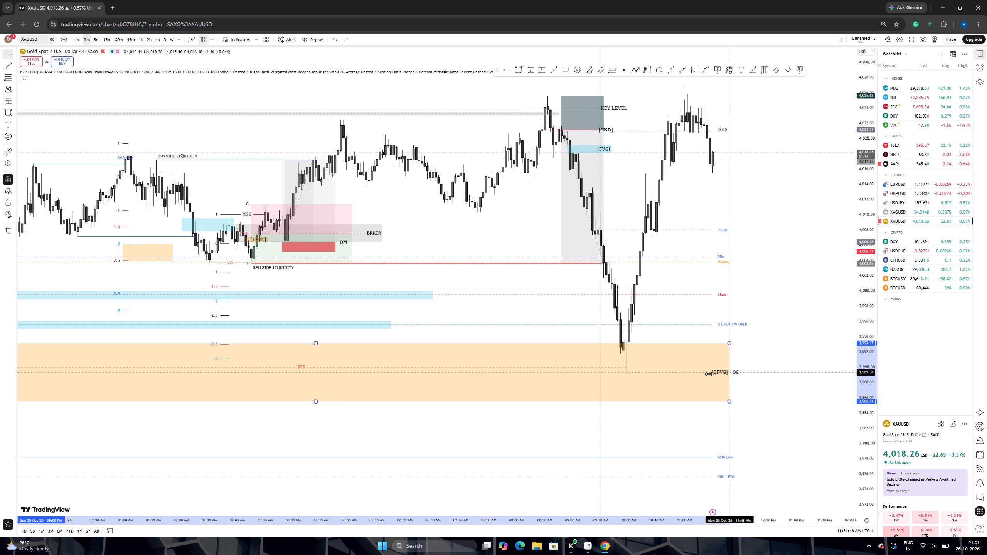
{"action": "left_click_drag", "start_coordinate": [709, 374], "coordinate": [697, 378]}
{"action": "left_click", "coordinate": [746, 349]}
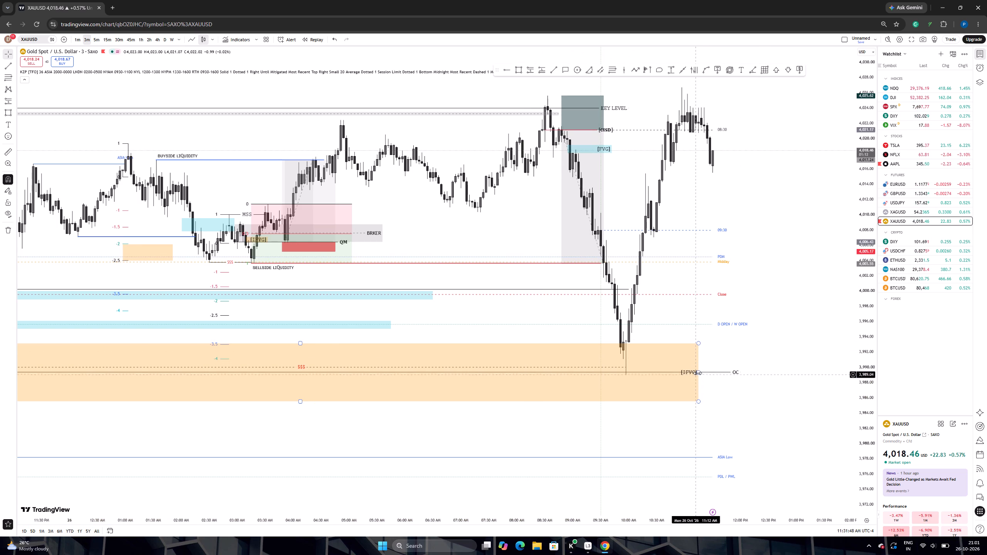
{"action": "left_click_drag", "start_coordinate": [697, 373], "coordinate": [760, 378]}
{"action": "left_click", "coordinate": [771, 399]}
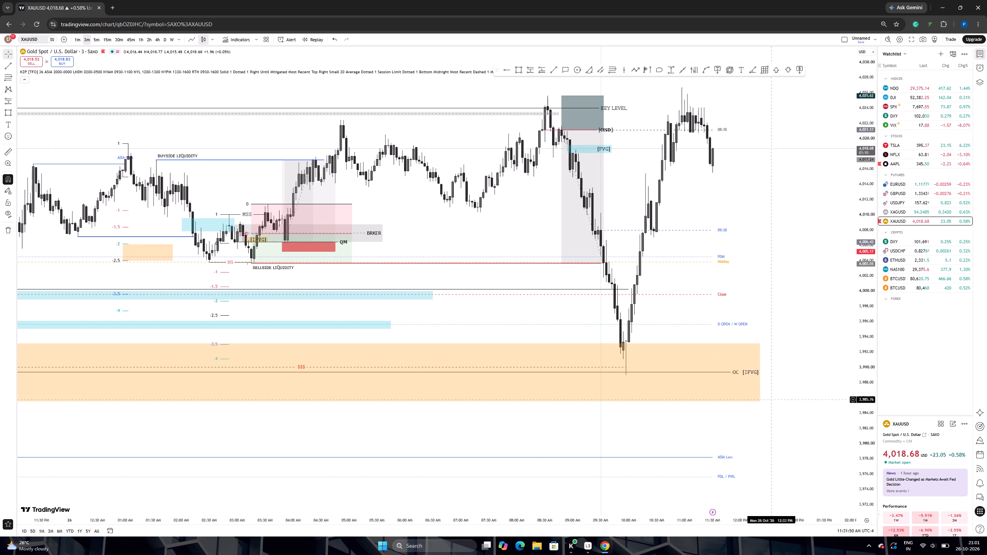
Draw a rectangle from 3,996.0 to about 3,994.7, spanning 26 Oct 09:48 AM to 11:00 AM, and apply the [IFVG] template.
{"action": "left_click_drag", "start_coordinate": [802, 376], "coordinate": [800, 411]}
{"action": "left_click_drag", "start_coordinate": [862, 417], "coordinate": [847, 360]}
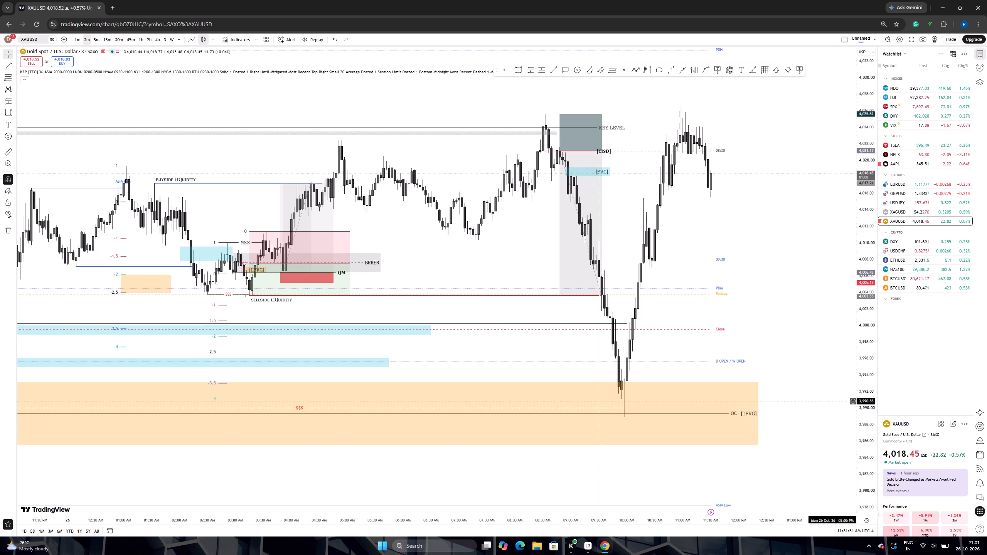
{"action": "left_click_drag", "start_coordinate": [847, 360], "coordinate": [834, 343]}
{"action": "scroll", "coordinate": [731, 308], "scroll_direction": "up", "scroll_amount": 2}
{"action": "left_click_drag", "start_coordinate": [729, 325], "coordinate": [702, 300]}
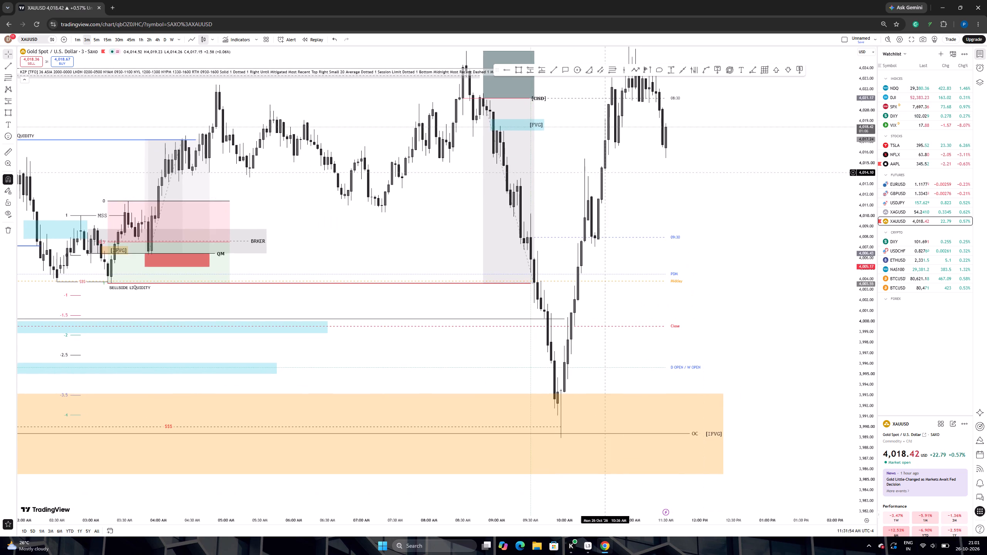
{"action": "left_click", "coordinate": [519, 69]}
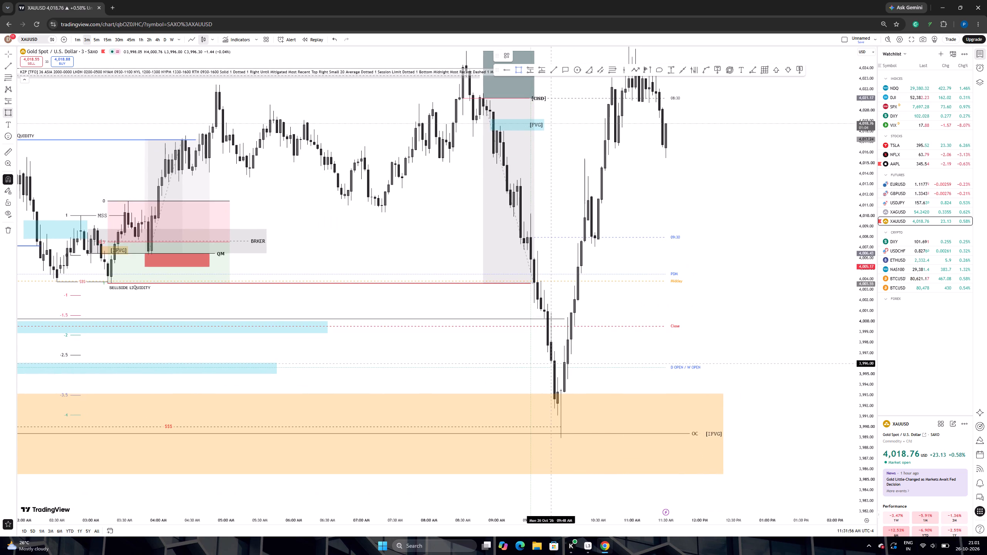
{"action": "left_click", "coordinate": [551, 365]}
{"action": "left_click", "coordinate": [557, 374]}
{"action": "left_click_drag", "start_coordinate": [557, 371], "coordinate": [631, 380]}
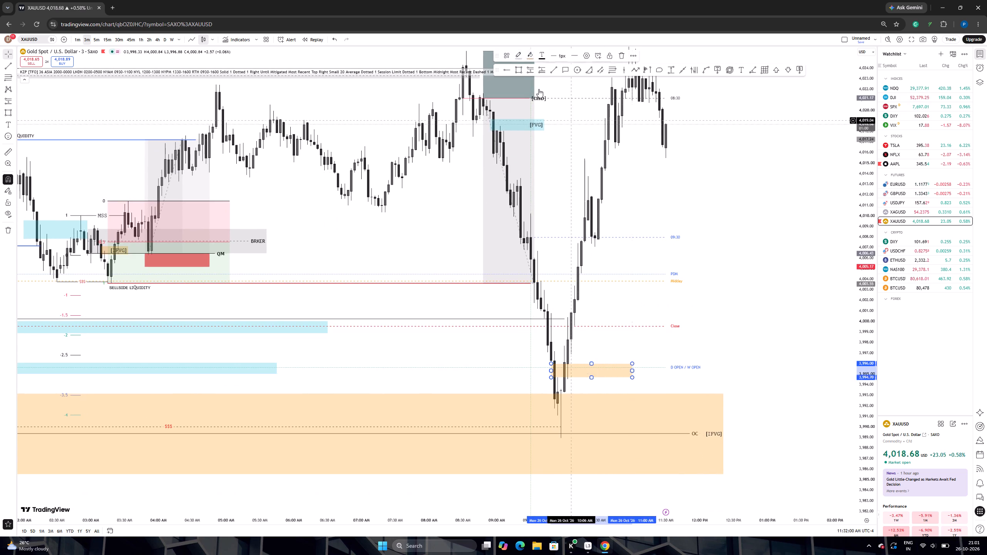
{"action": "left_click", "coordinate": [510, 55]}
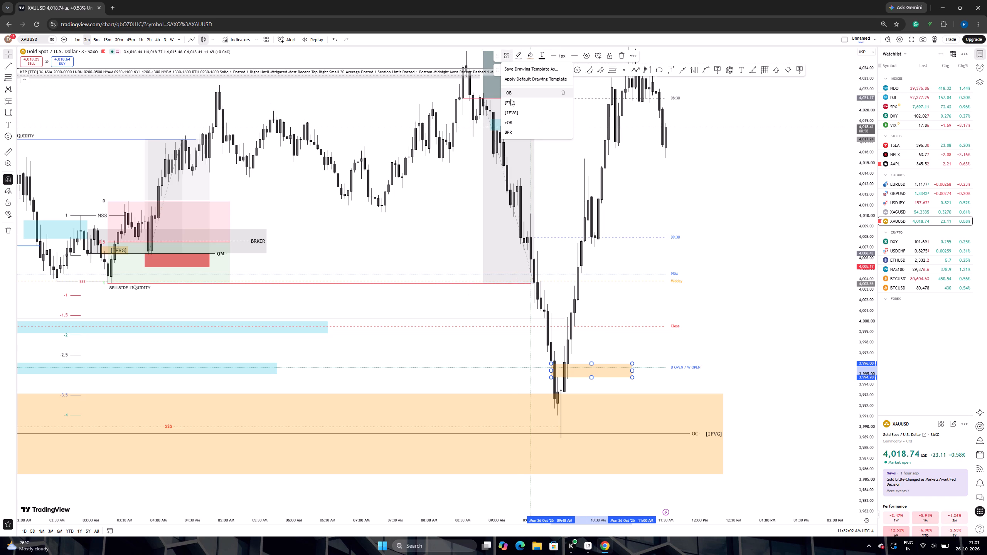
{"action": "left_click_drag", "start_coordinate": [511, 104], "coordinate": [513, 111]}
{"action": "left_click", "coordinate": [513, 111]}
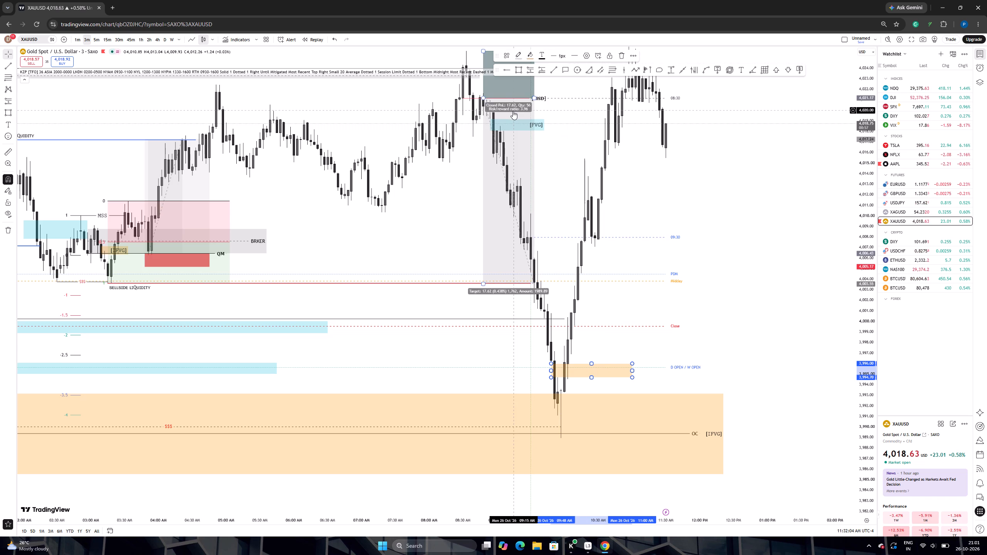
On the 1-minute chart, place a long position at 10:04 AM with entry about 3,995.2, stop about 3,989.7 and target about 4,002.8.
{"action": "left_click", "coordinate": [79, 39]}
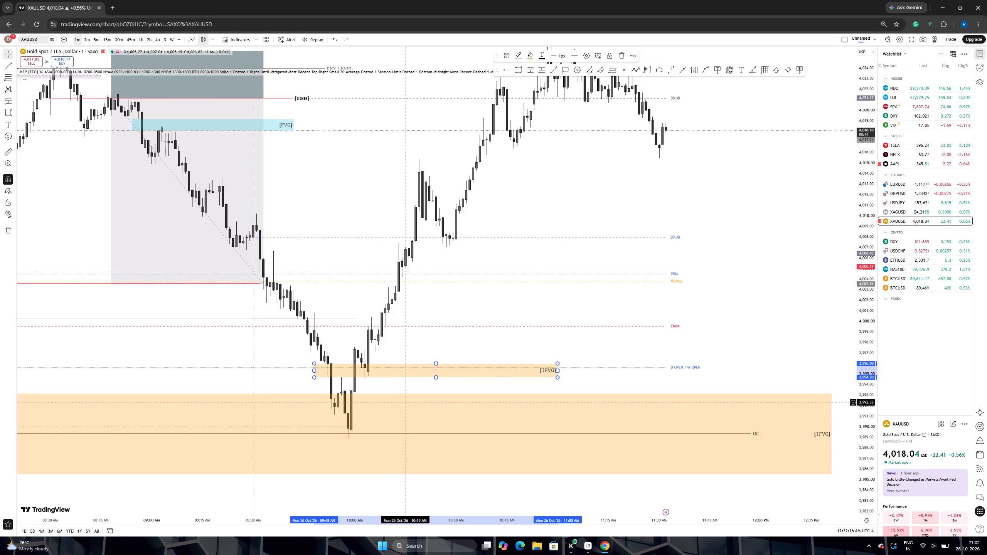
{"action": "scroll", "coordinate": [404, 402], "scroll_direction": "down", "scroll_amount": 2}
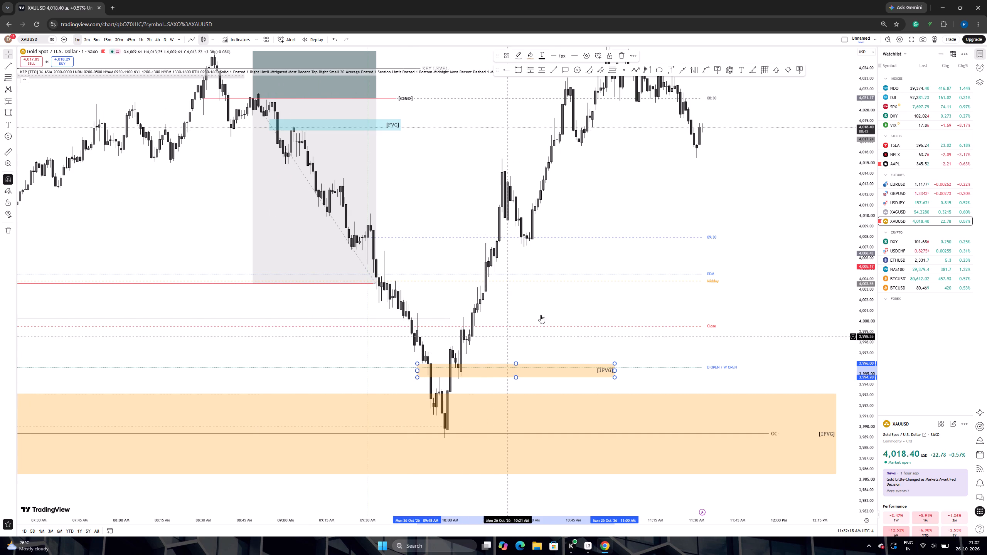
{"action": "left_click", "coordinate": [539, 71]}
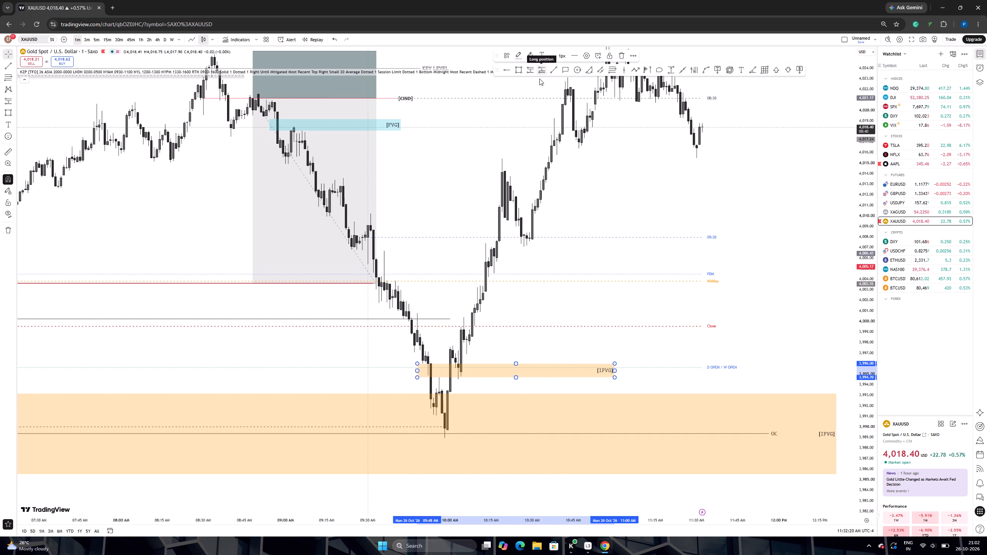
{"action": "left_click", "coordinate": [460, 374]}
{"action": "left_click_drag", "start_coordinate": [469, 389], "coordinate": [468, 384]}
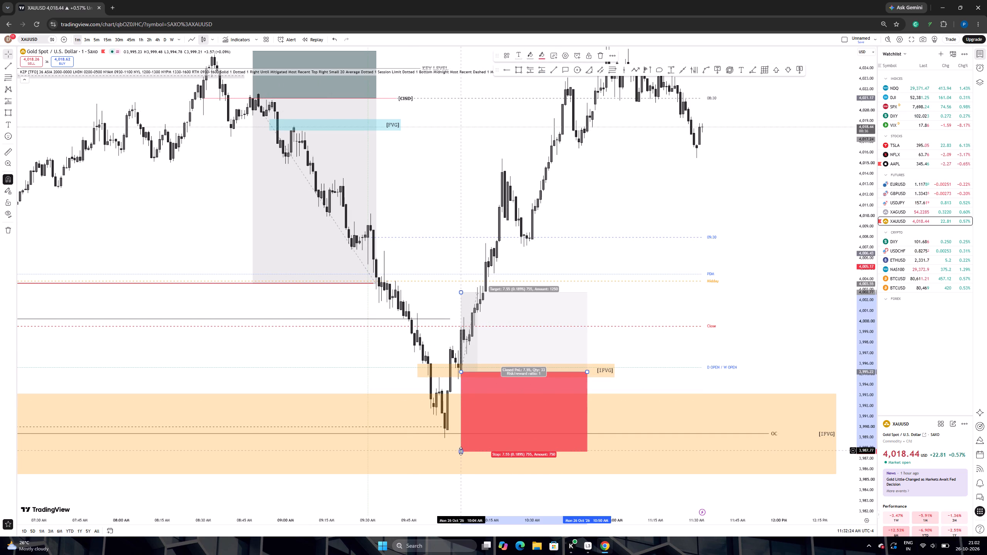
{"action": "left_click_drag", "start_coordinate": [461, 451], "coordinate": [445, 438]}
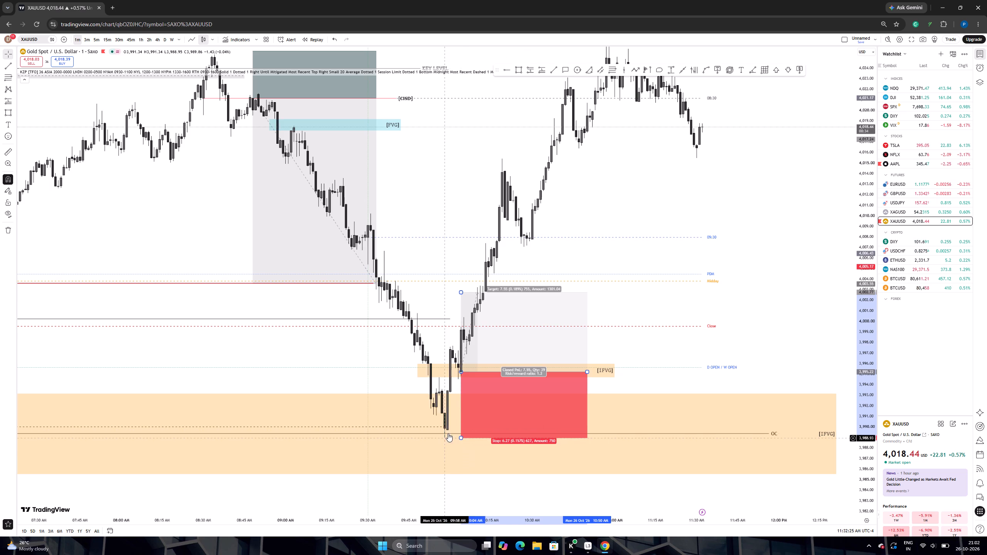
{"action": "scroll", "coordinate": [430, 345], "scroll_direction": "down", "scroll_amount": 13}
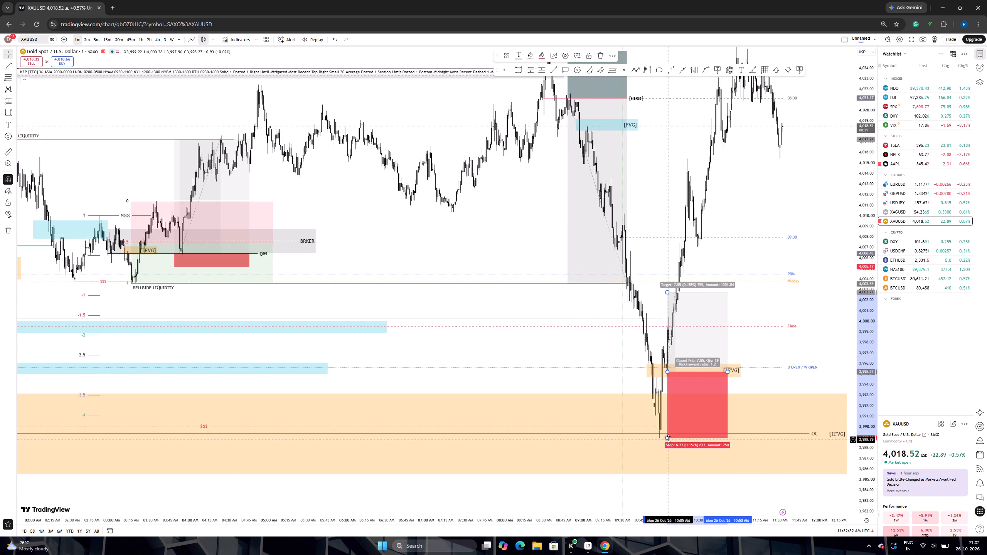
{"action": "left_click_drag", "start_coordinate": [669, 439], "coordinate": [662, 430]}
Examine the marked levels and the long setup on the 1-hour and 4-hour charts.
{"action": "left_click", "coordinate": [143, 42]}
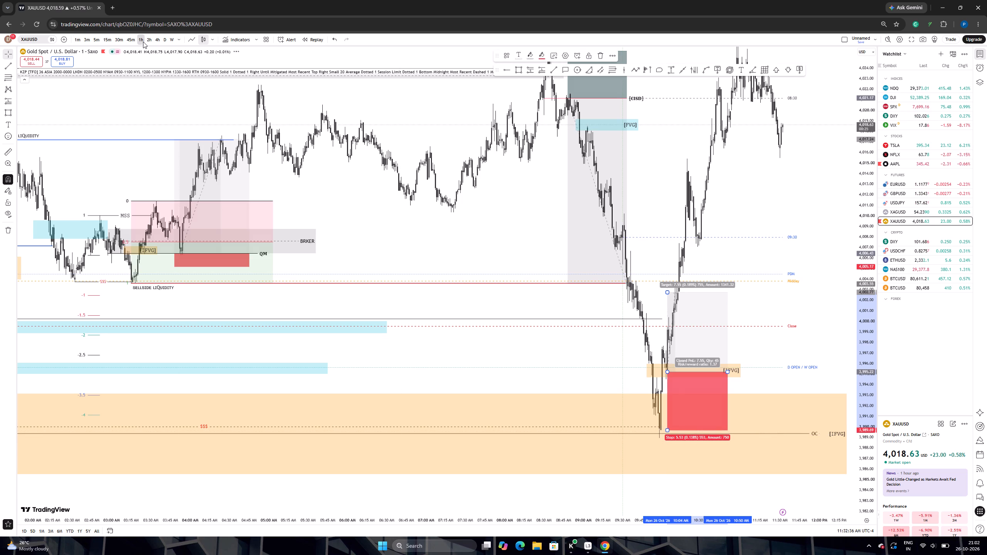
{"action": "scroll", "coordinate": [687, 249], "scroll_direction": "up", "scroll_amount": 20}
{"action": "scroll", "coordinate": [687, 249], "scroll_direction": "up", "scroll_amount": 5}
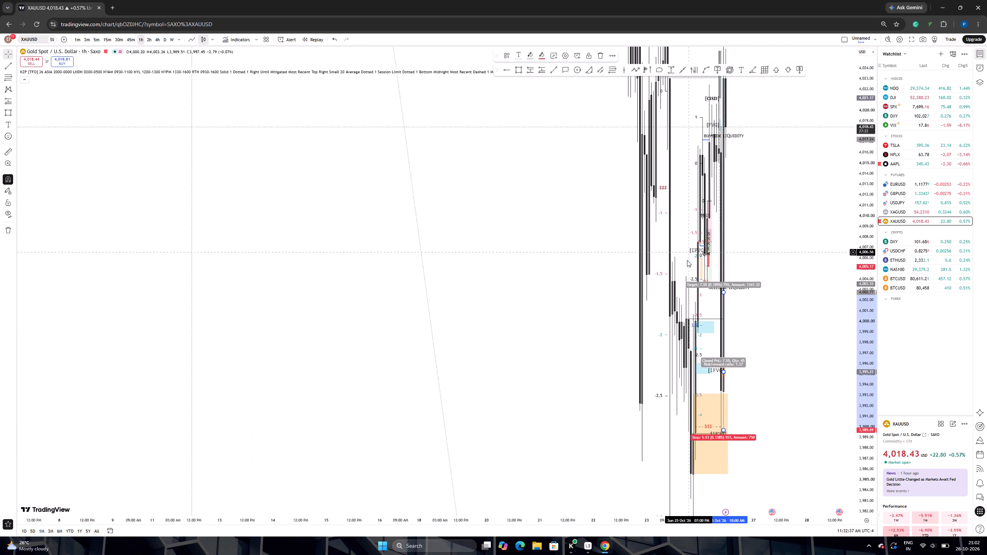
{"action": "scroll", "coordinate": [687, 260], "scroll_direction": "up", "scroll_amount": 3}
{"action": "left_click_drag", "start_coordinate": [854, 190], "coordinate": [854, 200]}
{"action": "left_click_drag", "start_coordinate": [860, 192], "coordinate": [861, 242]}
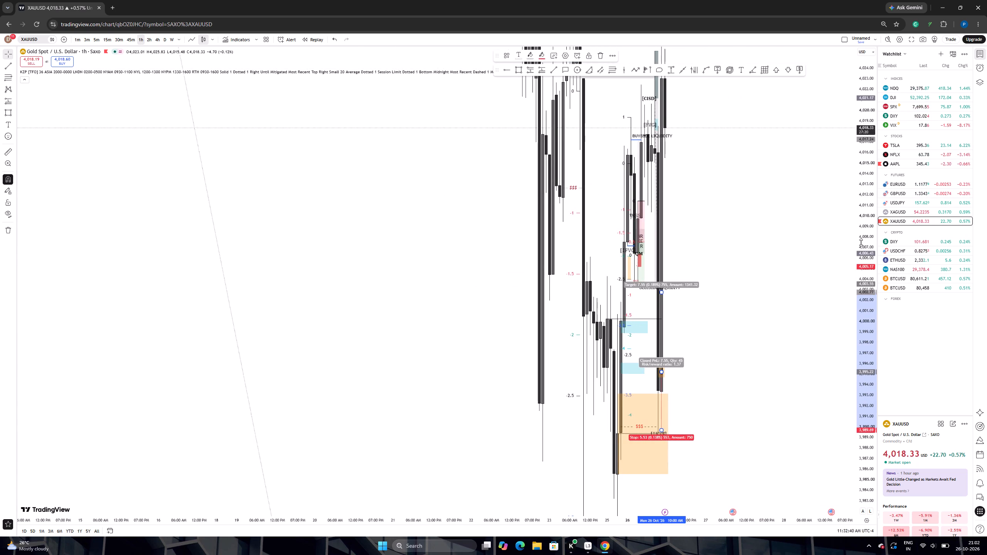
{"action": "left_click_drag", "start_coordinate": [861, 242], "coordinate": [861, 359]}
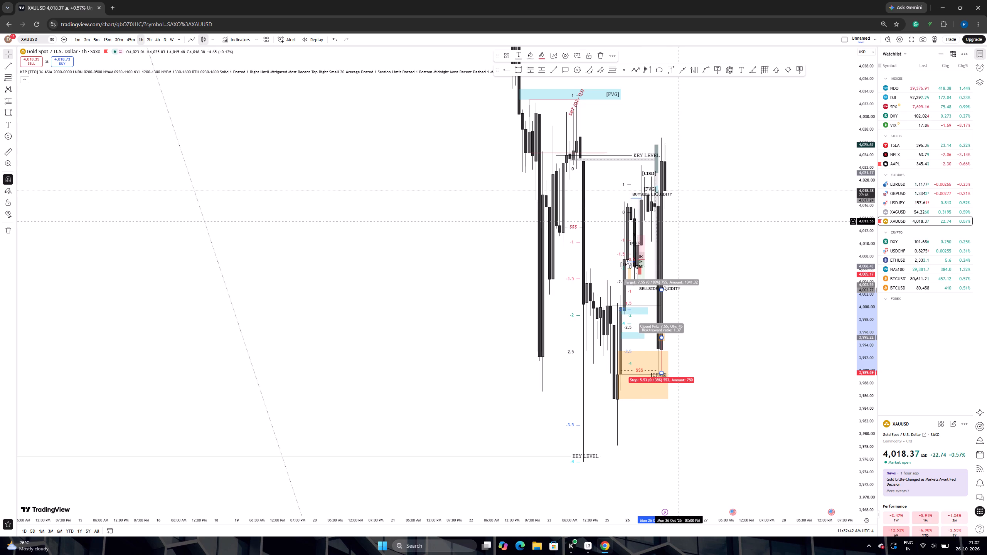
{"action": "scroll", "coordinate": [679, 223], "scroll_direction": "up", "scroll_amount": 6}
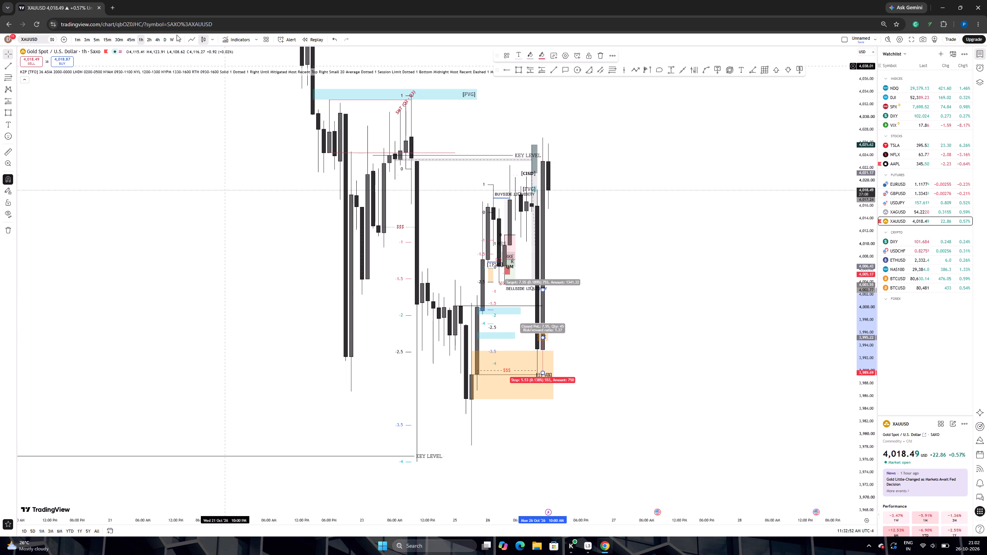
{"action": "left_click", "coordinate": [158, 39]}
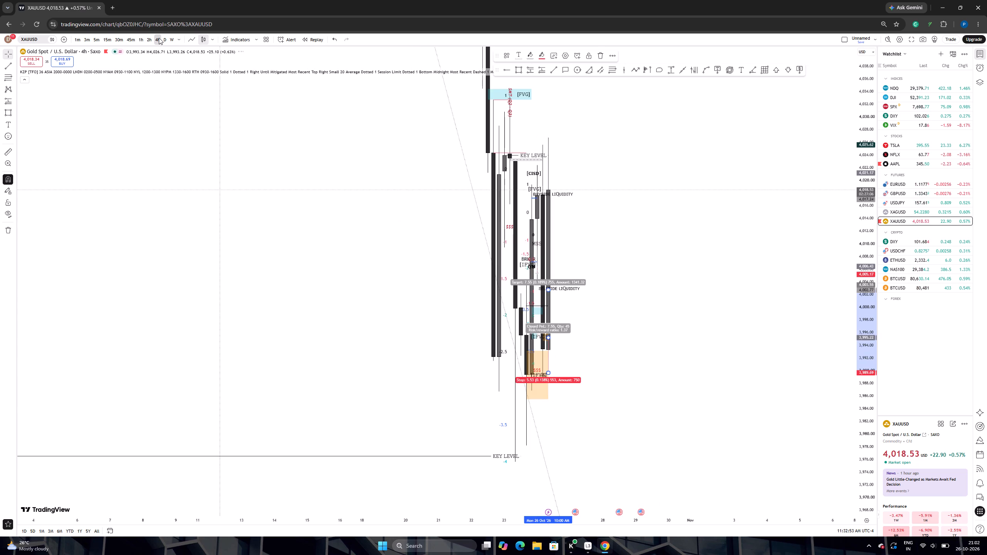
{"action": "scroll", "coordinate": [587, 252], "scroll_direction": "up", "scroll_amount": 7}
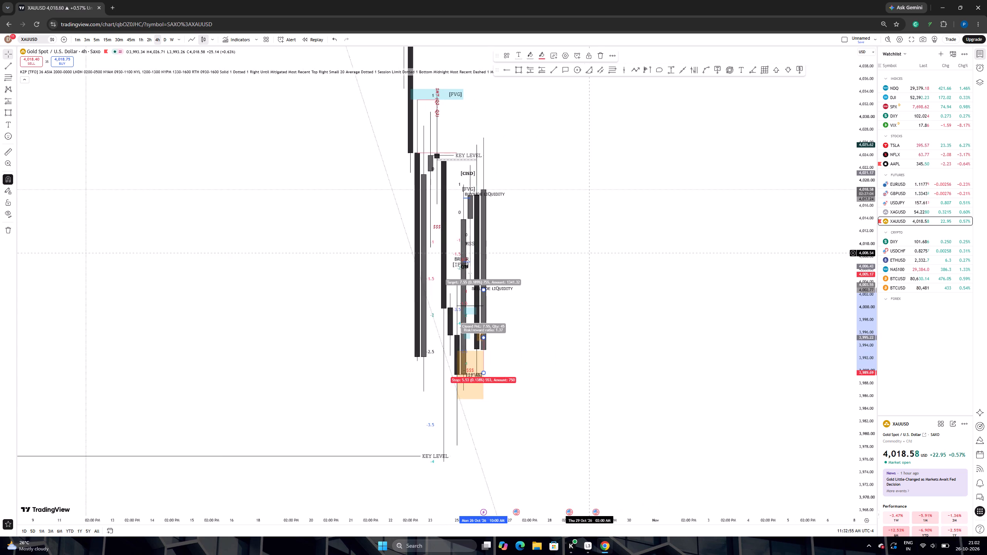
{"action": "scroll", "coordinate": [475, 394], "scroll_direction": "up", "scroll_amount": 4}
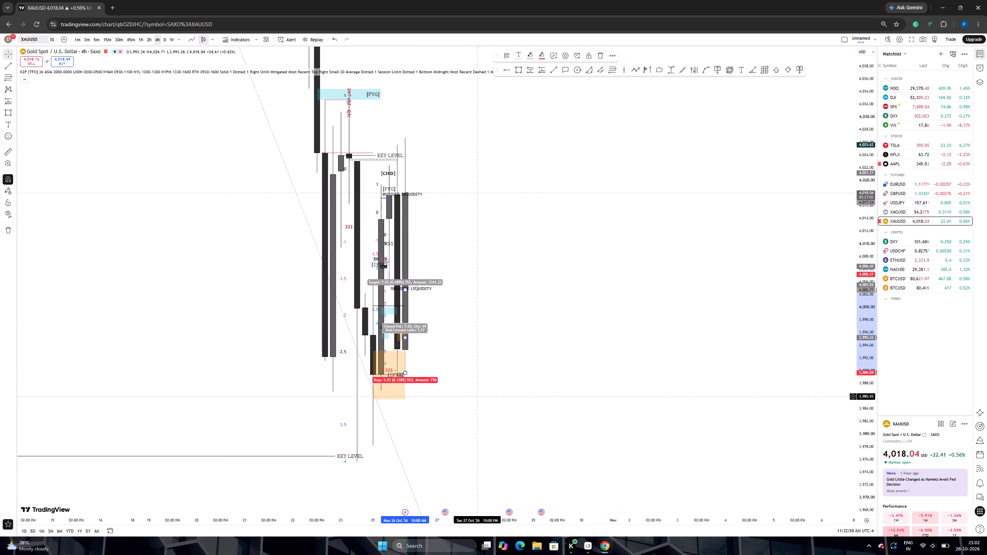
{"action": "scroll", "coordinate": [474, 394], "scroll_direction": "up", "scroll_amount": 1}
{"action": "left_click_drag", "start_coordinate": [422, 364], "coordinate": [720, 330]}
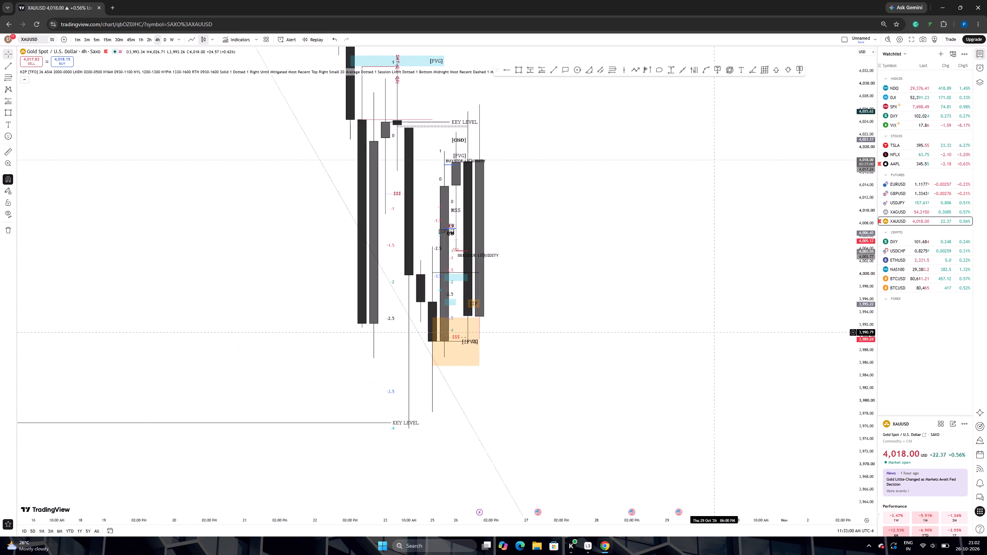
{"action": "left_click_drag", "start_coordinate": [550, 283], "coordinate": [558, 300]}
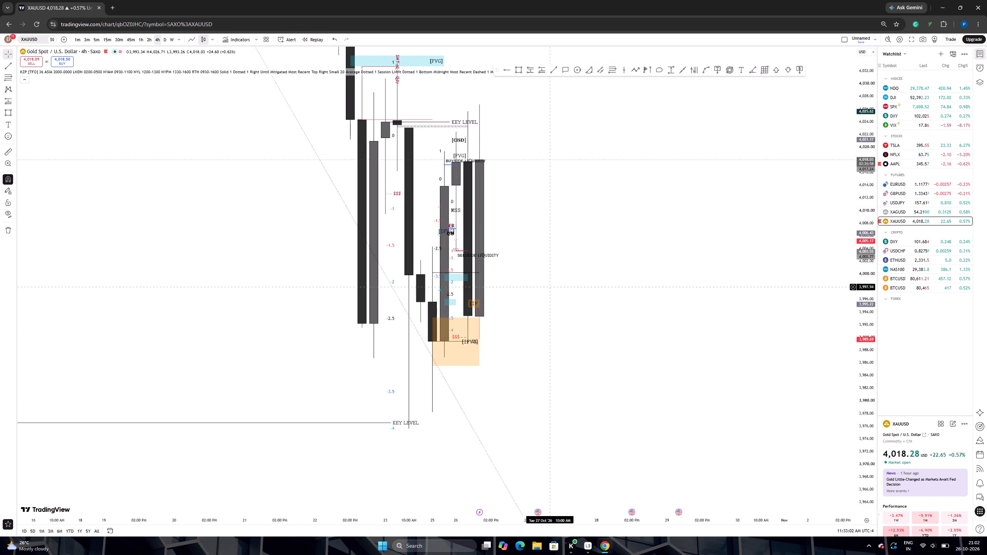
{"action": "left_click_drag", "start_coordinate": [558, 300], "coordinate": [566, 331]}
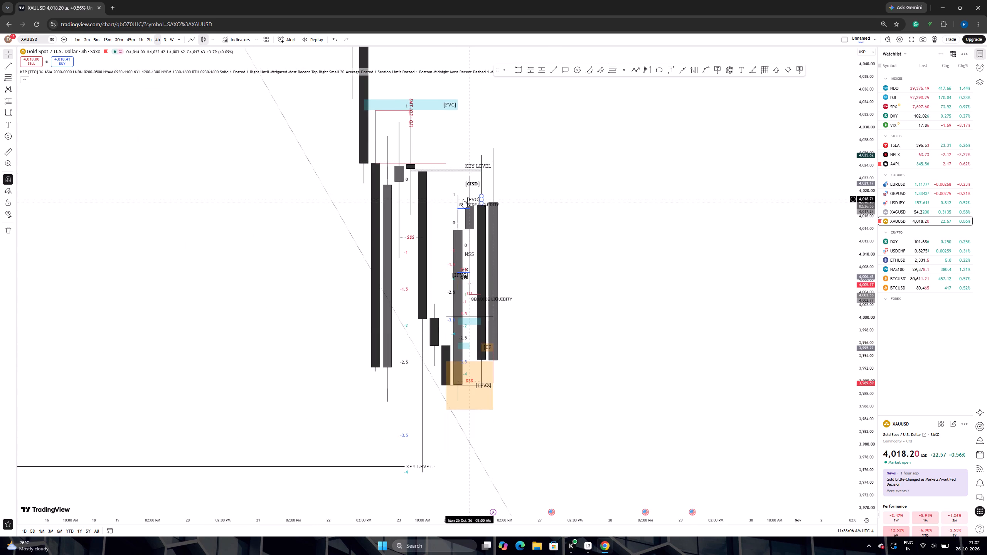
On the 3-minute chart, raise the 10:04 AM long position's target to the 08:33 AM high at about 4,025.6.
{"action": "left_click", "coordinate": [84, 40]}
{"action": "scroll", "coordinate": [317, 184], "scroll_direction": "down", "scroll_amount": 4}
{"action": "scroll", "coordinate": [369, 191], "scroll_direction": "down", "scroll_amount": 4}
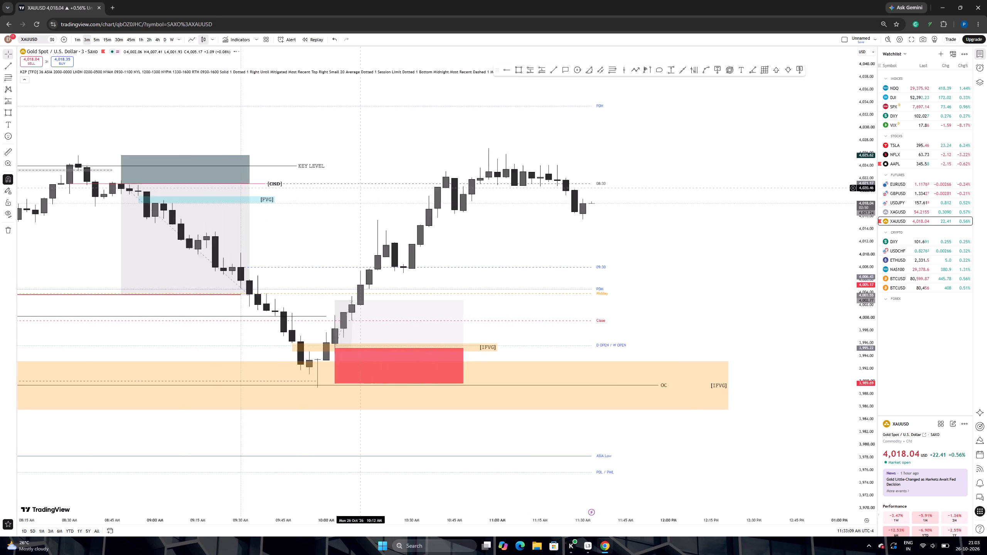
{"action": "scroll", "coordinate": [394, 213], "scroll_direction": "down", "scroll_amount": 9}
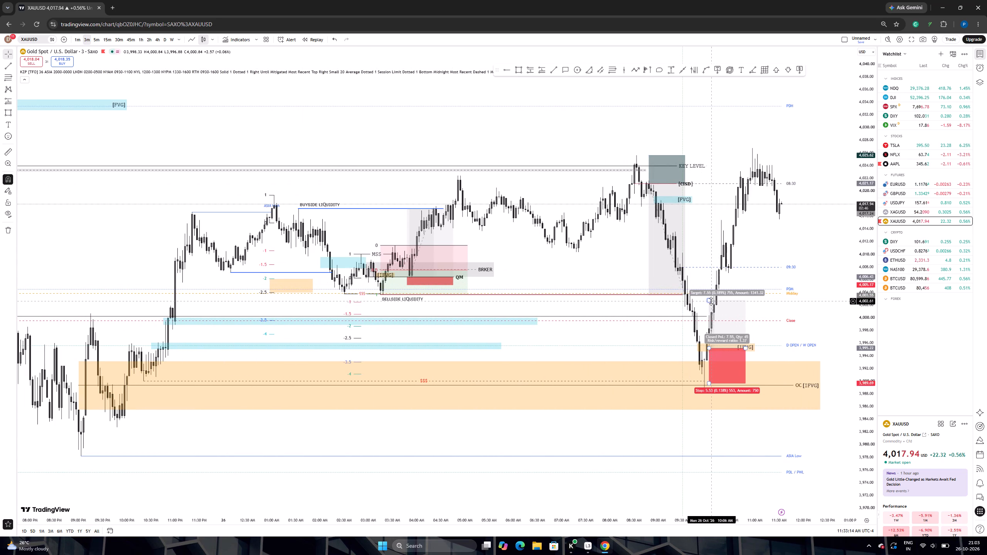
{"action": "left_click_drag", "start_coordinate": [709, 301], "coordinate": [638, 157]}
{"action": "left_click", "coordinate": [783, 247]}
Extend the end of the small orange [IFVG] rectangle at the long entry to about 11:42 AM on 26 Oct.
{"action": "left_click_drag", "start_coordinate": [788, 246], "coordinate": [743, 244]}
{"action": "left_click_drag", "start_coordinate": [713, 344], "coordinate": [724, 346]}
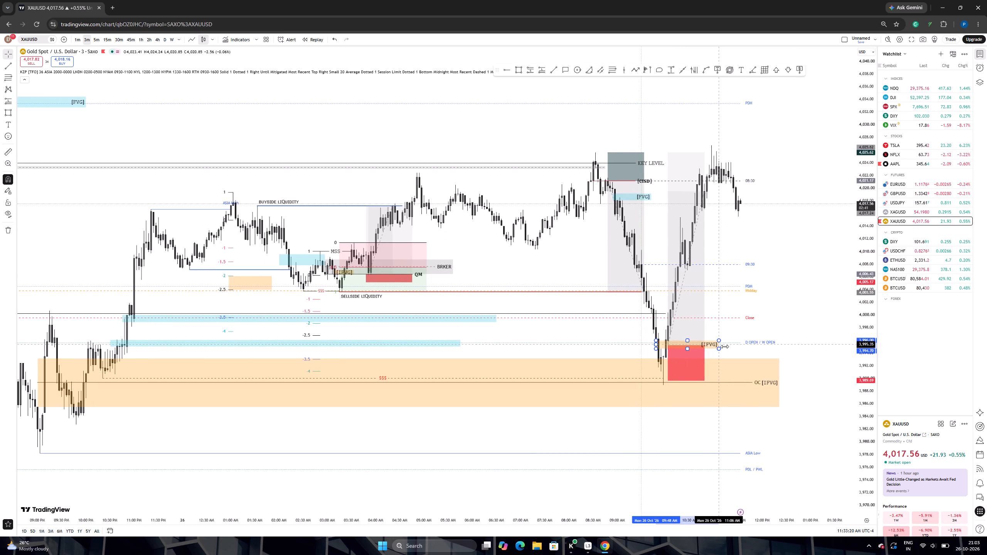
{"action": "left_click_drag", "start_coordinate": [724, 346], "coordinate": [750, 343]}
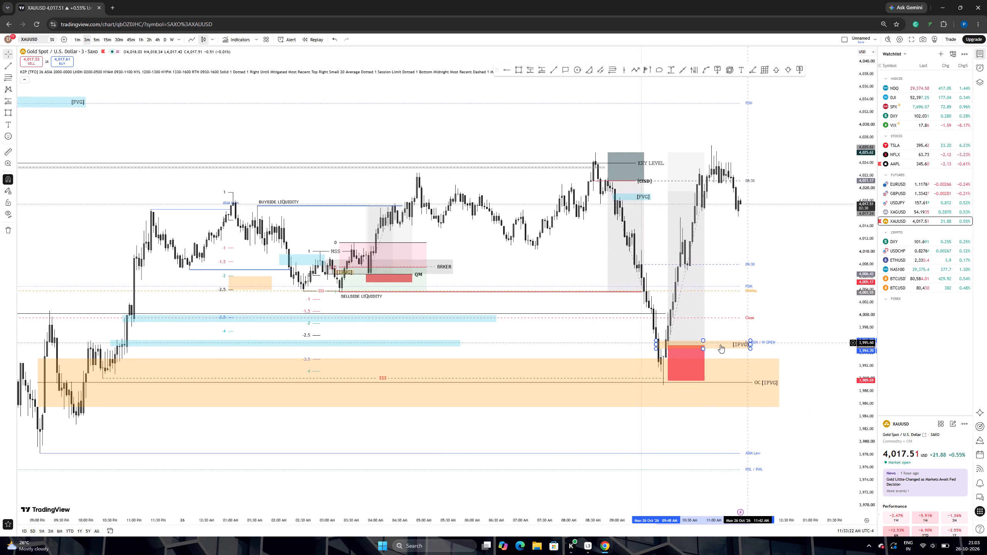
Nudge the long position to an entry of about 3,995.4 and stop of about 3,989.8, and extend its end to 10:54 AM.
{"action": "left_click", "coordinate": [701, 363]}
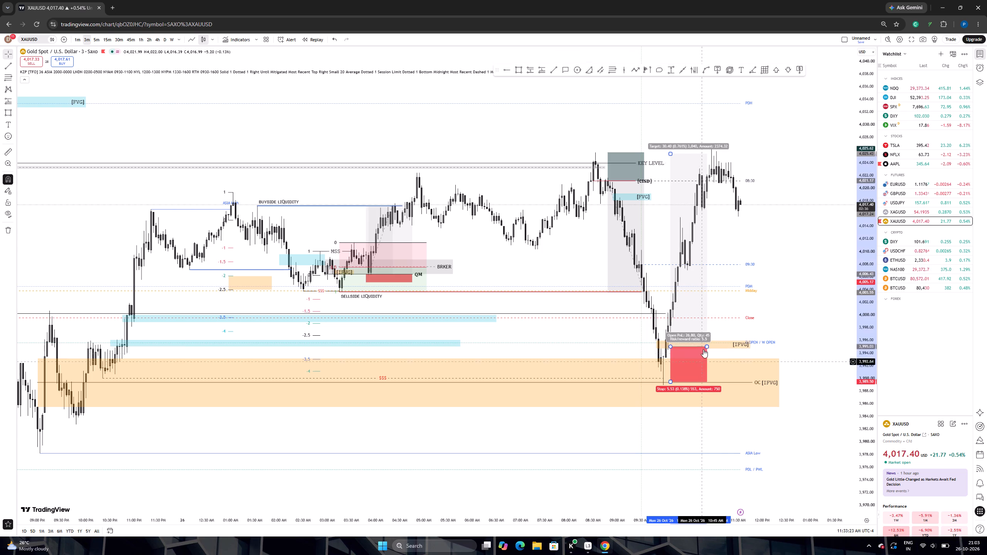
{"action": "left_click_drag", "start_coordinate": [702, 353], "coordinate": [698, 351]}
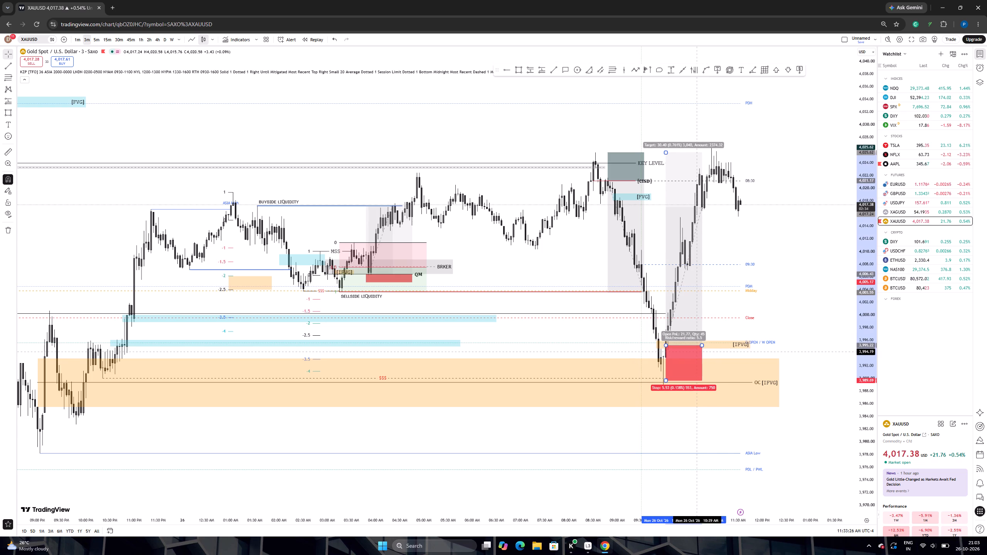
{"action": "left_click_drag", "start_coordinate": [698, 351], "coordinate": [699, 351]}
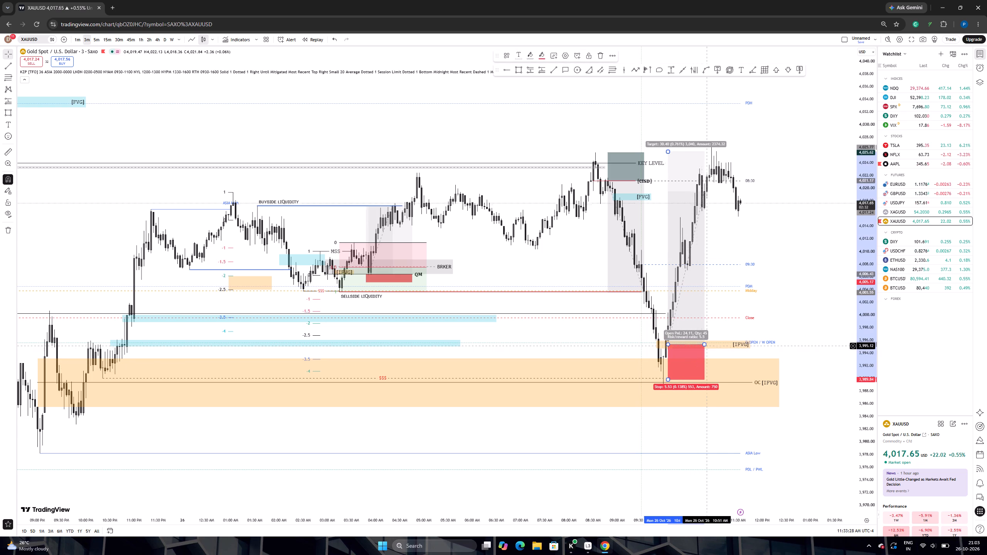
{"action": "left_click_drag", "start_coordinate": [704, 345], "coordinate": [713, 345]}
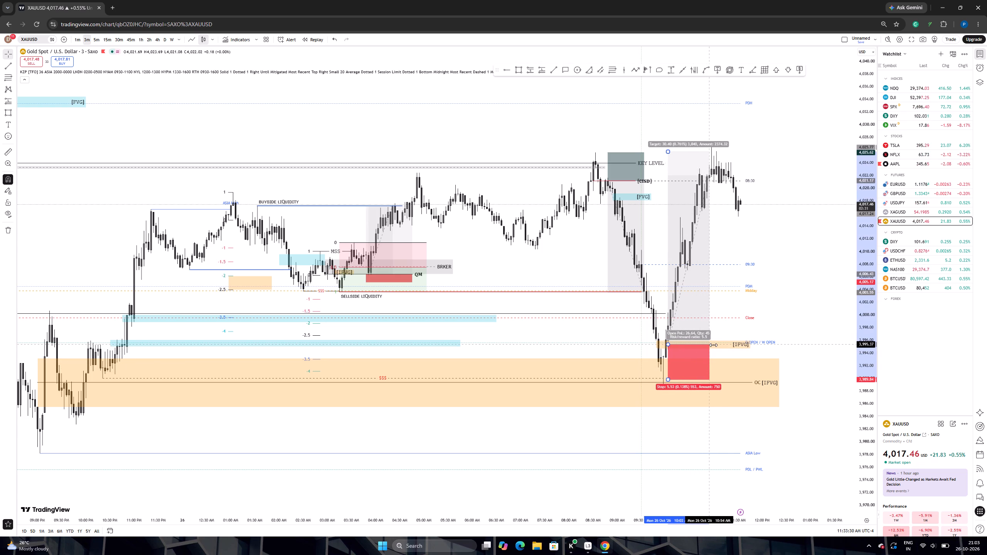
{"action": "left_click_drag", "start_coordinate": [713, 345], "coordinate": [713, 345]}
{"action": "left_click", "coordinate": [758, 255]}
Draw a trend line at about 4,025.6 from the 08:33 AM high to 10:57 AM and apply the BUYSIDE LIQUIDITY template.
{"action": "left_click_drag", "start_coordinate": [783, 223], "coordinate": [762, 237]}
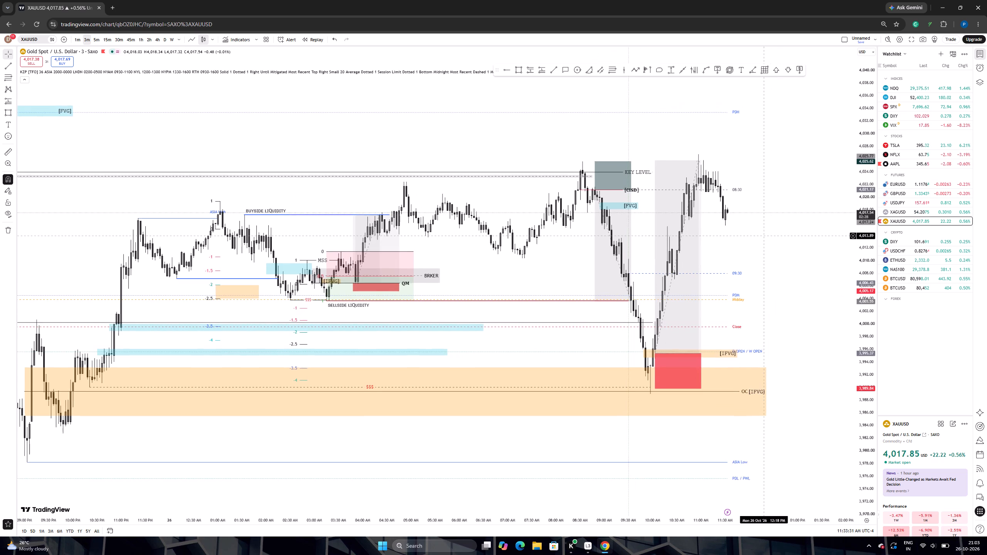
{"action": "left_click", "coordinate": [559, 69]}
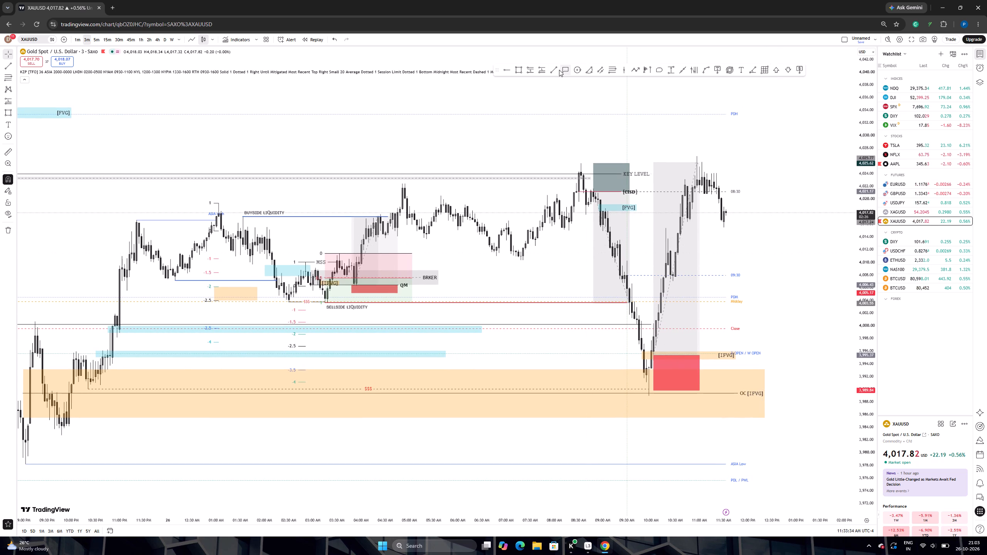
{"action": "left_click", "coordinate": [582, 163]}
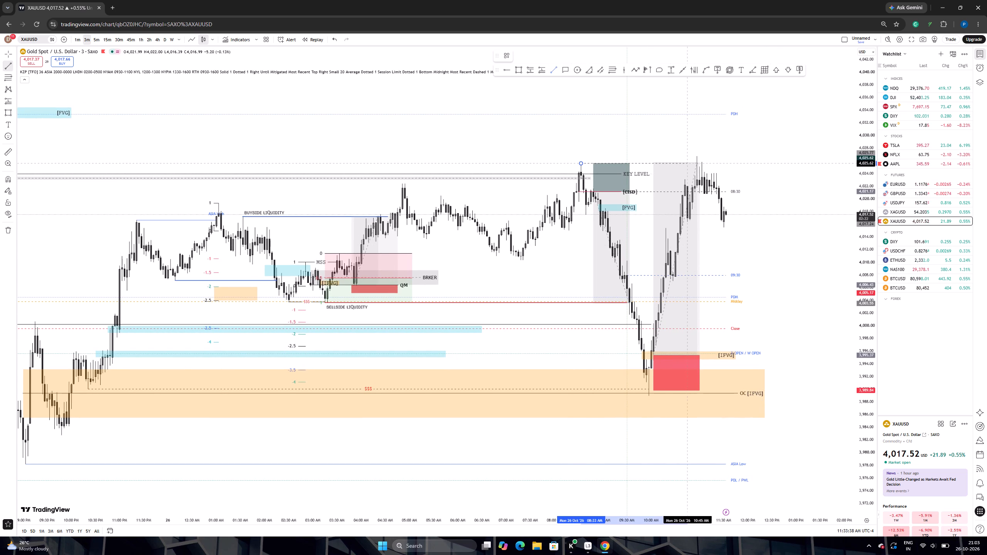
{"action": "left_click", "coordinate": [696, 162], "text": "shift"}
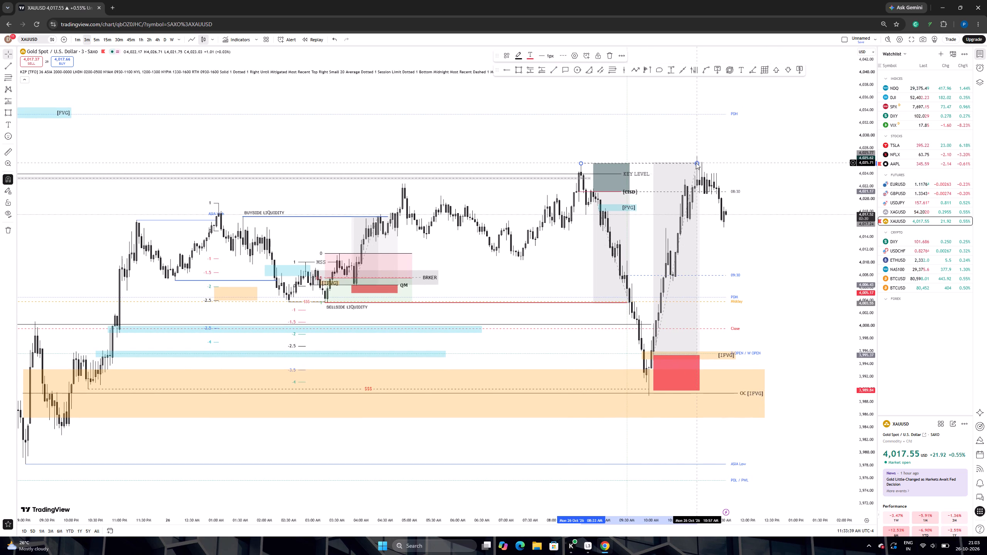
{"action": "left_click", "coordinate": [509, 55]}
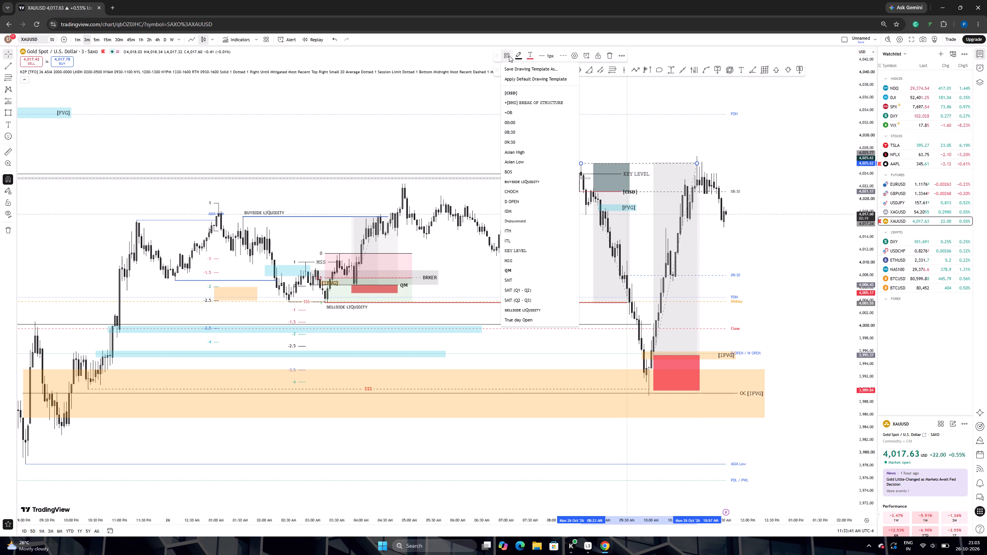
{"action": "left_click", "coordinate": [522, 182]}
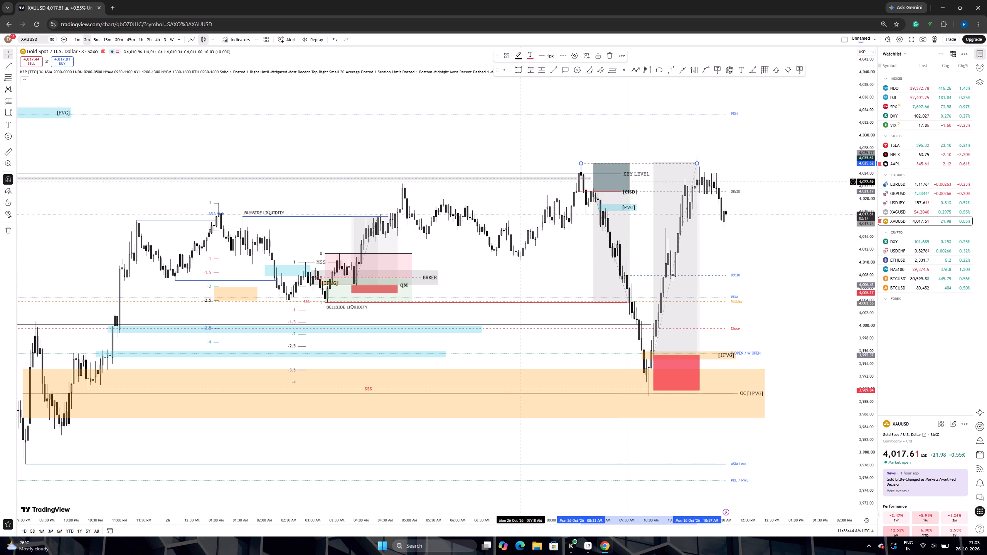
Delete the two long unlabelled light-blue rectangles at about 3,995.5 and 3,999.5, above the large orange [IFVG] zone.
{"action": "scroll", "coordinate": [722, 247], "scroll_direction": "down", "scroll_amount": 2}
{"action": "left_click_drag", "start_coordinate": [761, 243], "coordinate": [748, 240]}
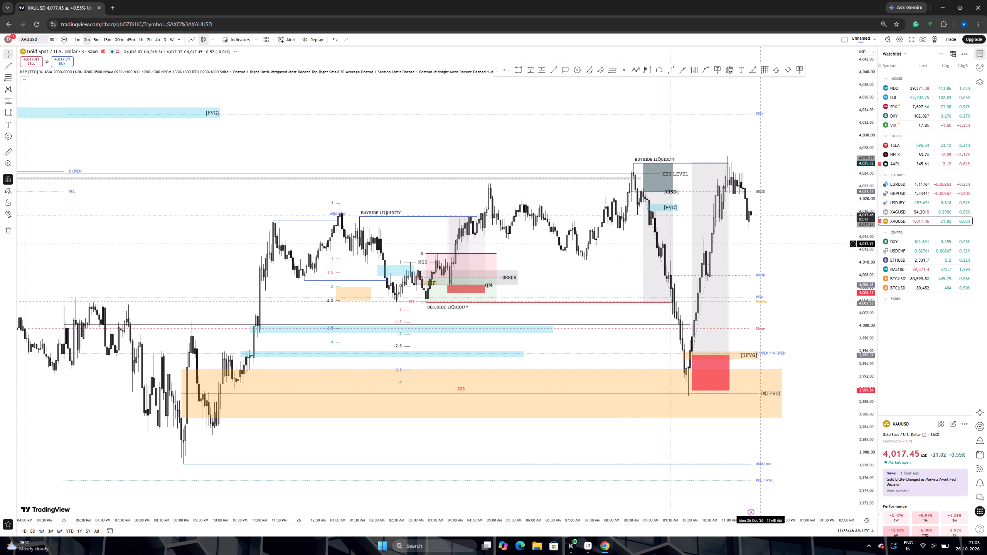
{"action": "left_click_drag", "start_coordinate": [748, 240], "coordinate": [743, 238]}
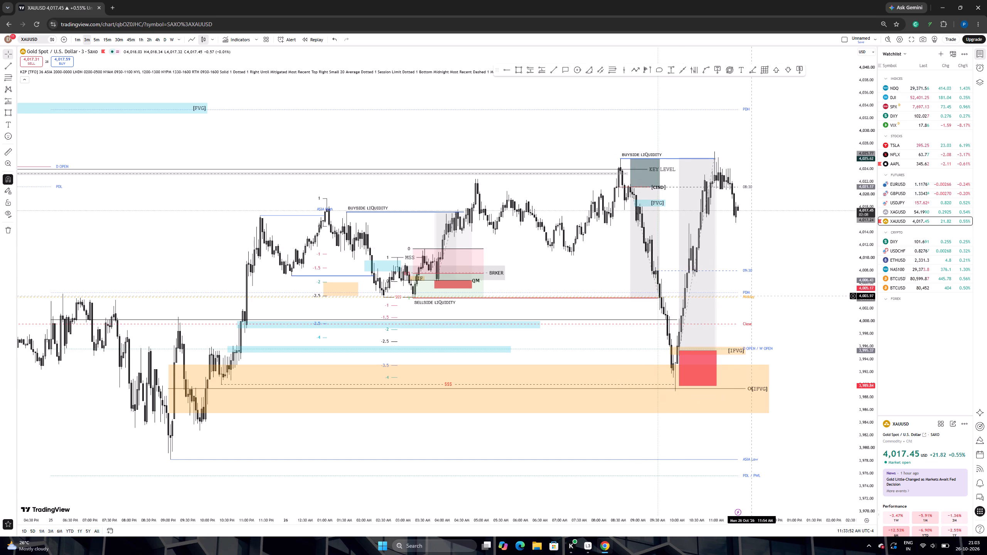
{"action": "scroll", "coordinate": [798, 267], "scroll_direction": "down", "scroll_amount": 2}
{"action": "scroll", "coordinate": [792, 265], "scroll_direction": "up", "scroll_amount": 3}
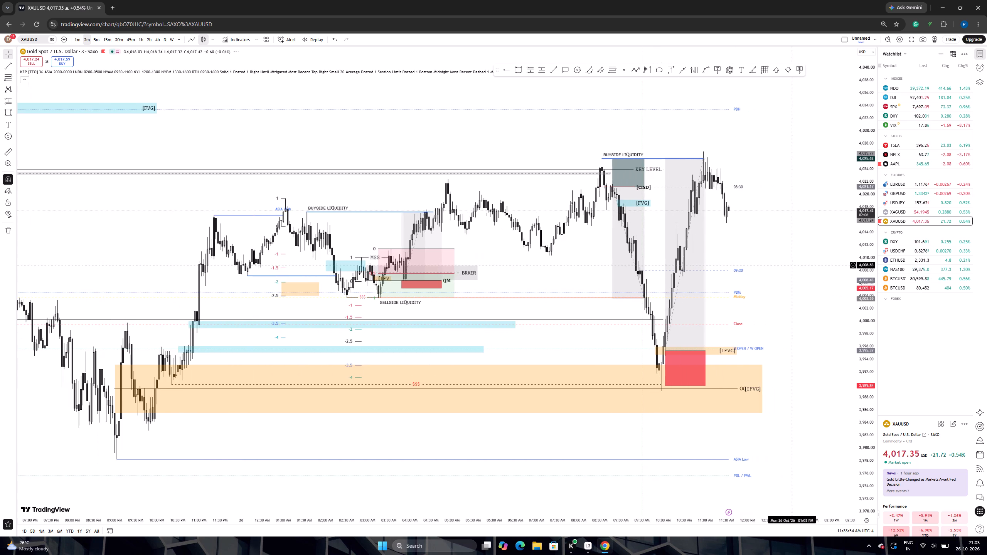
{"action": "left_click_drag", "start_coordinate": [771, 289], "coordinate": [756, 226]}
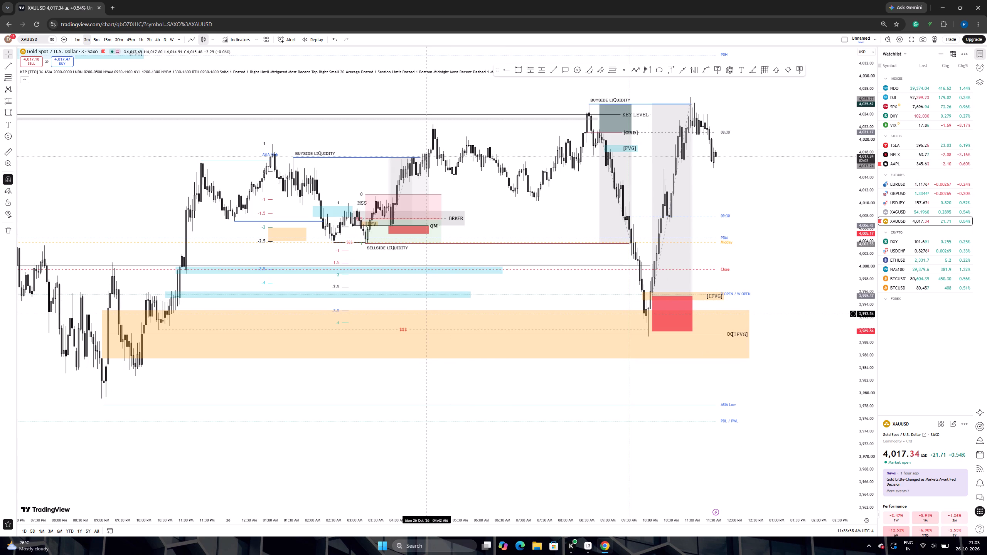
{"action": "left_click", "coordinate": [471, 294]}
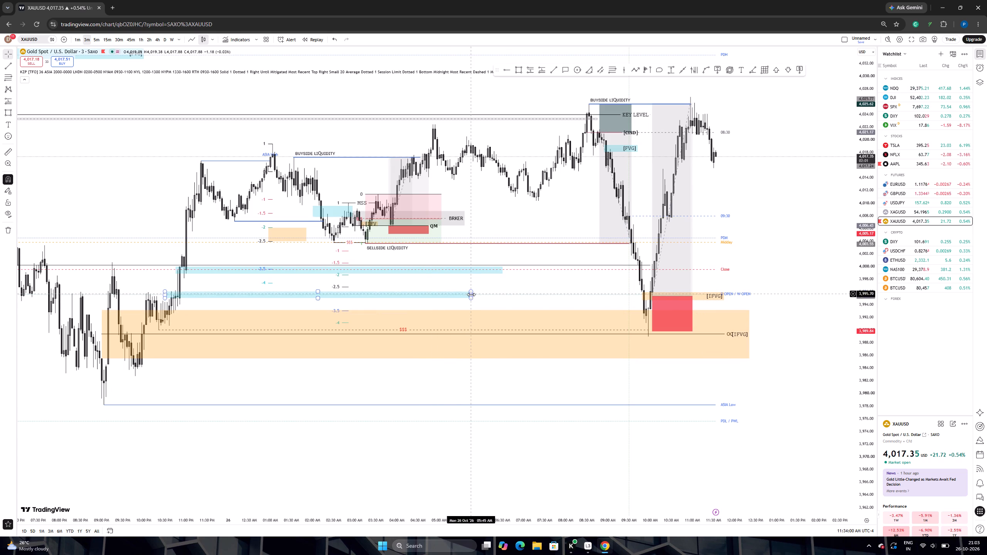
{"action": "left_click", "coordinate": [618, 56]}
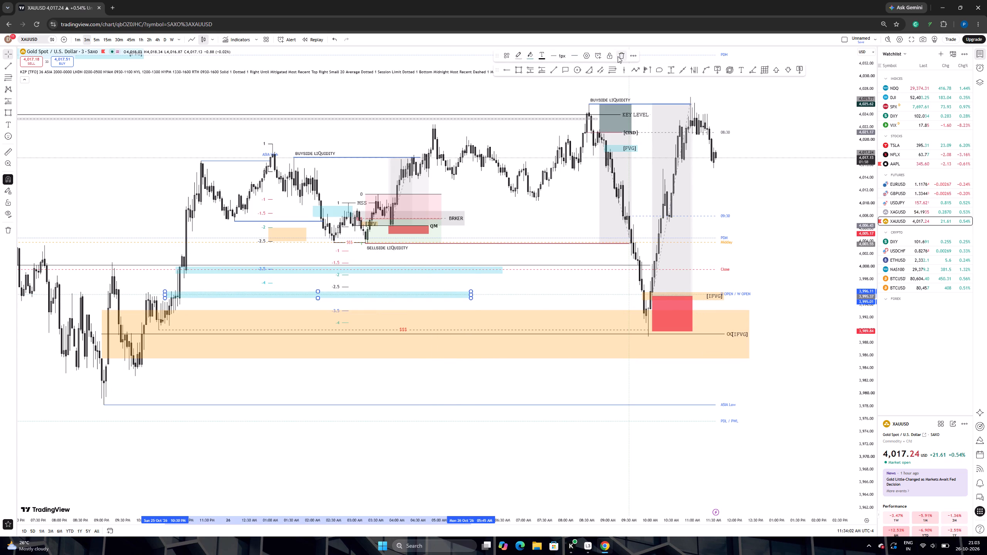
{"action": "left_click", "coordinate": [502, 274]}
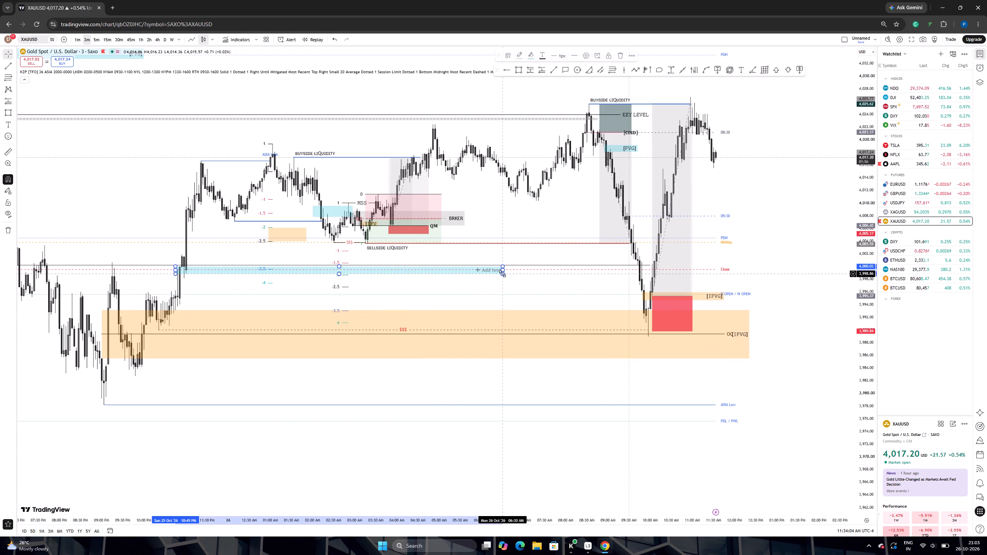
{"action": "left_click", "coordinate": [622, 50]}
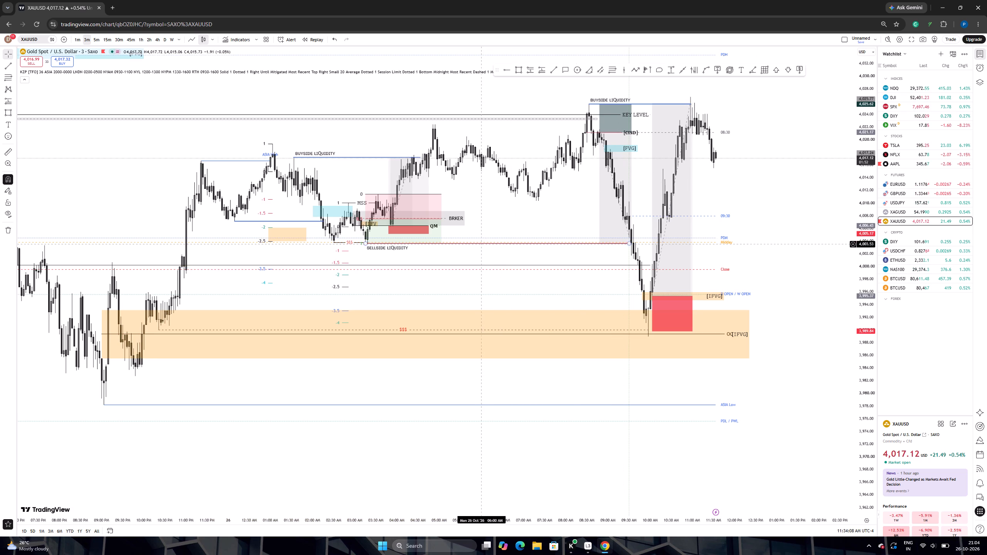
Draw a Fib retracement from the 03:15 AM low at about 4,003.6 to the 03:03 AM high, and apply the STDV template.
{"action": "left_click", "coordinate": [610, 71]}
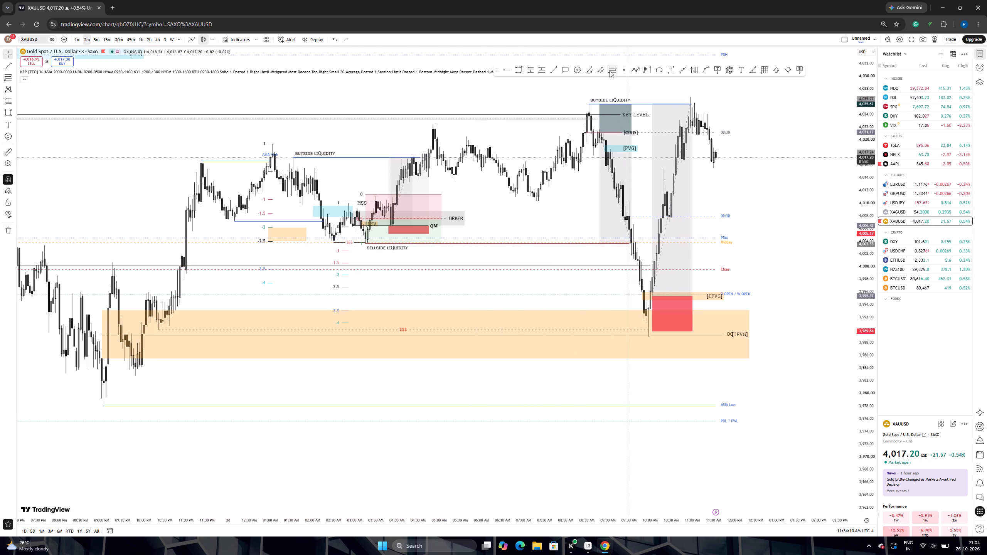
{"action": "left_click", "coordinate": [365, 243]}
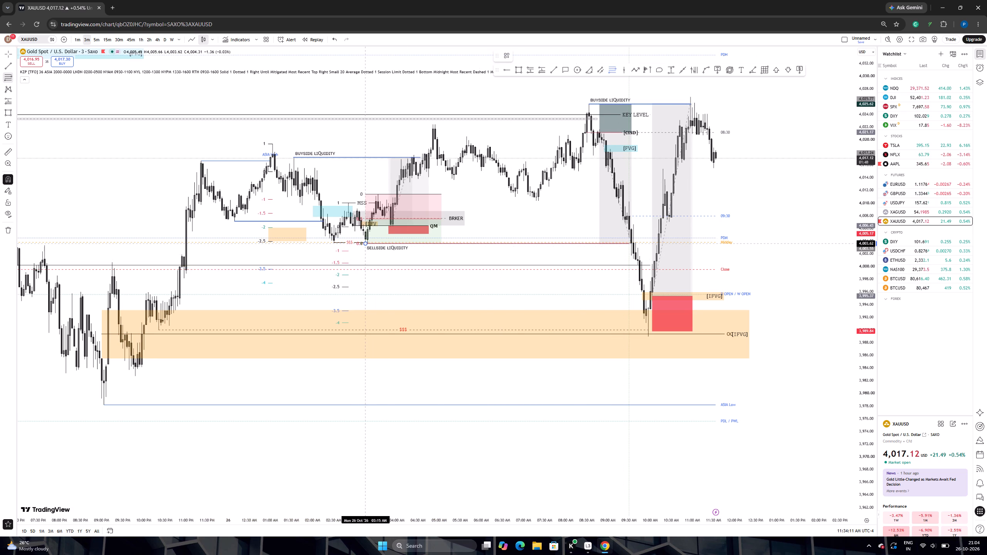
{"action": "left_click", "coordinate": [357, 206]}
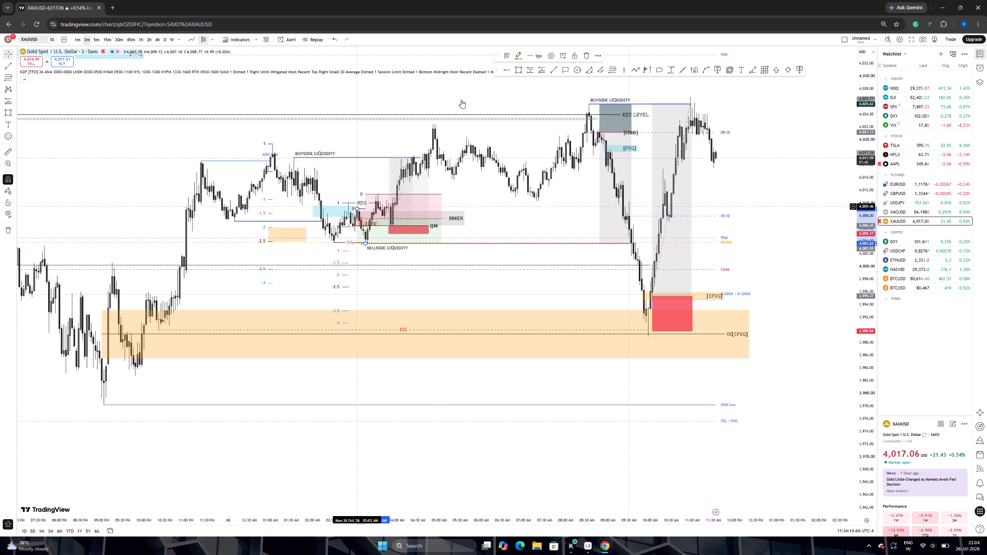
{"action": "left_click", "coordinate": [504, 55]}
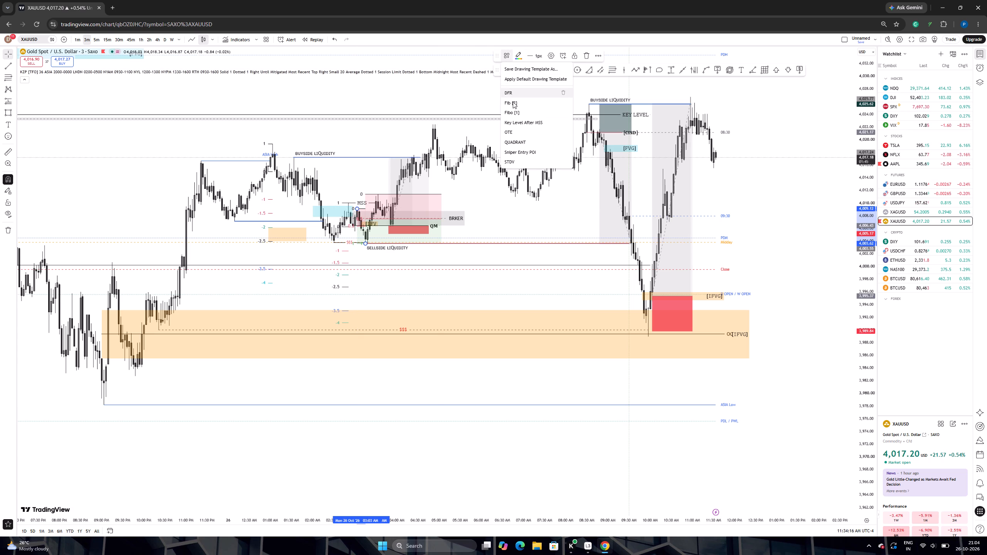
{"action": "left_click", "coordinate": [516, 160]}
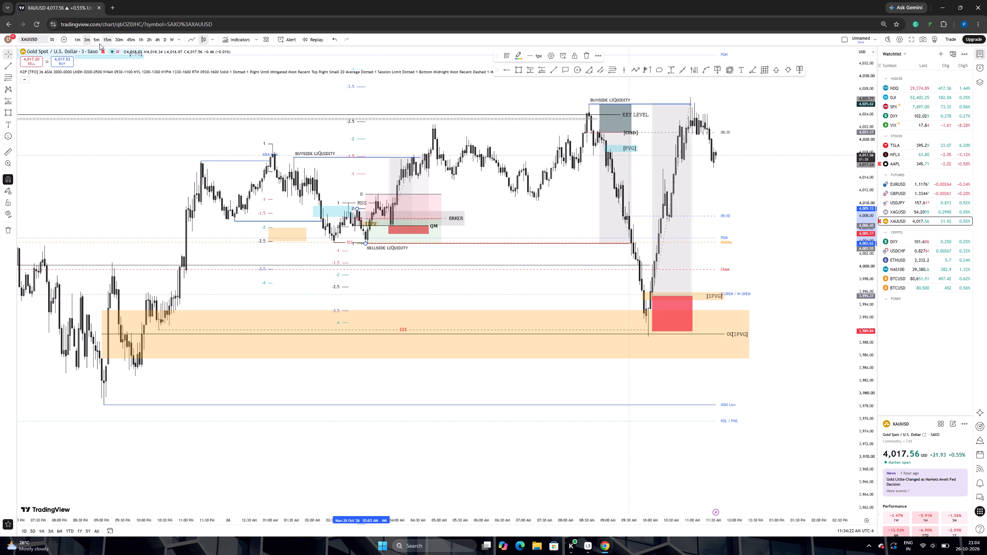
On the 1-minute chart, move the upper anchor of the newest STDV fib to 02:51 AM at about 4,010.0, on the MSS line.
{"action": "left_click", "coordinate": [78, 37]}
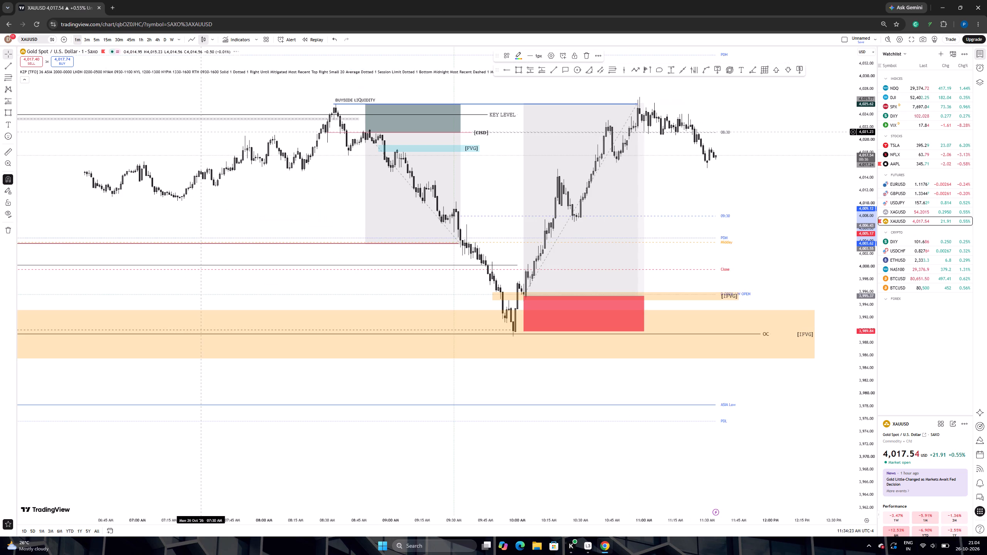
{"action": "scroll", "coordinate": [350, 229], "scroll_direction": "down", "scroll_amount": 10}
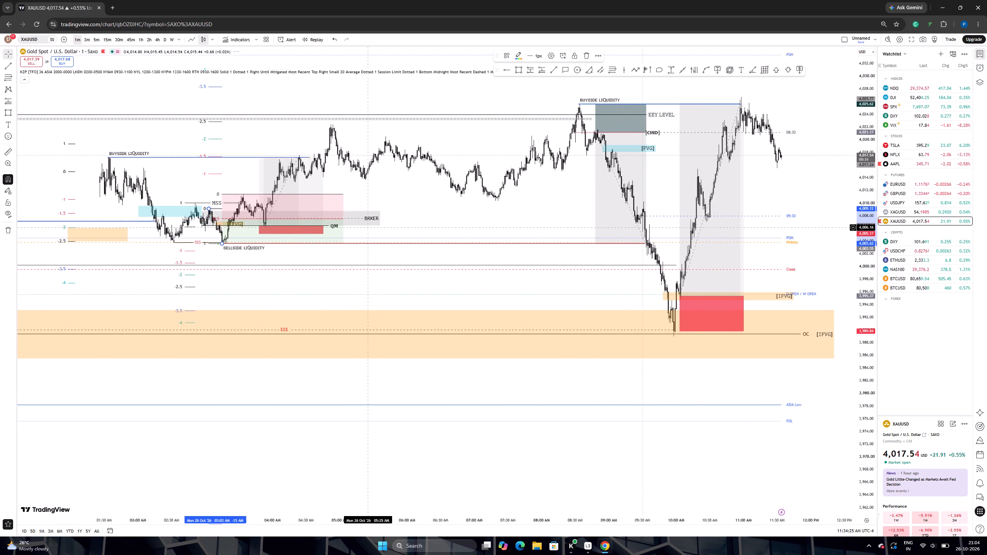
{"action": "left_click_drag", "start_coordinate": [442, 192], "coordinate": [789, 291]}
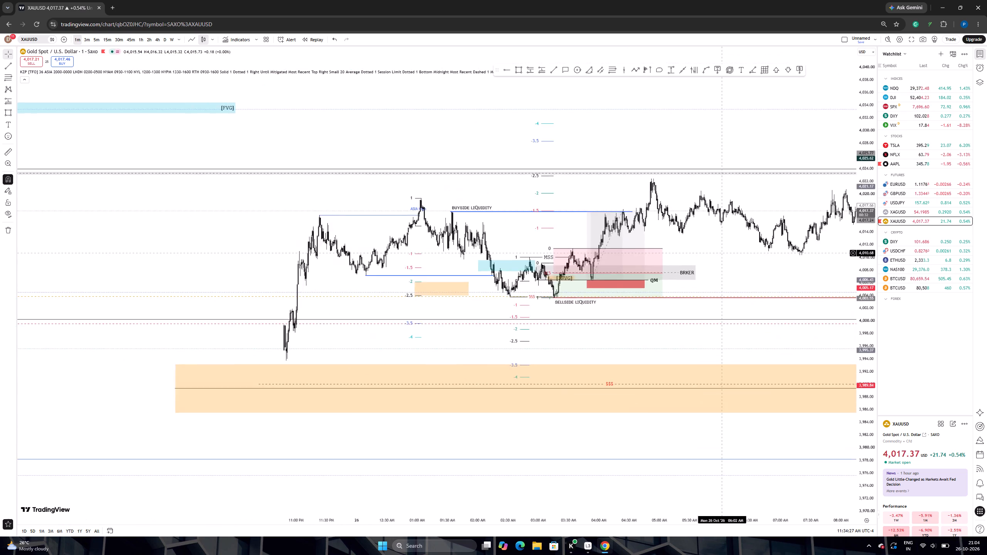
{"action": "left_click_drag", "start_coordinate": [789, 291], "coordinate": [810, 298]}
{"action": "left_click_drag", "start_coordinate": [867, 341], "coordinate": [854, 164]}
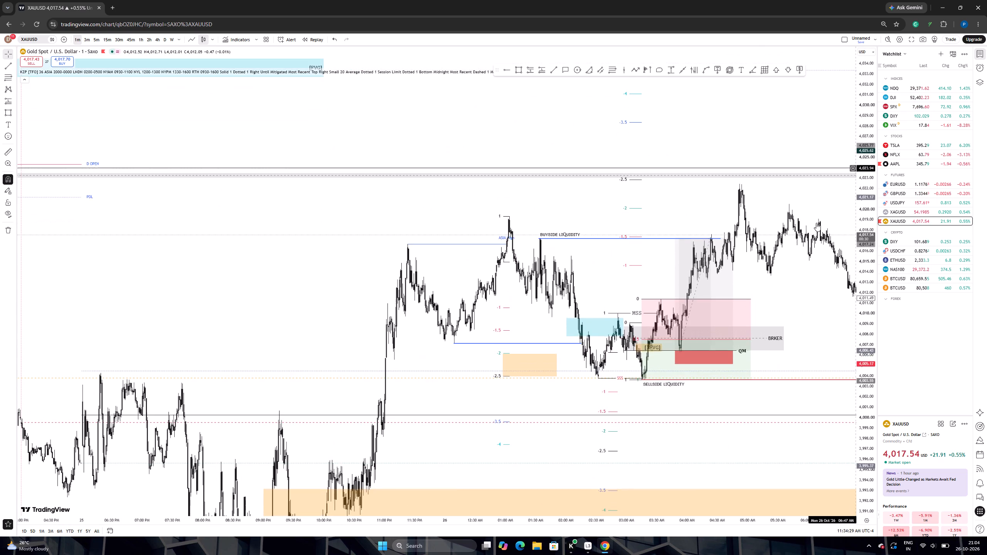
{"action": "scroll", "coordinate": [794, 247], "scroll_direction": "up", "scroll_amount": 8}
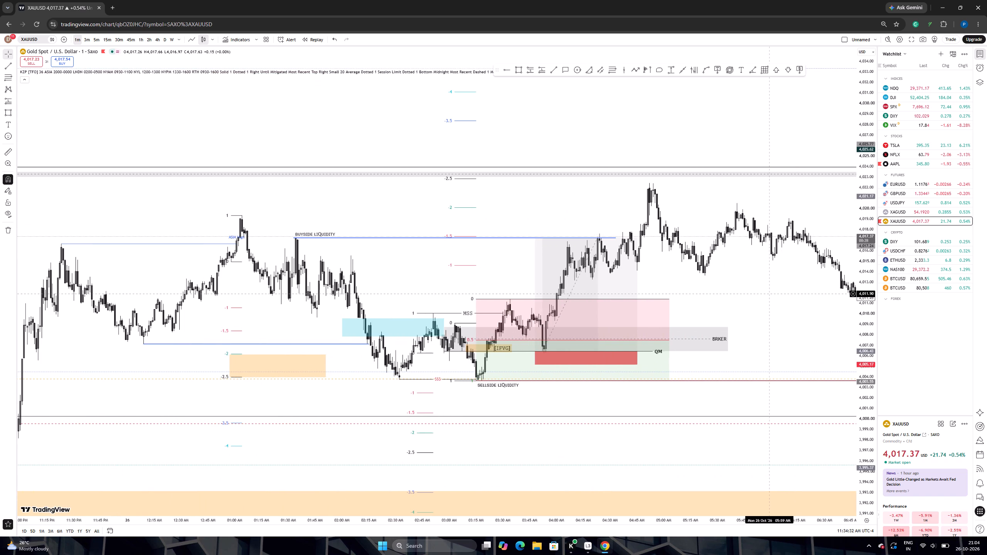
{"action": "left_click_drag", "start_coordinate": [766, 293], "coordinate": [744, 275]}
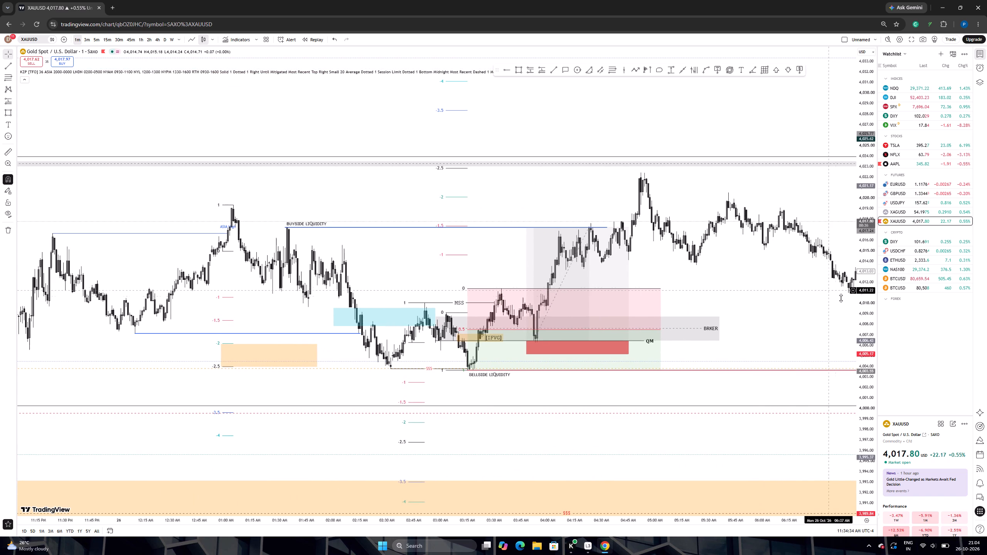
{"action": "left_click_drag", "start_coordinate": [866, 313], "coordinate": [835, 170]}
{"action": "left_click_drag", "start_coordinate": [764, 294], "coordinate": [751, 196]}
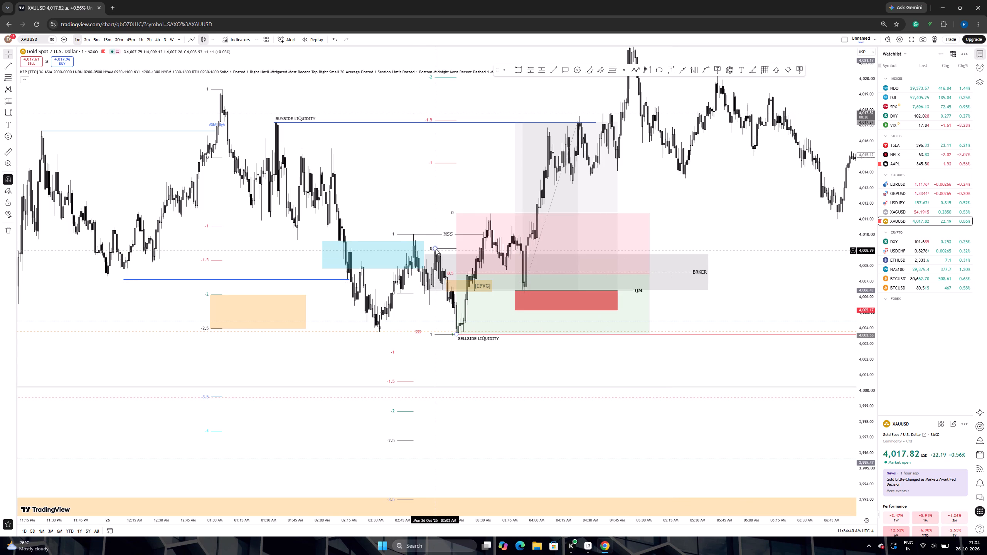
{"action": "left_click_drag", "start_coordinate": [435, 248], "coordinate": [413, 234]}
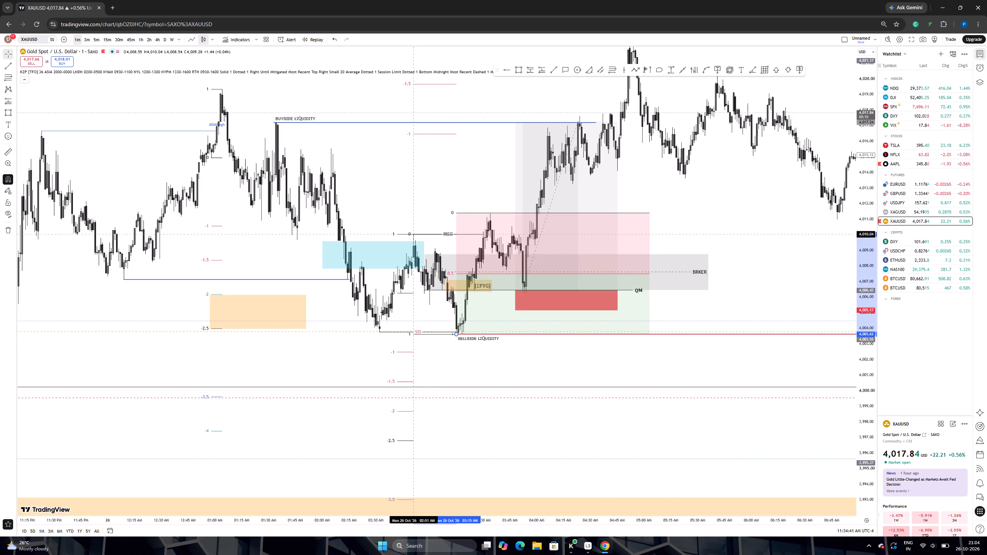
Draw a Fib retracement from the 08:33 AM high at about 4,025.6 down to 08:30 AM at about 4,019.5.
{"action": "left_click_drag", "start_coordinate": [451, 149], "coordinate": [372, 273]}
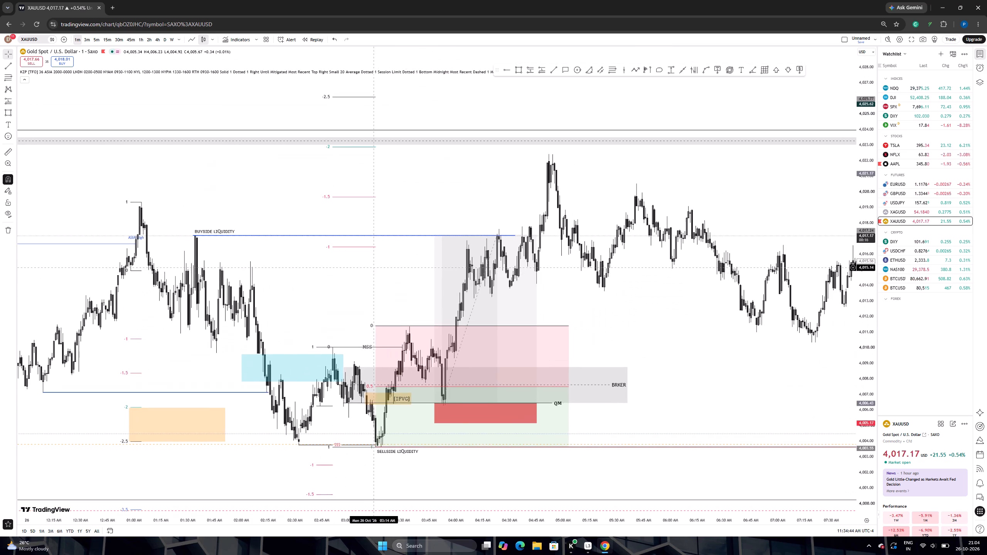
{"action": "scroll", "coordinate": [461, 183], "scroll_direction": "down", "scroll_amount": 16}
{"action": "left_click_drag", "start_coordinate": [706, 177], "coordinate": [440, 188]}
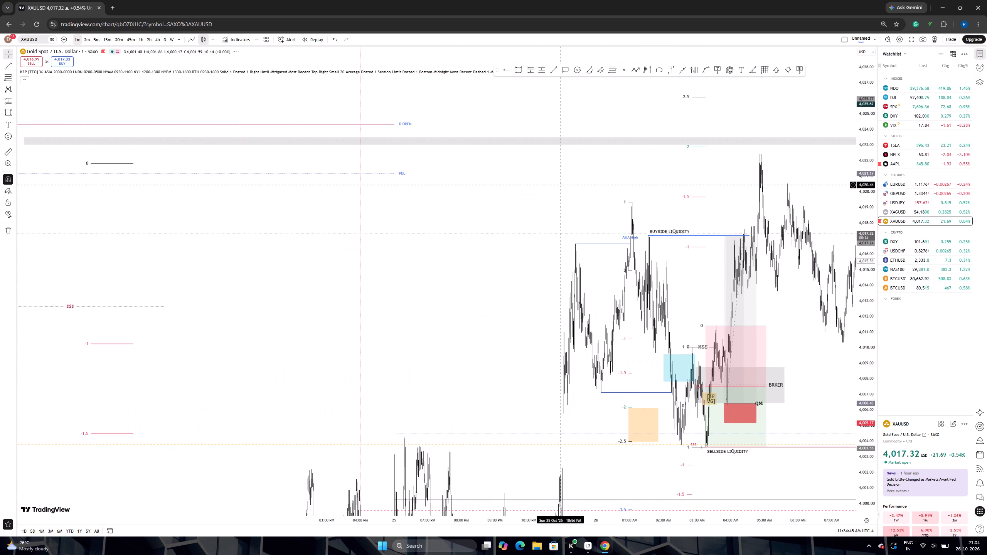
{"action": "left_click_drag", "start_coordinate": [440, 188], "coordinate": [329, 194]}
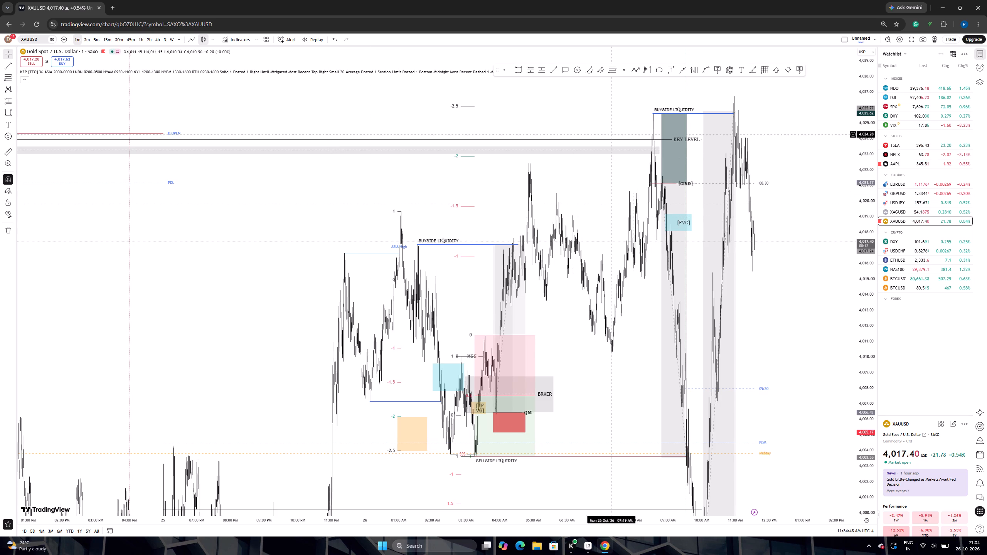
{"action": "scroll", "coordinate": [557, 201], "scroll_direction": "up", "scroll_amount": 2}
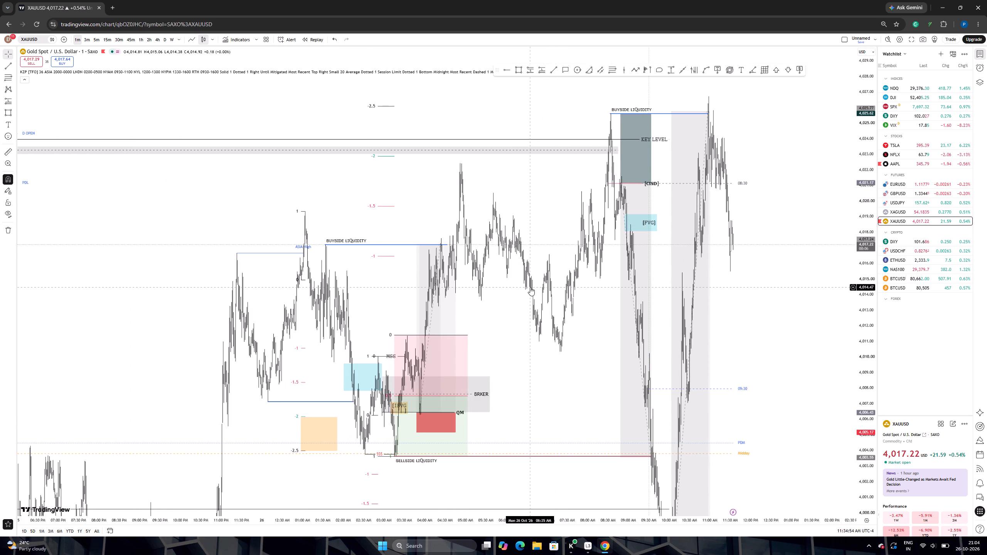
{"action": "scroll", "coordinate": [530, 287], "scroll_direction": "up", "scroll_amount": 4}
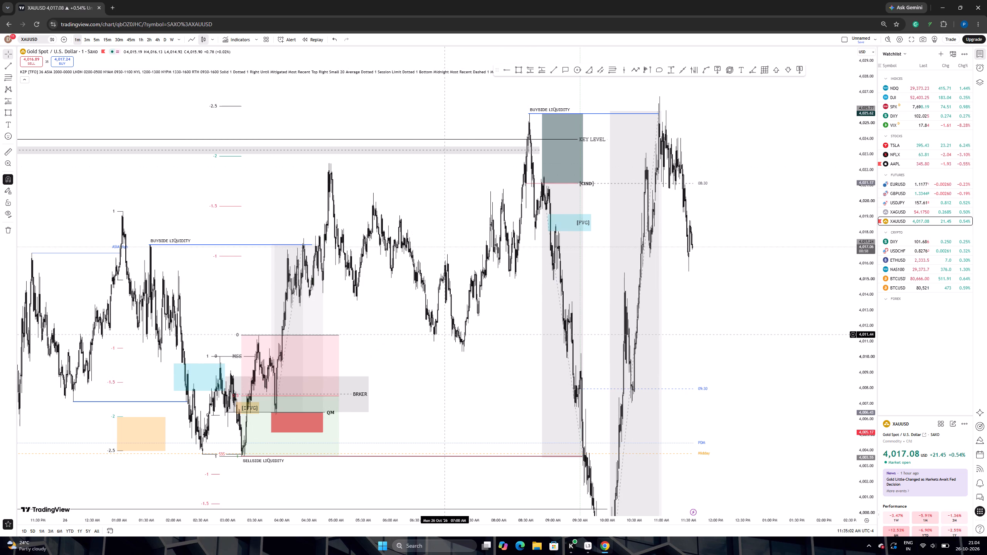
{"action": "scroll", "coordinate": [465, 353], "scroll_direction": "up", "scroll_amount": 6}
{"action": "left_click_drag", "start_coordinate": [272, 304], "coordinate": [530, 278]}
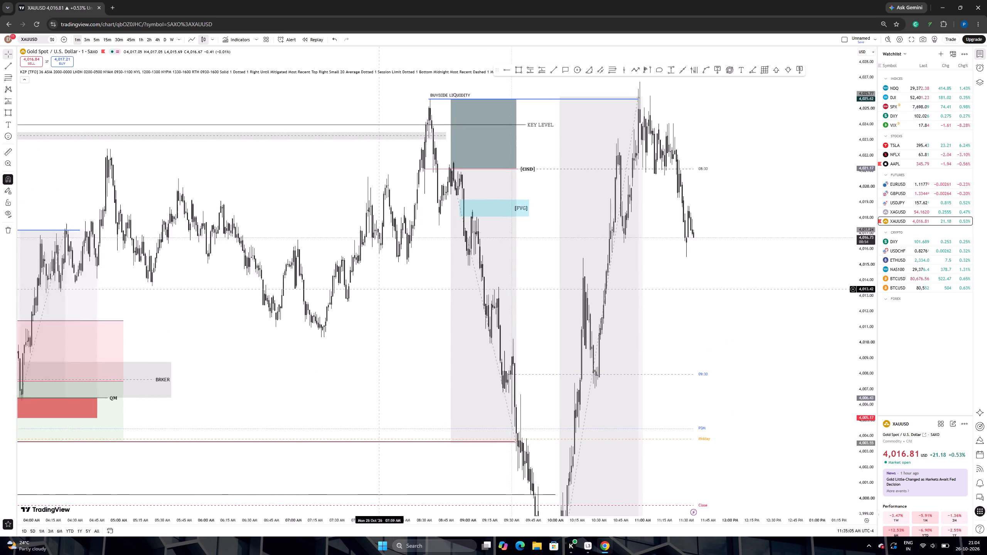
{"action": "left_click_drag", "start_coordinate": [530, 278], "coordinate": [620, 278]}
{"action": "scroll", "coordinate": [490, 285], "scroll_direction": "up", "scroll_amount": 6}
{"action": "left_click_drag", "start_coordinate": [475, 256], "coordinate": [453, 304]}
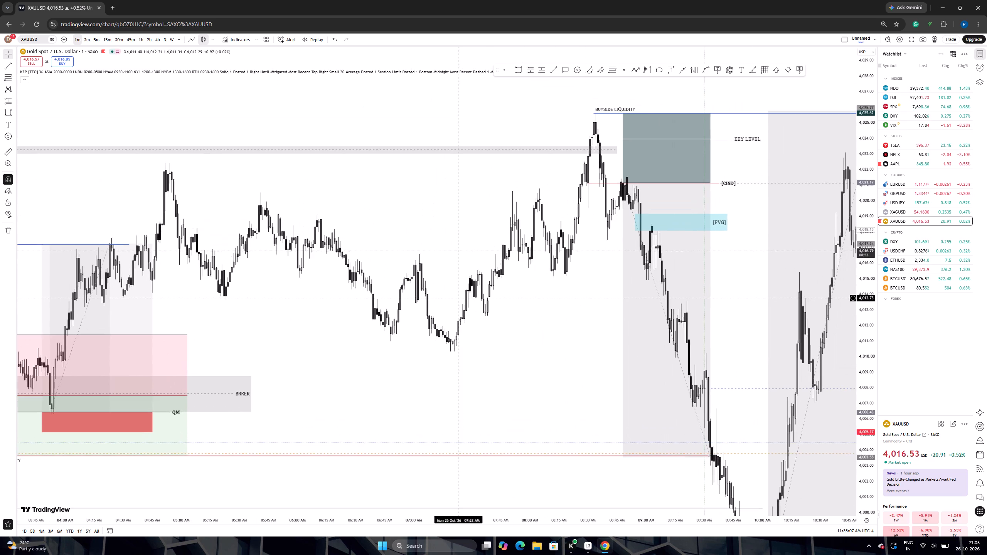
{"action": "left_click", "coordinate": [610, 71]}
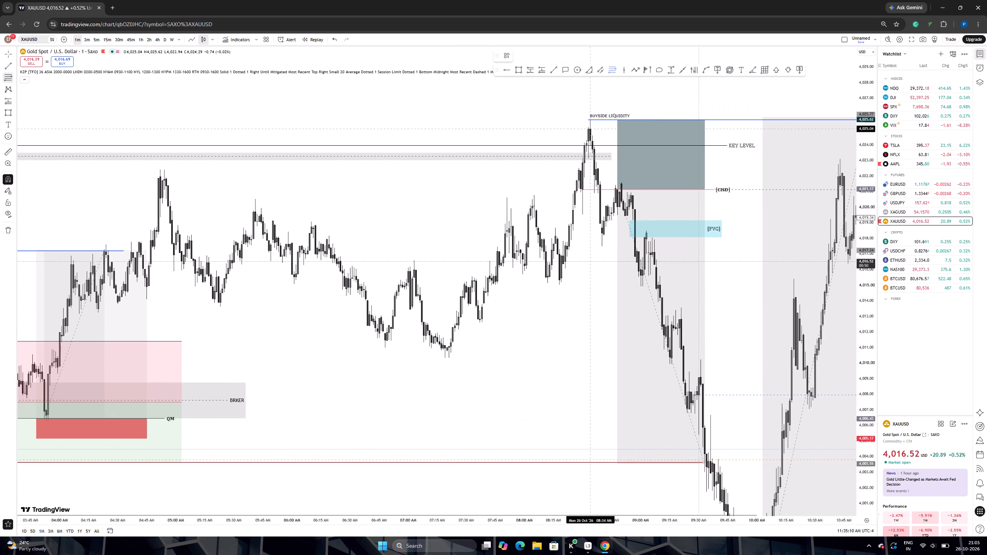
{"action": "left_click", "coordinate": [590, 120]}
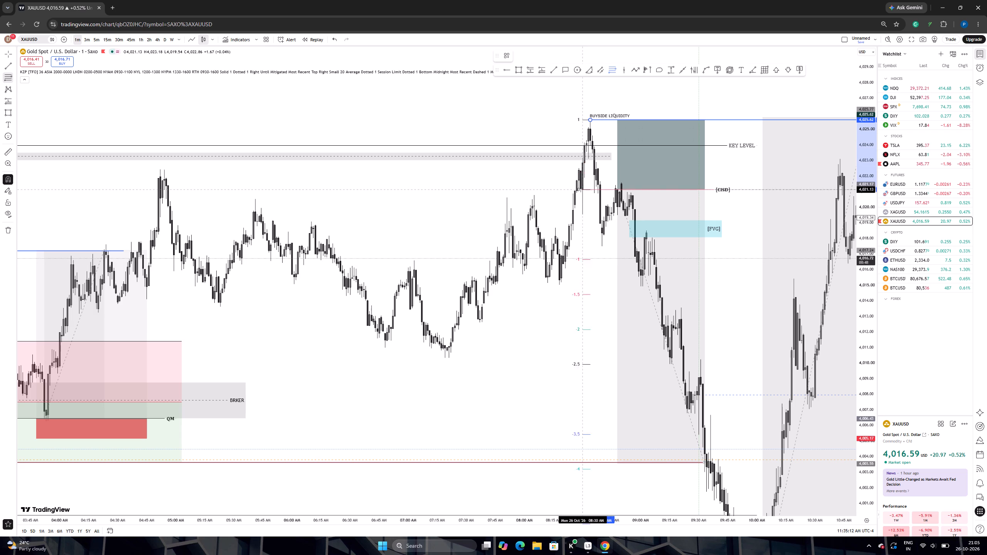
{"action": "left_click", "coordinate": [583, 215]}
Examine the new fib's projection levels against the sell-off into 10:00 AM, the lower [IFVG] zones and the earlier long setup.
{"action": "left_click_drag", "start_coordinate": [536, 340], "coordinate": [524, 309]}
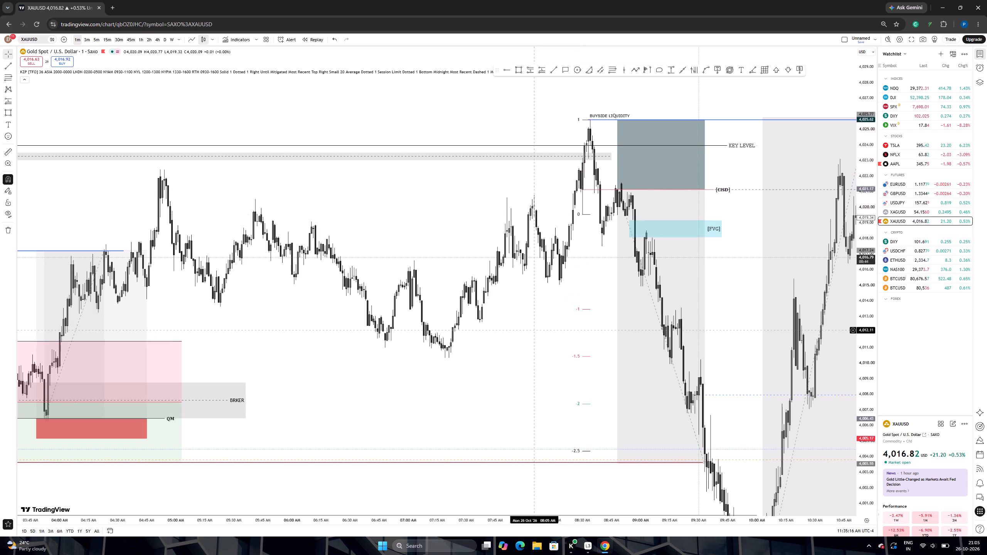
{"action": "left_click_drag", "start_coordinate": [524, 309], "coordinate": [494, 147]}
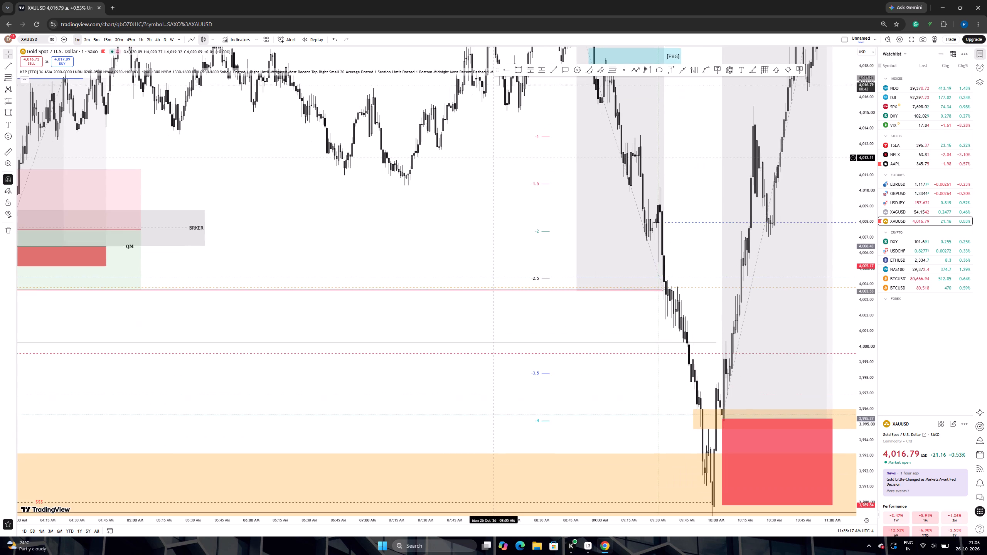
{"action": "left_click_drag", "start_coordinate": [494, 147], "coordinate": [493, 357]}
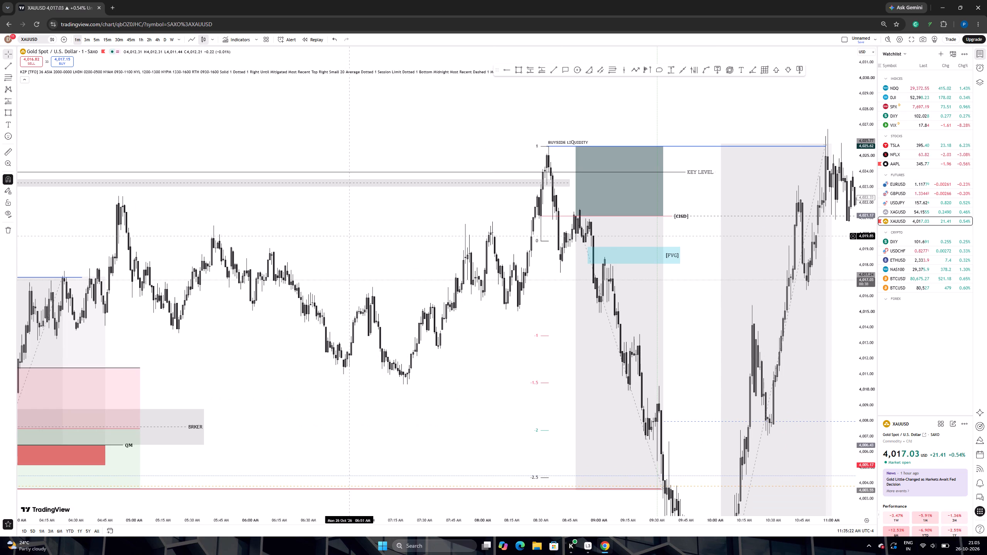
{"action": "scroll", "coordinate": [352, 241], "scroll_direction": "down", "scroll_amount": 4}
{"action": "left_click_drag", "start_coordinate": [468, 357], "coordinate": [465, 346]}
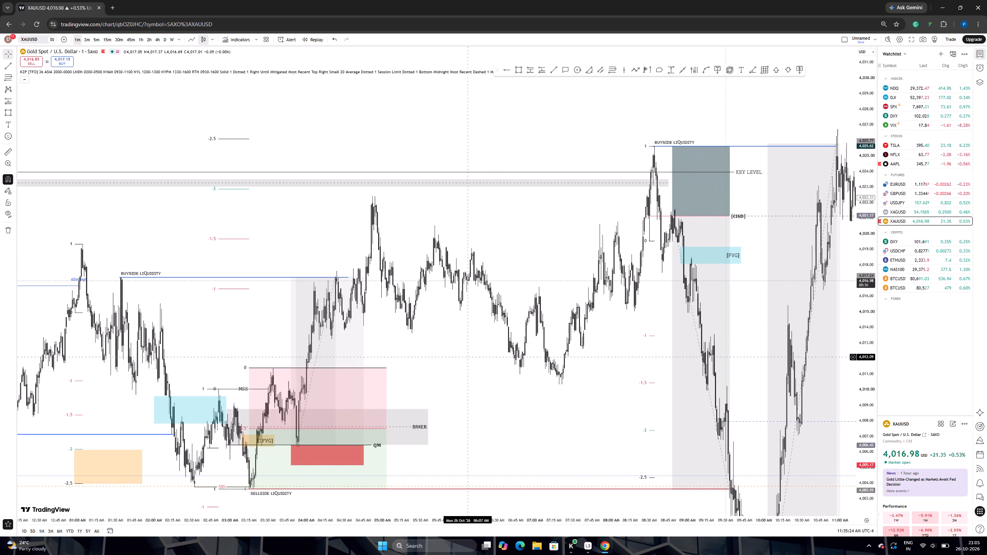
{"action": "left_click_drag", "start_coordinate": [465, 346], "coordinate": [395, 173]}
{"action": "left_click_drag", "start_coordinate": [623, 426], "coordinate": [623, 427]}
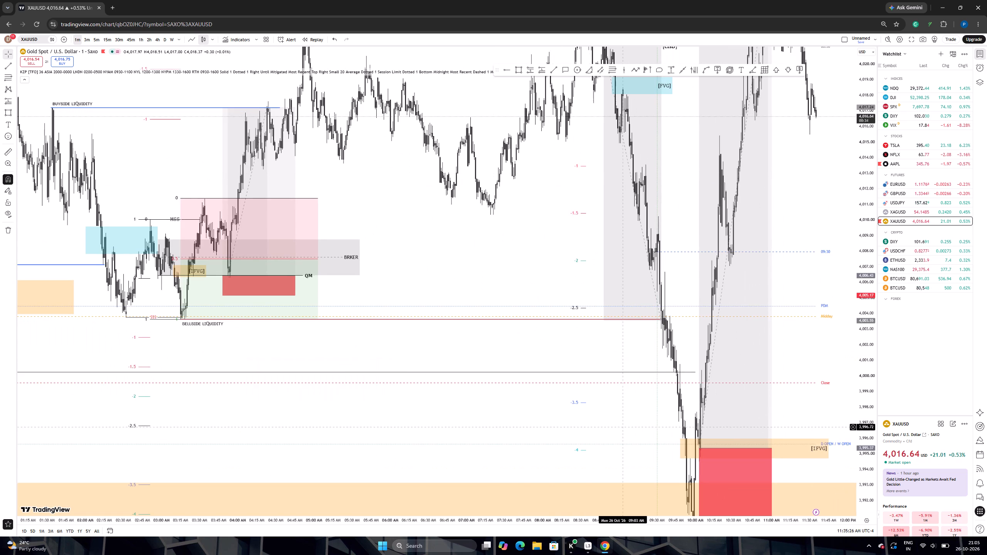
{"action": "left_click_drag", "start_coordinate": [623, 427], "coordinate": [445, 357]}
{"action": "scroll", "coordinate": [461, 383], "scroll_direction": "down", "scroll_amount": 6}
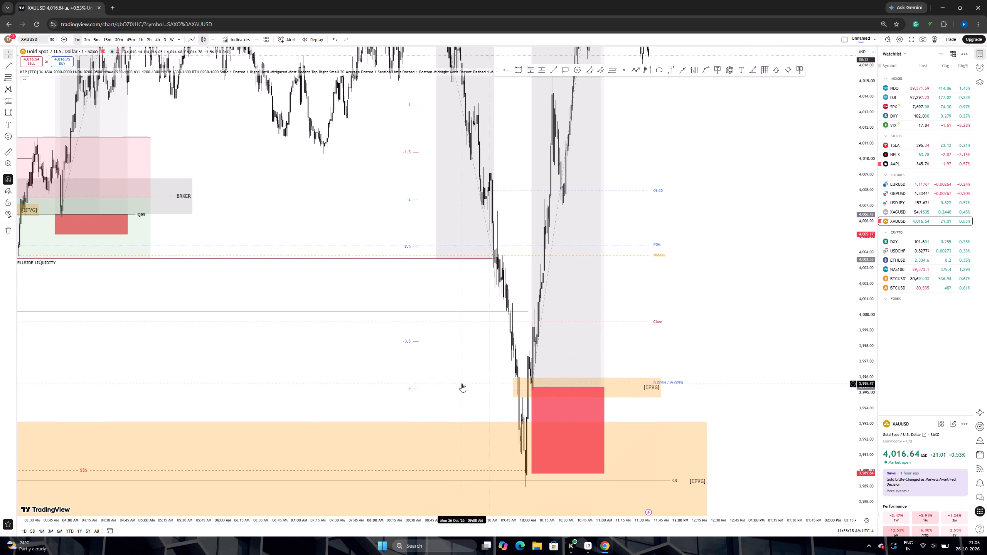
{"action": "scroll", "coordinate": [461, 379], "scroll_direction": "down", "scroll_amount": 4}
{"action": "scroll", "coordinate": [461, 379], "scroll_direction": "up", "scroll_amount": 8}
{"action": "left_click_drag", "start_coordinate": [657, 252], "coordinate": [770, 401]}
{"action": "scroll", "coordinate": [339, 264], "scroll_direction": "down", "scroll_amount": 7}
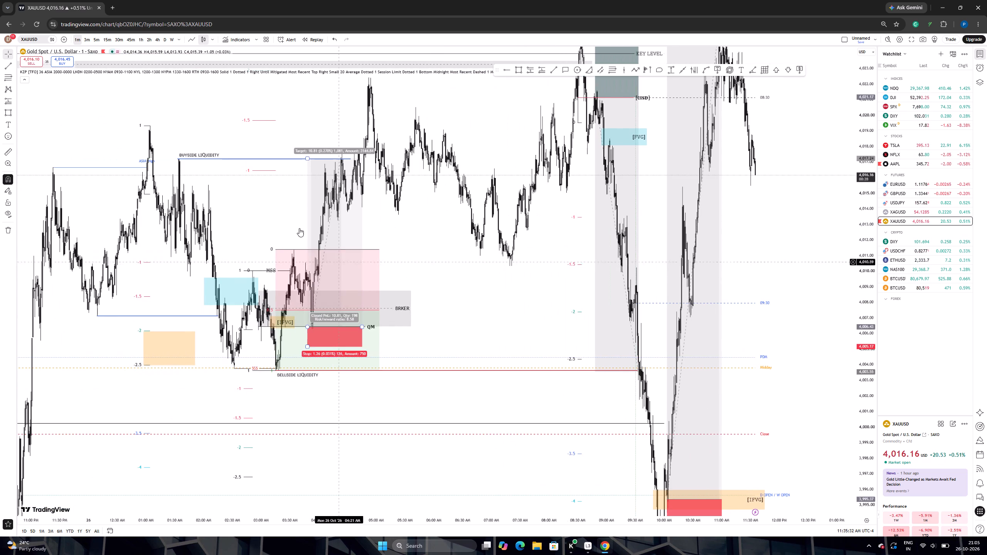
Enable the background fill on the STDV fib anchored between 02:51 AM and 03:15 AM.
{"action": "left_click", "coordinate": [262, 170]}
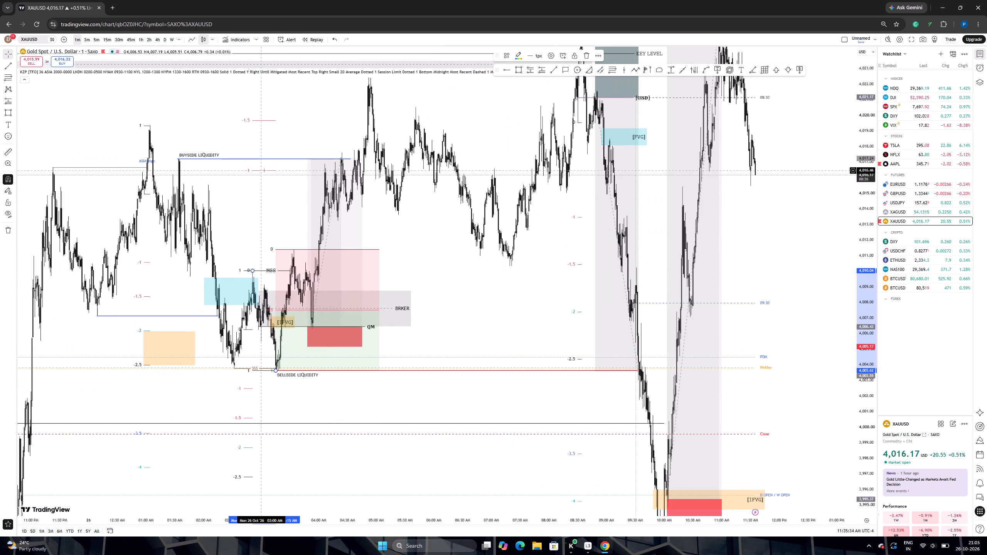
{"action": "left_click", "coordinate": [550, 57]}
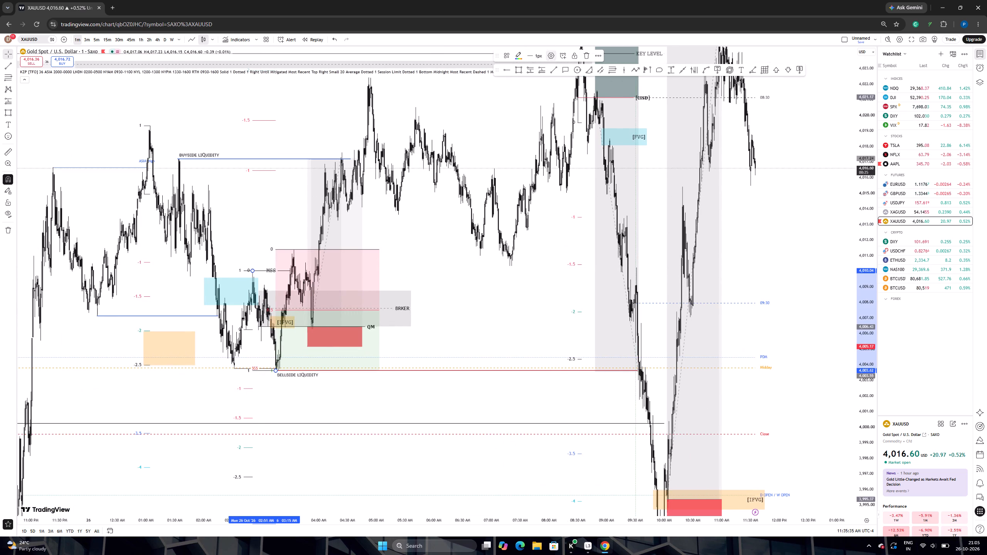
{"action": "left_click", "coordinate": [429, 348]}
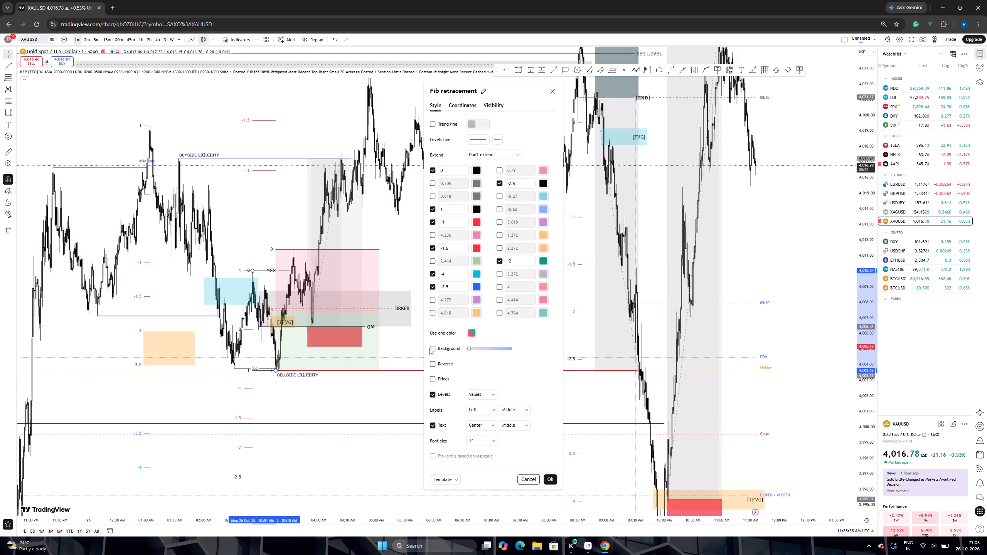
{"action": "left_click", "coordinate": [431, 348]}
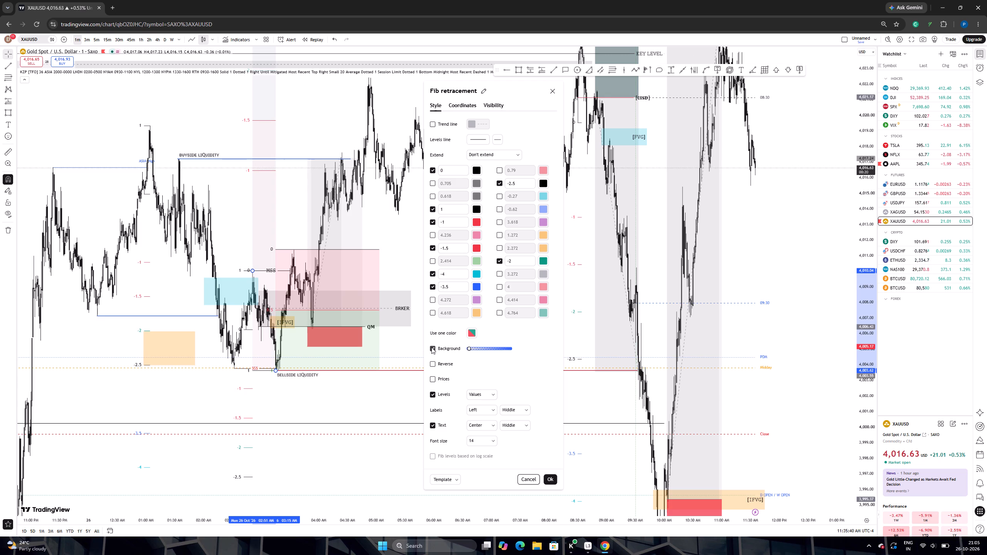
{"action": "left_click", "coordinate": [553, 478]}
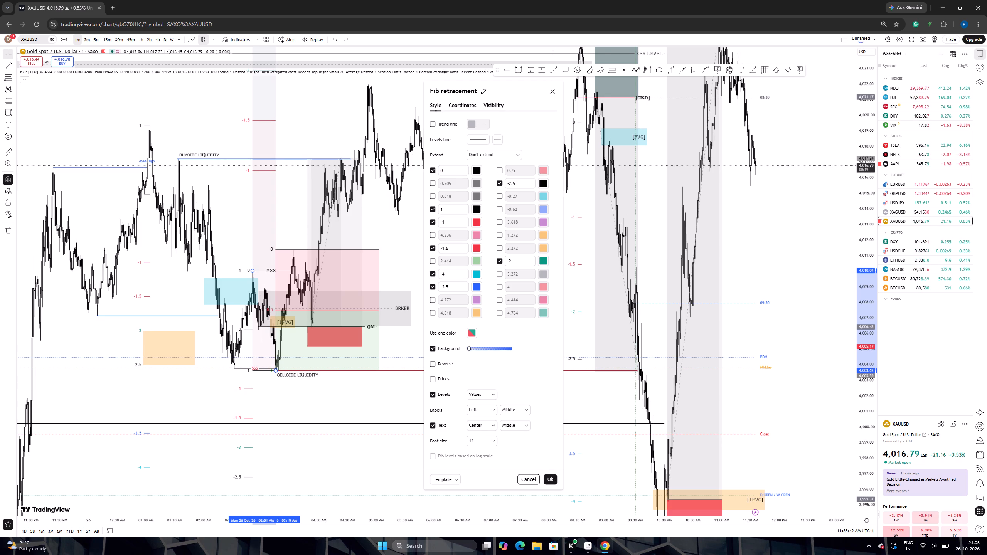
On the 3-minute chart, move the lower anchor of the 08:33 AM fib to 08:18 AM at about 4,015.1.
{"action": "left_click_drag", "start_coordinate": [512, 281], "coordinate": [480, 391]}
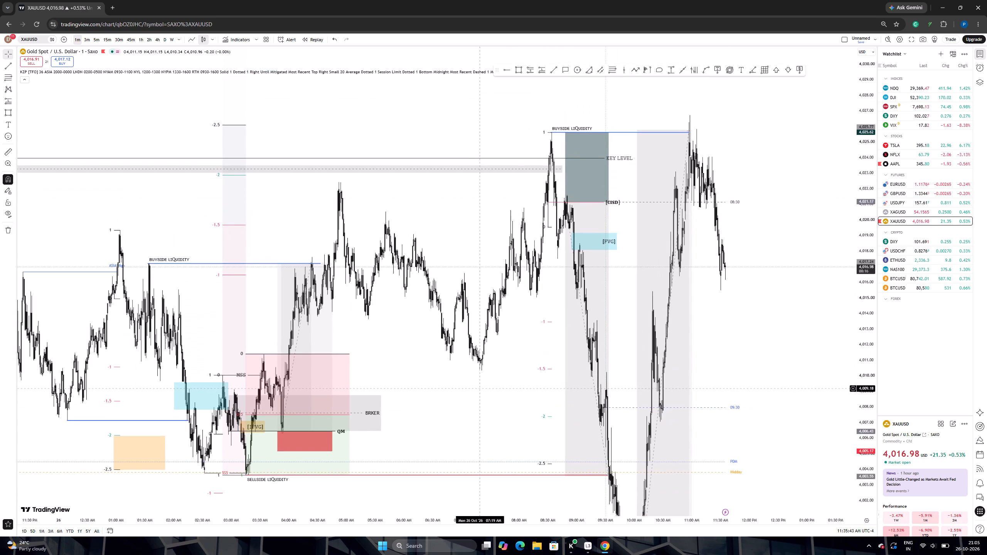
{"action": "left_click_drag", "start_coordinate": [480, 391], "coordinate": [426, 318]}
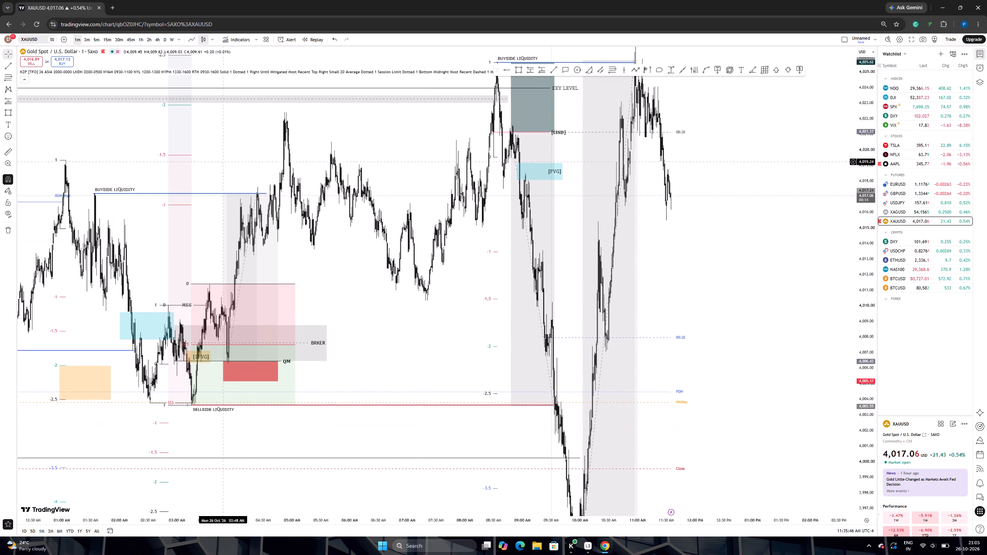
{"action": "left_click", "coordinate": [86, 40]}
{"action": "scroll", "coordinate": [506, 279], "scroll_direction": "up", "scroll_amount": 2}
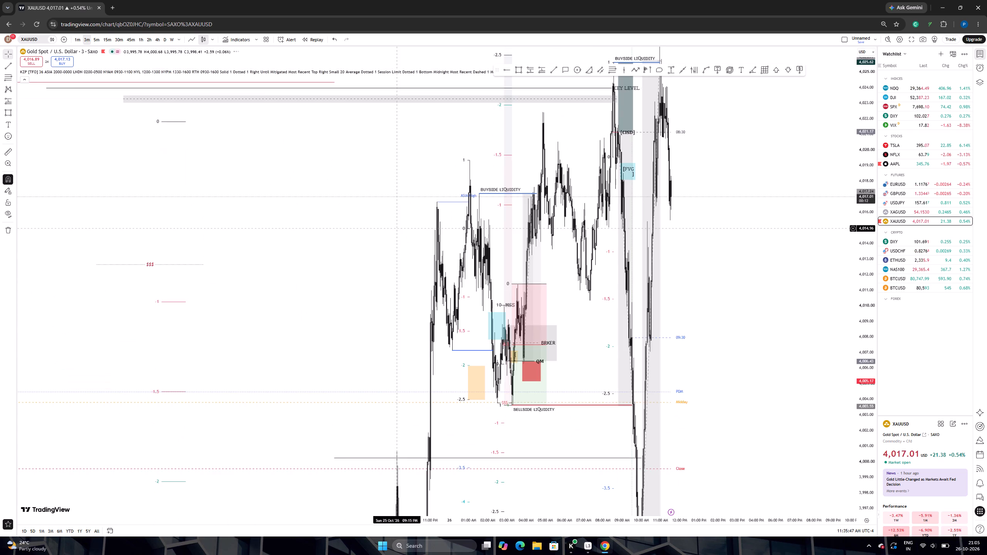
{"action": "scroll", "coordinate": [506, 279], "scroll_direction": "up", "scroll_amount": 16}
{"action": "left_click_drag", "start_coordinate": [550, 290], "coordinate": [736, 294]}
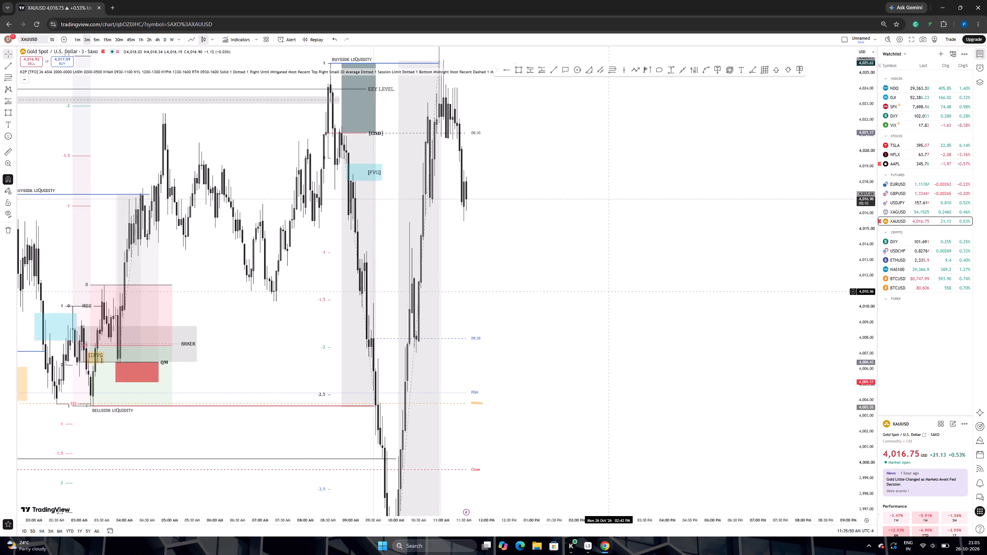
{"action": "left_click_drag", "start_coordinate": [736, 294], "coordinate": [771, 295]}
{"action": "left_click_drag", "start_coordinate": [863, 241], "coordinate": [862, 306]}
{"action": "scroll", "coordinate": [655, 299], "scroll_direction": "up", "scroll_amount": 4}
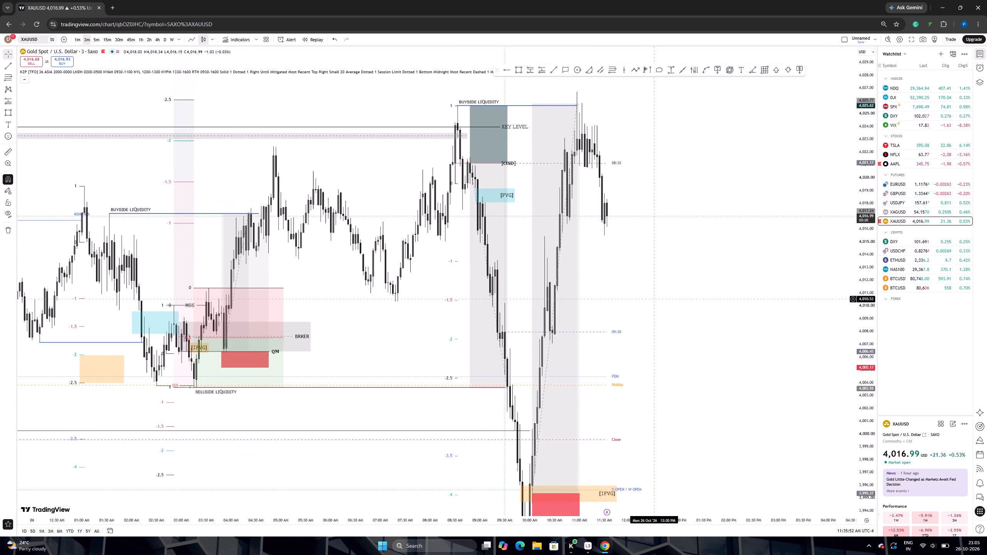
{"action": "scroll", "coordinate": [655, 299], "scroll_direction": "up", "scroll_amount": 1}
{"action": "left_click_drag", "start_coordinate": [628, 291], "coordinate": [761, 286]}
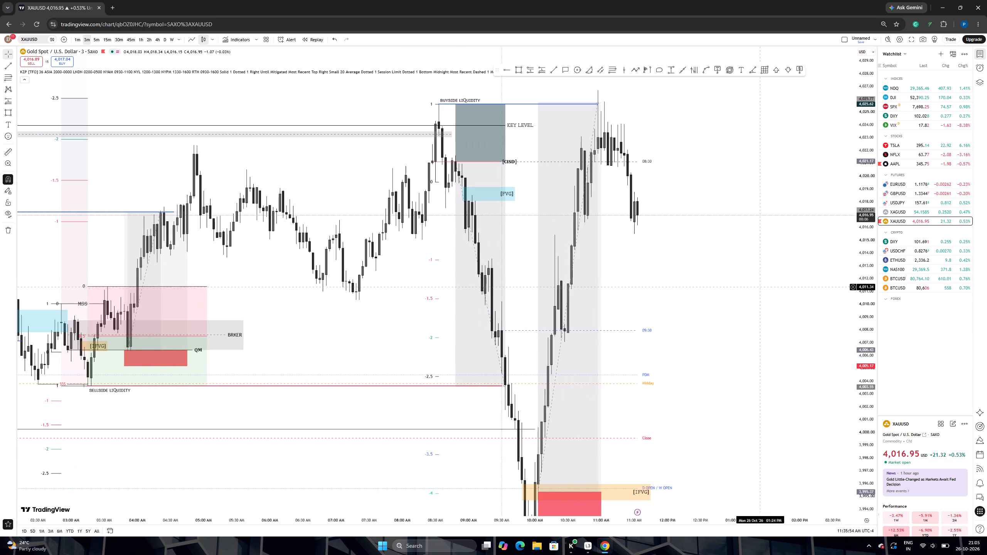
{"action": "left_click_drag", "start_coordinate": [435, 182], "coordinate": [435, 186]}
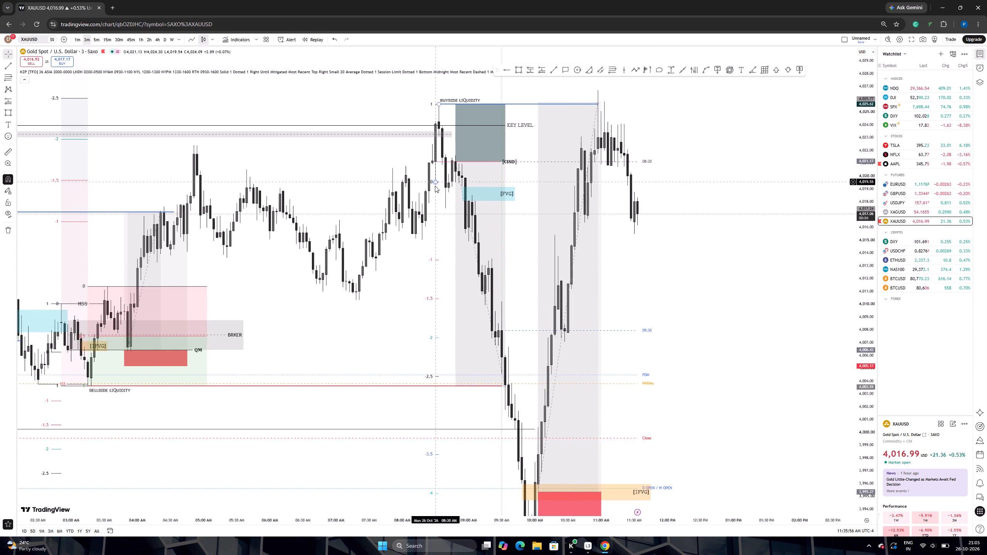
{"action": "left_click_drag", "start_coordinate": [435, 186], "coordinate": [421, 239]}
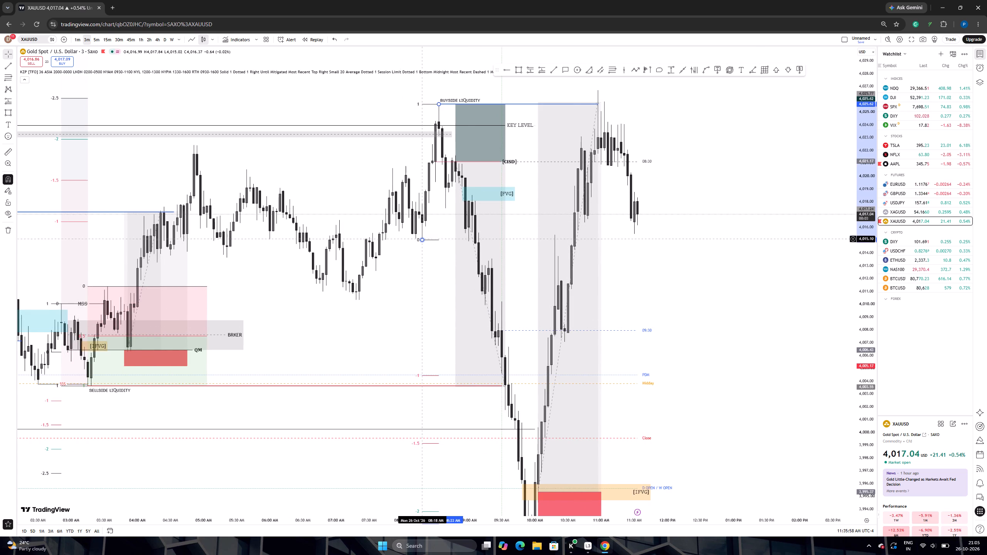
Examine the adjusted fib's projection levels against the 10:00 AM low, the large orange [IFVG] zone and the wider price history.
{"action": "left_click_drag", "start_coordinate": [353, 449], "coordinate": [371, 355]}
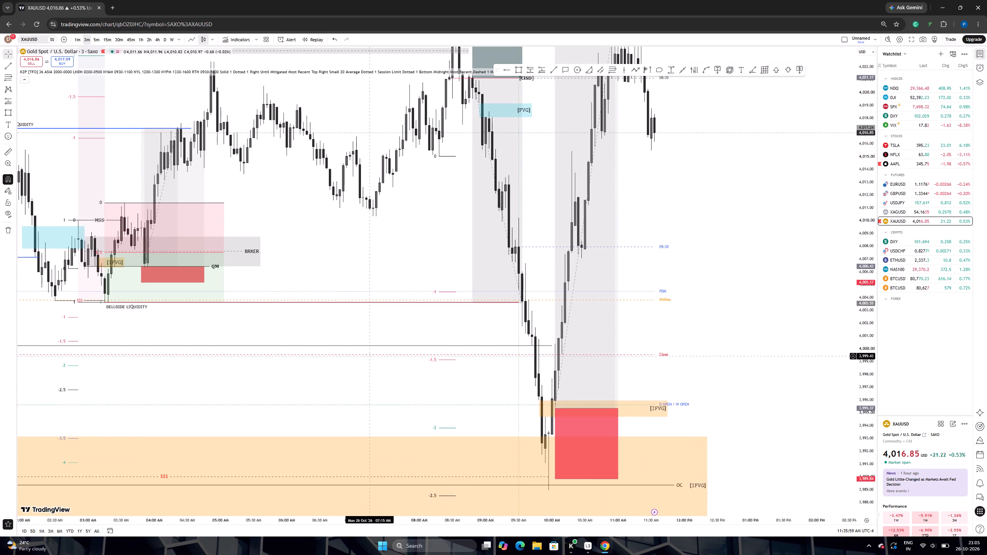
{"action": "left_click_drag", "start_coordinate": [867, 232], "coordinate": [862, 314]}
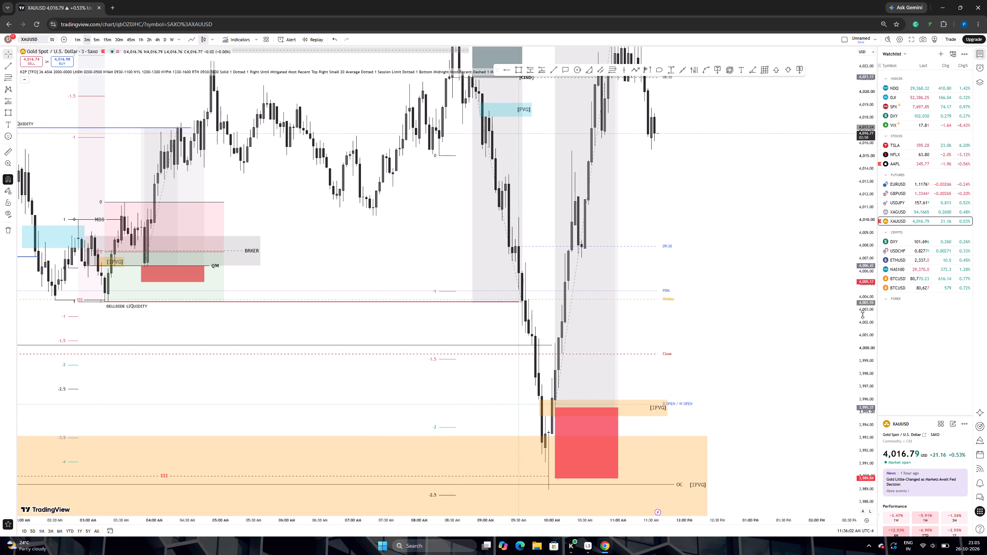
{"action": "left_click_drag", "start_coordinate": [862, 314], "coordinate": [848, 378]}
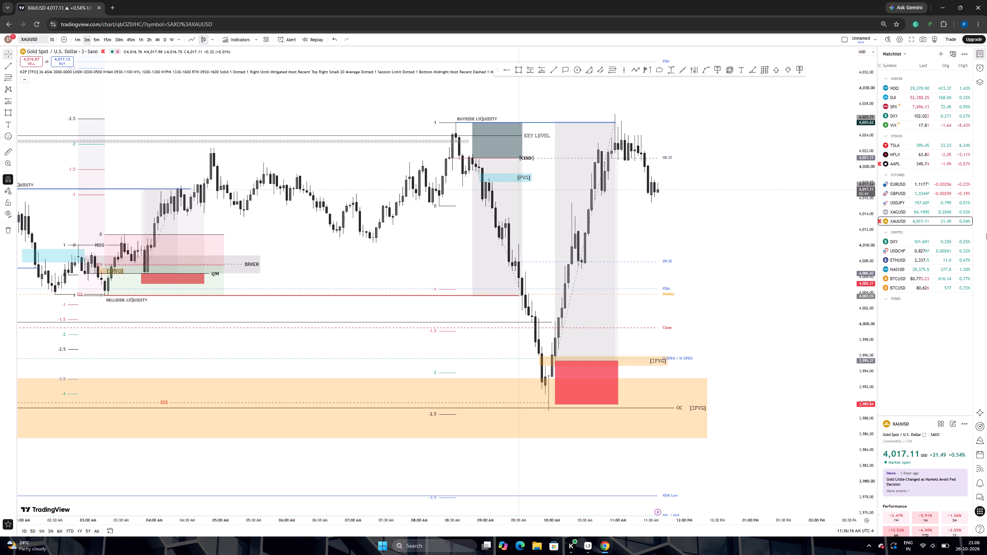
{"action": "scroll", "coordinate": [697, 243], "scroll_direction": "down", "scroll_amount": 2}
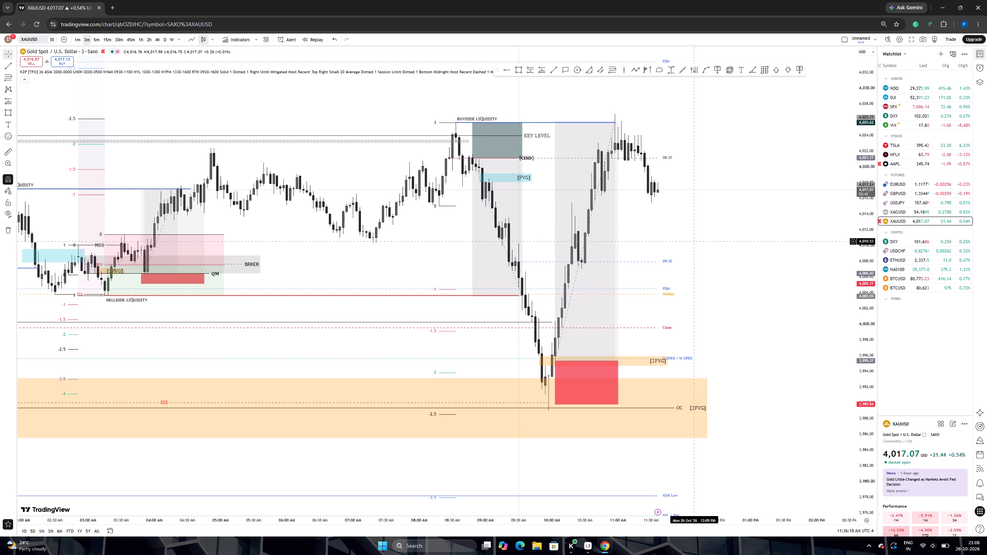
{"action": "scroll", "coordinate": [697, 244], "scroll_direction": "down", "scroll_amount": 7}
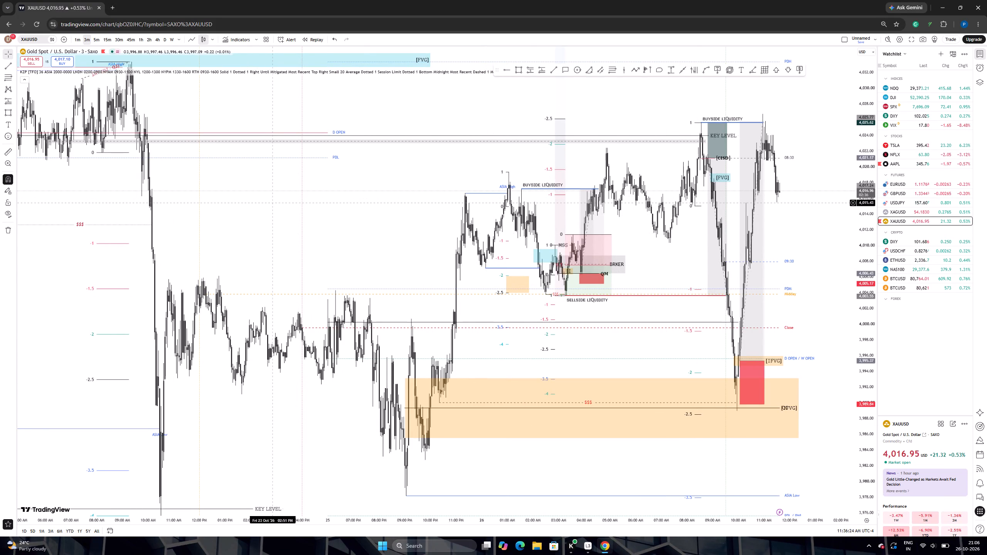
{"action": "left_click_drag", "start_coordinate": [244, 199], "coordinate": [289, 166]}
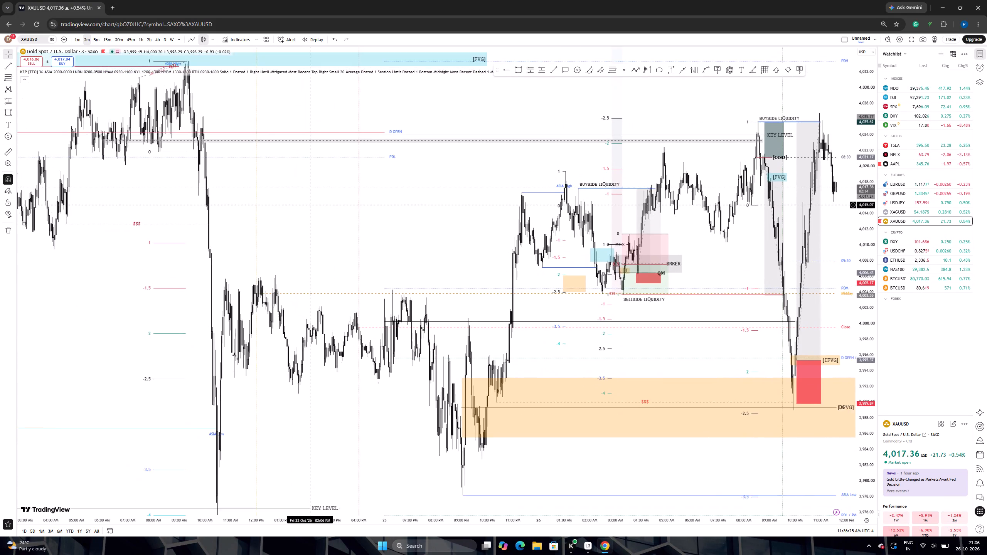
Examine the 3-minute chart from Friday's sell-off through the 10:00 AM low, including the FVG, IFVG and projection levels.
{"action": "left_click_drag", "start_coordinate": [289, 166], "coordinate": [289, 166]}
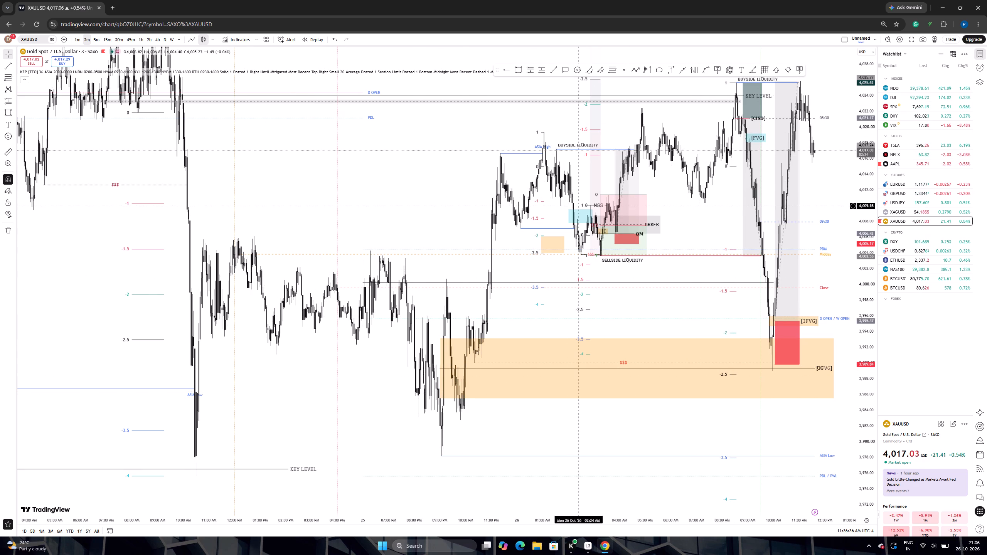
{"action": "scroll", "coordinate": [691, 197], "scroll_direction": "up", "scroll_amount": 6}
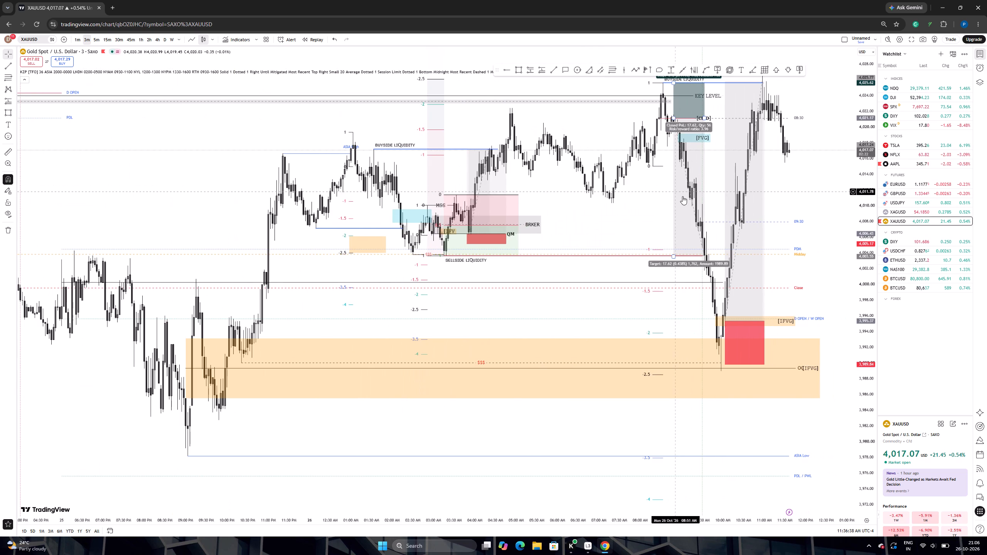
{"action": "left_click_drag", "start_coordinate": [801, 177], "coordinate": [793, 182]}
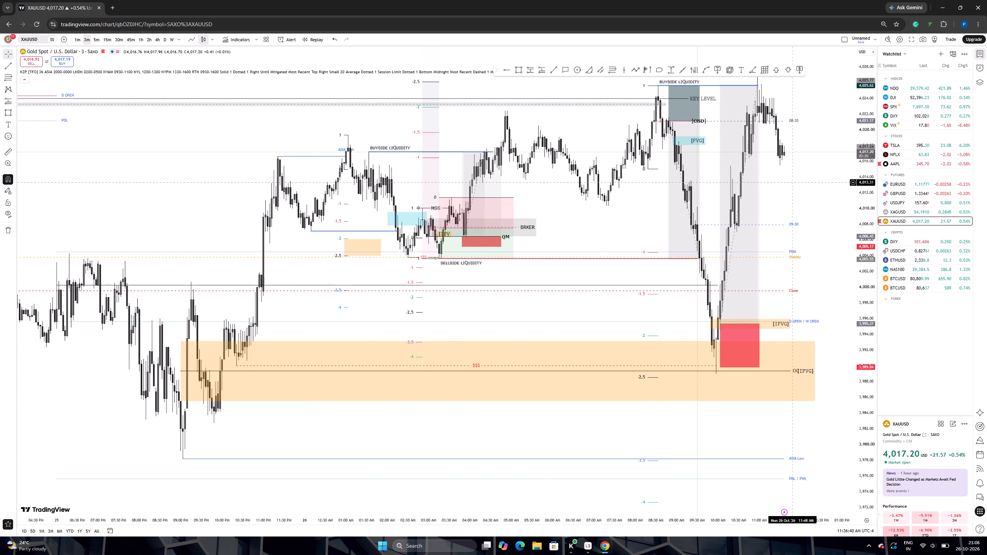
{"action": "left_click_drag", "start_coordinate": [793, 182], "coordinate": [782, 191]}
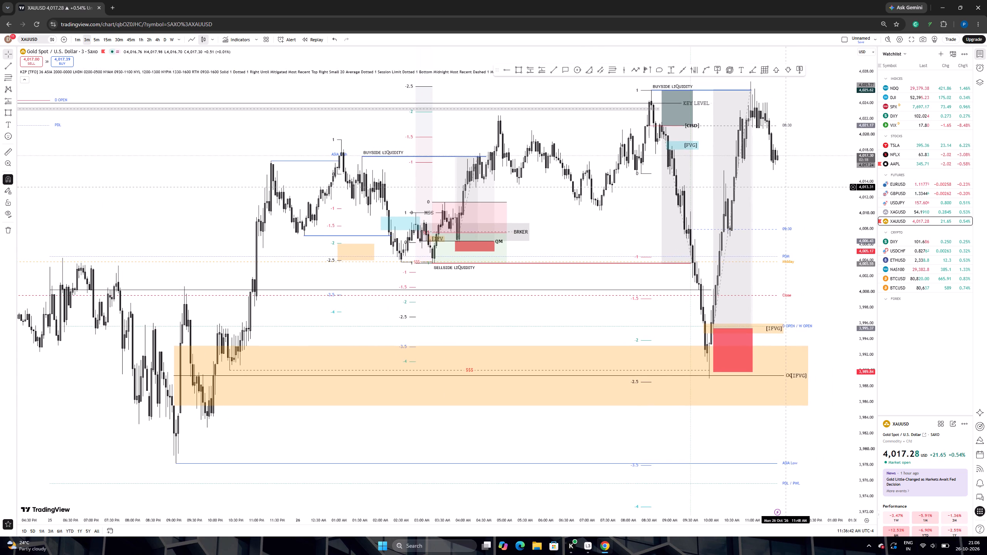
{"action": "left_click_drag", "start_coordinate": [782, 191], "coordinate": [764, 206]}
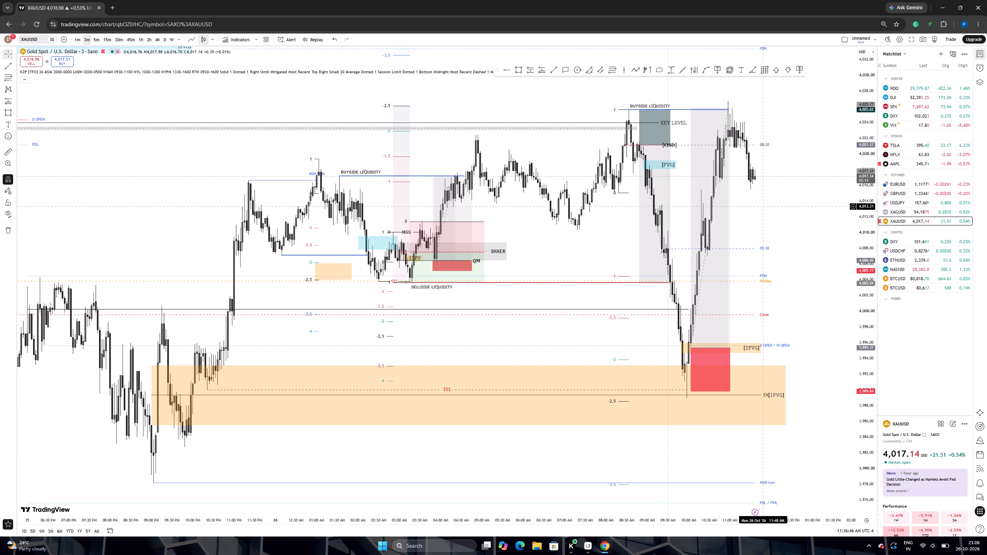
{"action": "left_click_drag", "start_coordinate": [764, 206], "coordinate": [757, 216]}
{"action": "scroll", "coordinate": [563, 225], "scroll_direction": "down", "scroll_amount": 3}
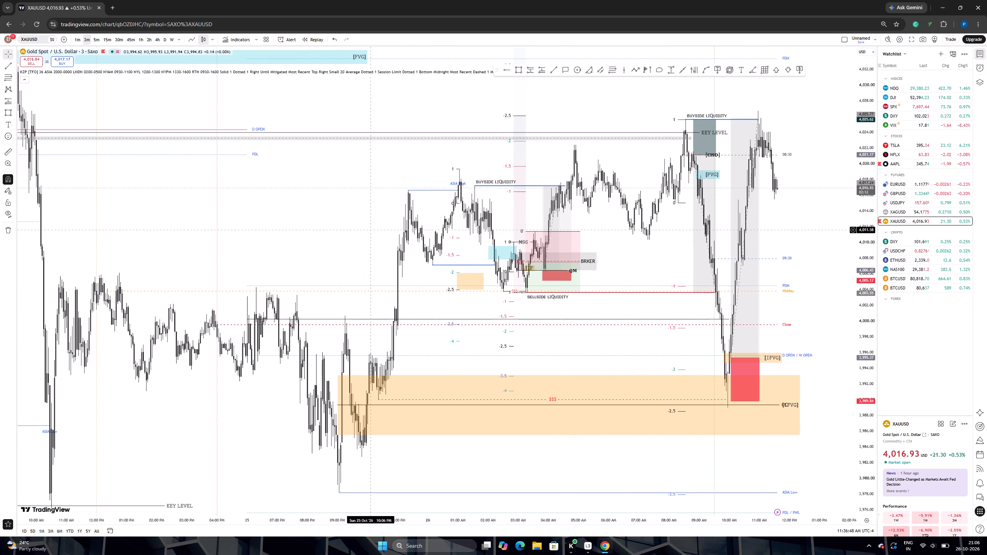
{"action": "left_click_drag", "start_coordinate": [310, 270], "coordinate": [403, 221]}
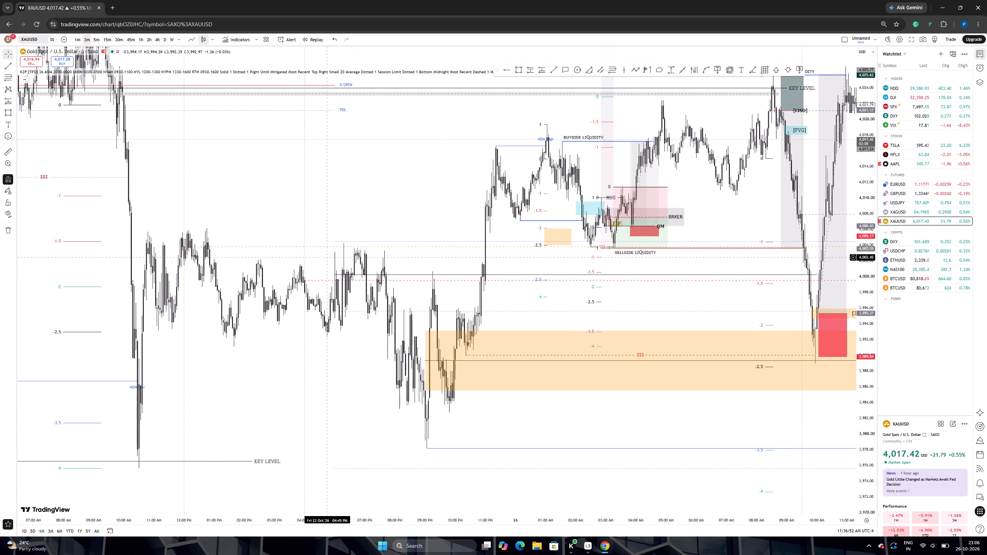
On the 5-minute chart, draw a line at about 3,991.1 from Friday 01:40 PM to Sunday 07:45 PM, using the +[BMS] BREAK OF STRUCTURE template.
{"action": "left_click", "coordinate": [94, 39]}
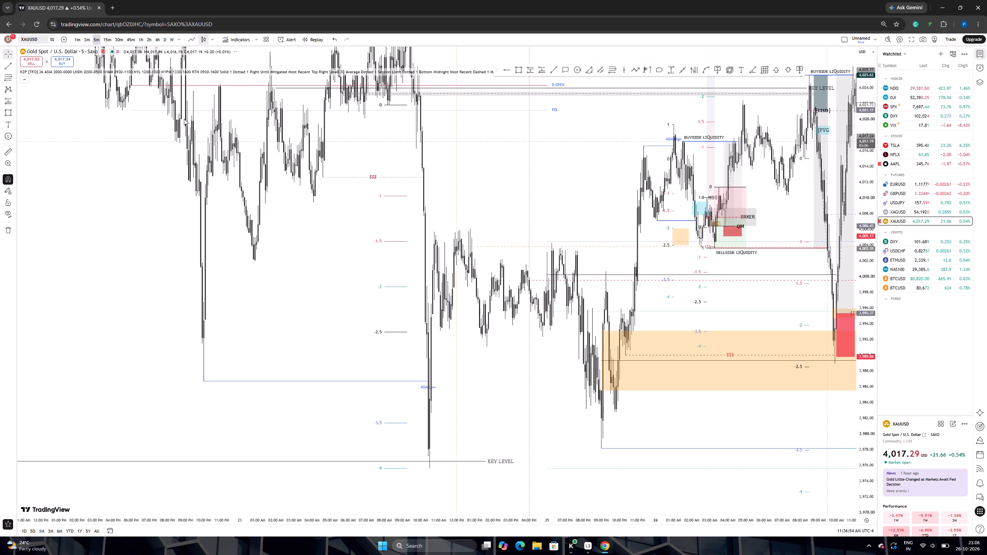
{"action": "left_click", "coordinate": [515, 293]}
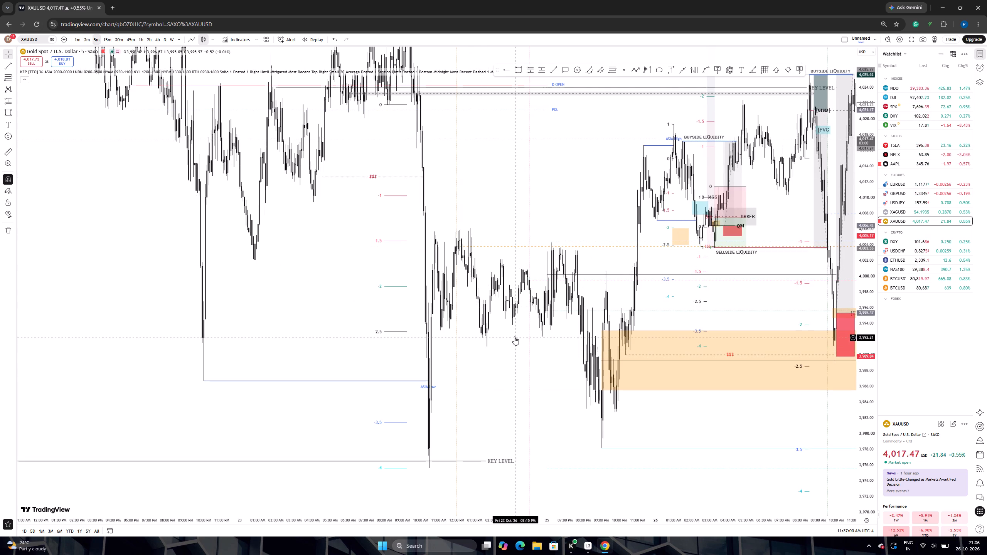
{"action": "left_click", "coordinate": [556, 67]}
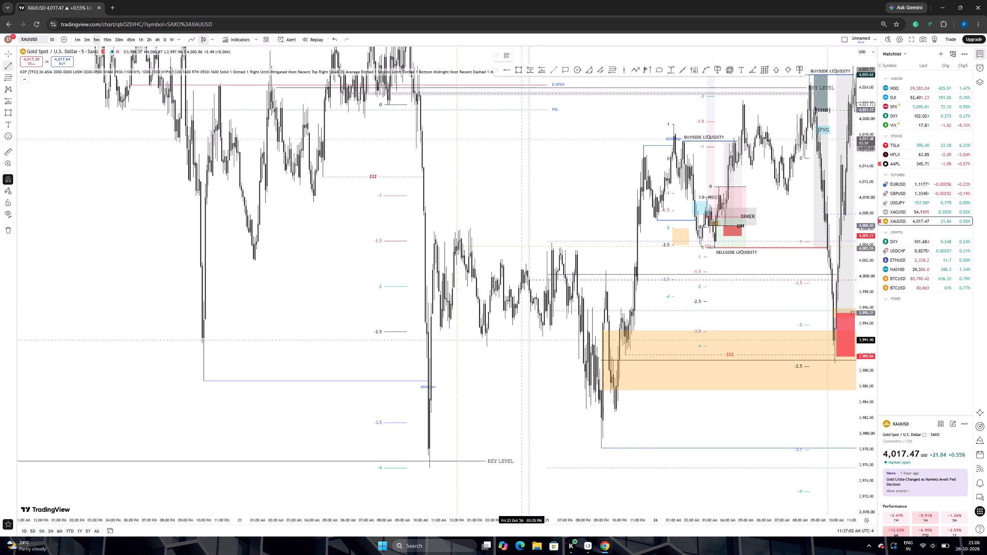
{"action": "left_click", "coordinate": [487, 346]}
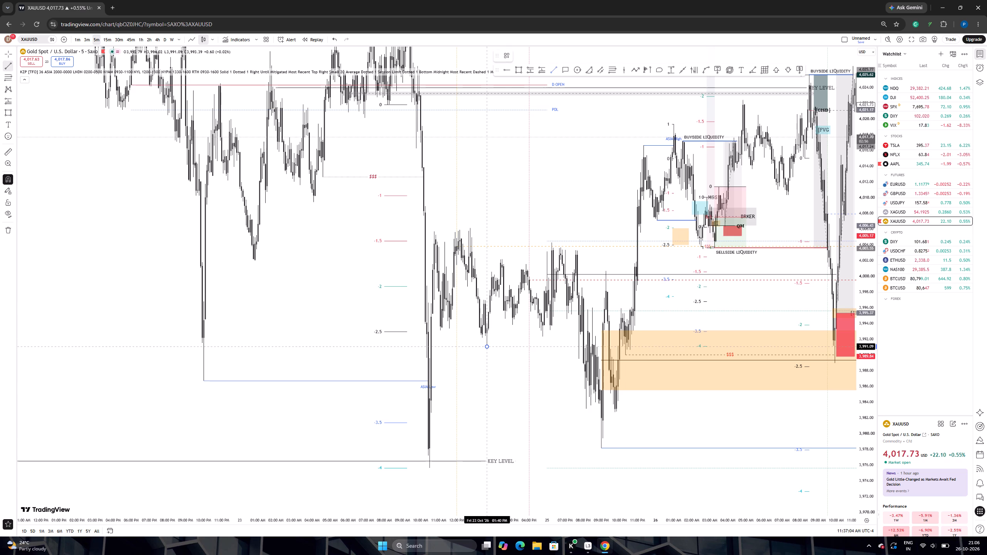
{"action": "left_click", "coordinate": [579, 346], "text": "shift"}
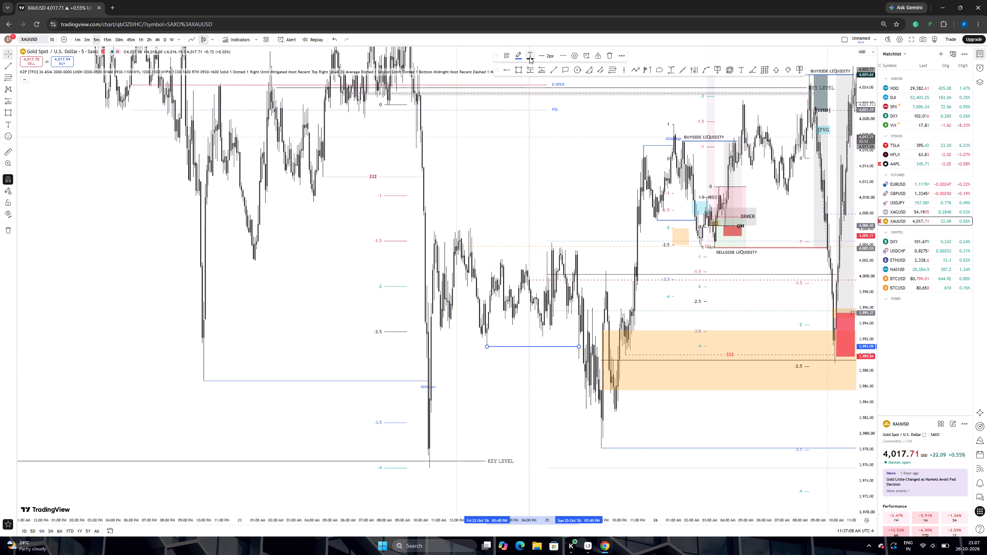
{"action": "left_click", "coordinate": [502, 54]}
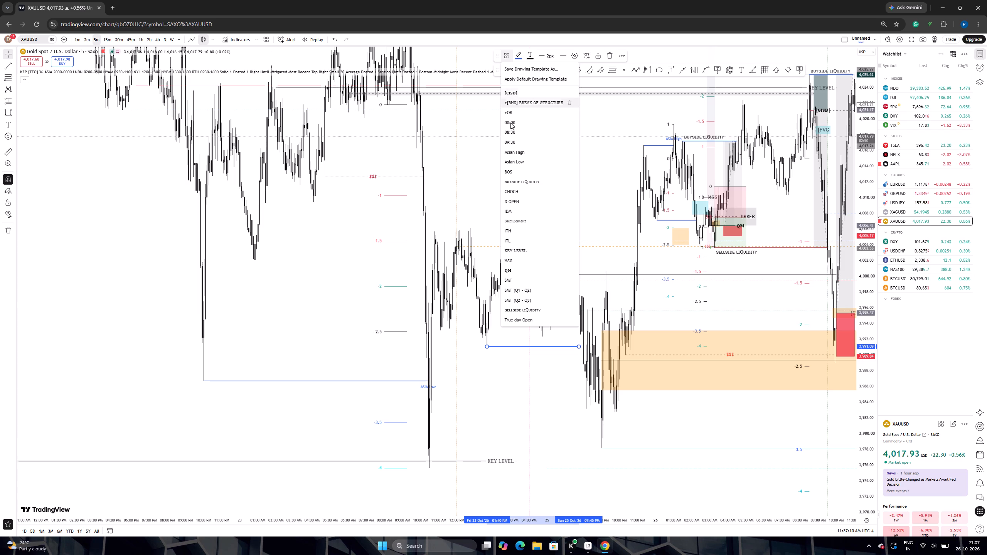
{"action": "left_click", "coordinate": [541, 104]}
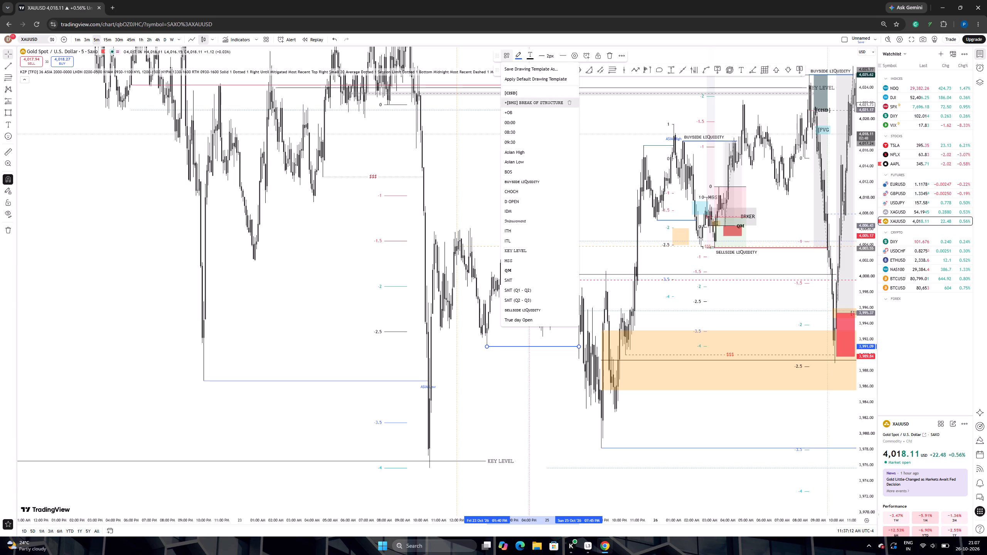
{"action": "left_click", "coordinate": [538, 189]}
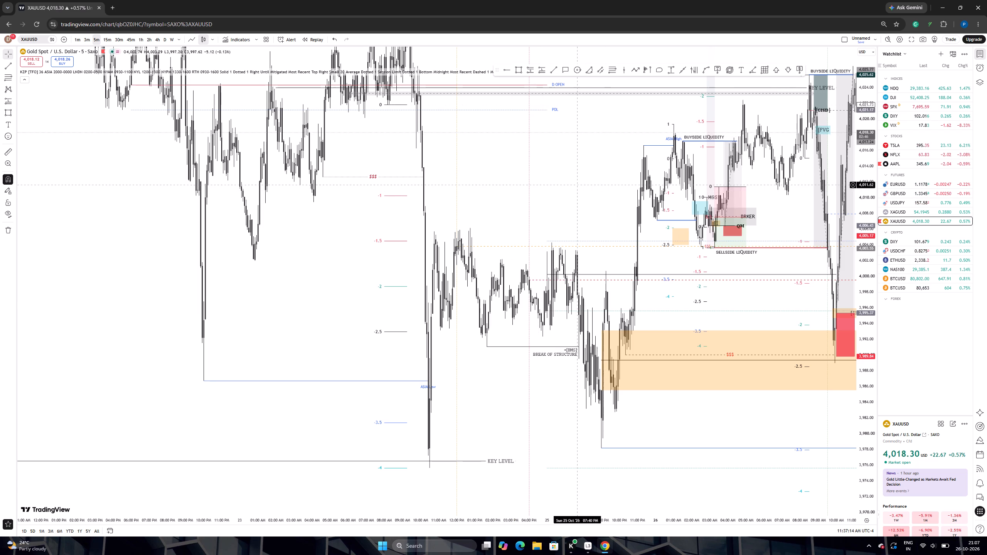
Draw a rectangle over the consolidation from Friday 12:10 PM to Sunday 07:45 PM, between about 4,004.5 and 3,992.5.
{"action": "left_click", "coordinate": [520, 70]}
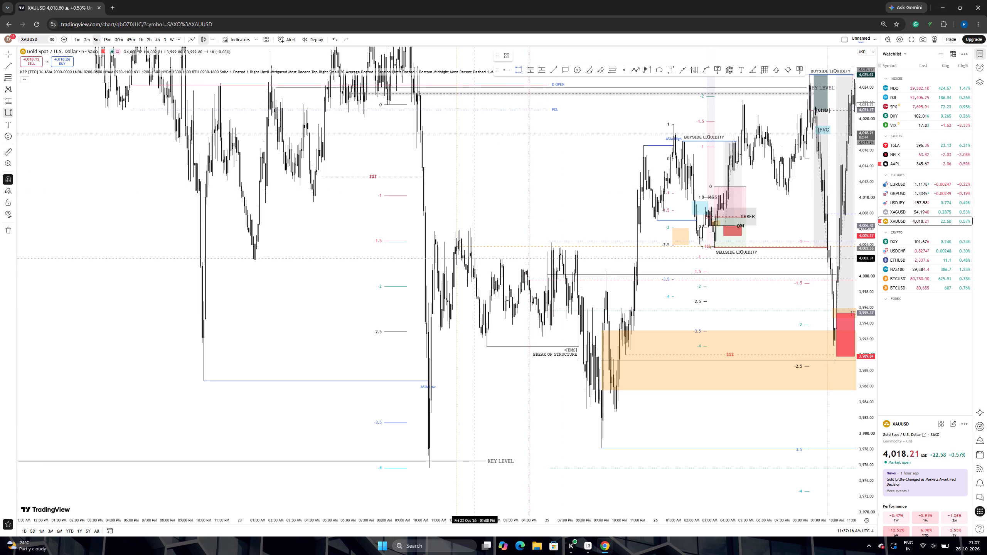
{"action": "left_click", "coordinate": [460, 242]}
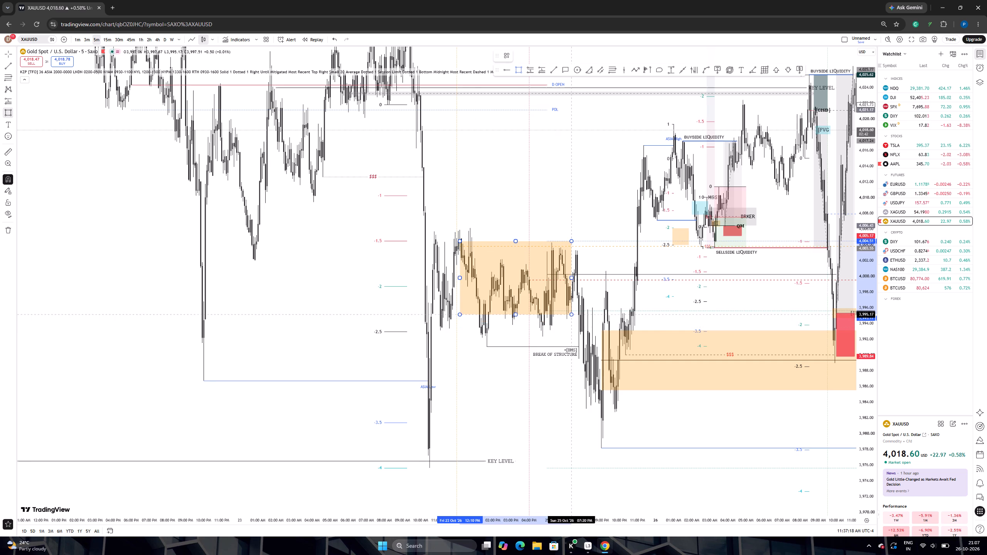
{"action": "left_click", "coordinate": [579, 335]}
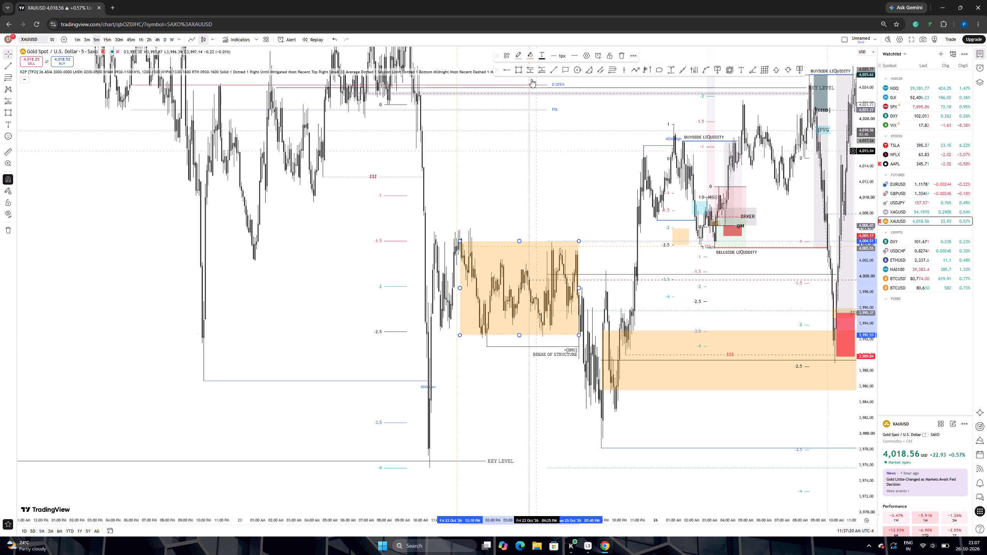
Fill the consolidation rectangle with grey at 29% opacity.
{"action": "left_click", "coordinate": [533, 55]}
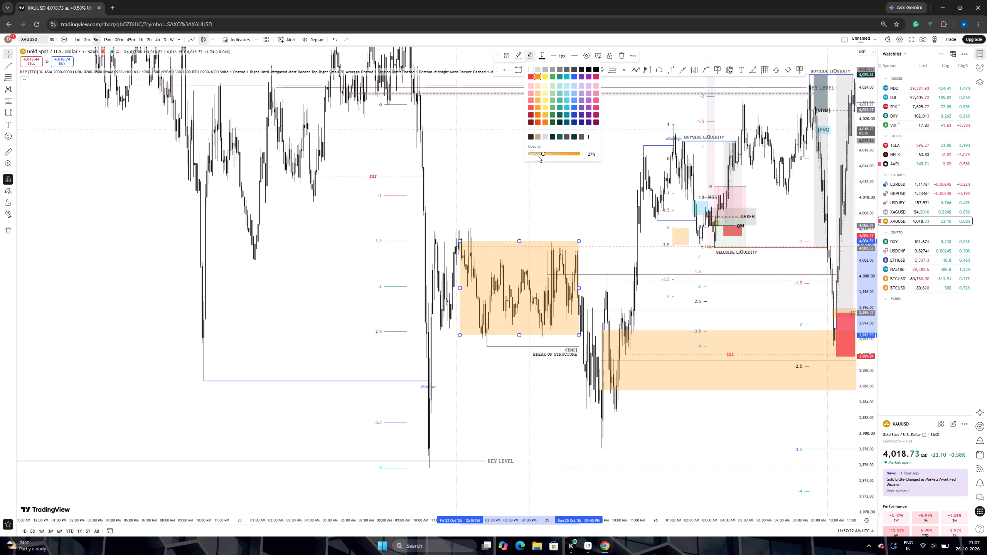
{"action": "left_click", "coordinate": [537, 156]}
{"action": "left_click", "coordinate": [534, 154]}
{"action": "left_click", "coordinate": [544, 135]}
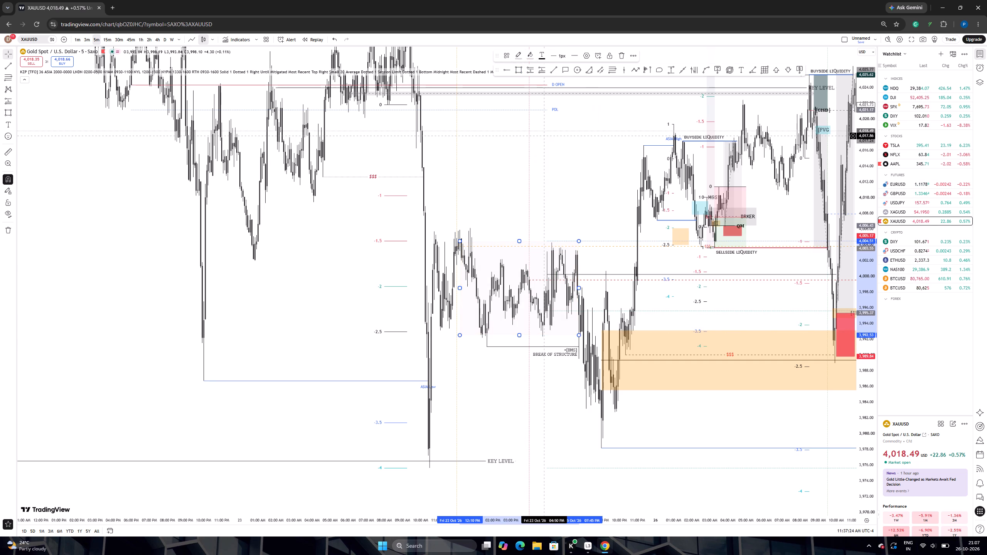
{"action": "left_click", "coordinate": [529, 56]}
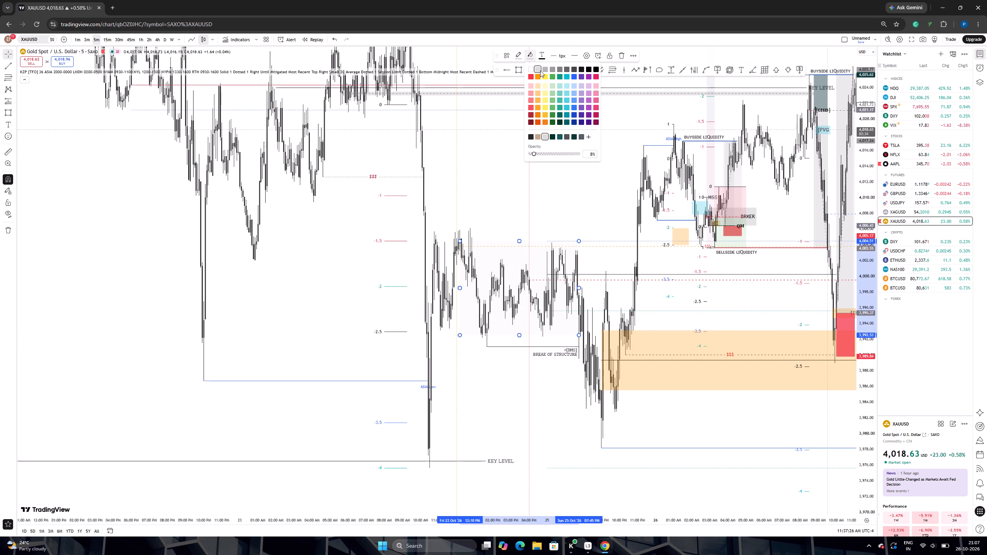
{"action": "left_click_drag", "start_coordinate": [541, 154], "coordinate": [546, 152]}
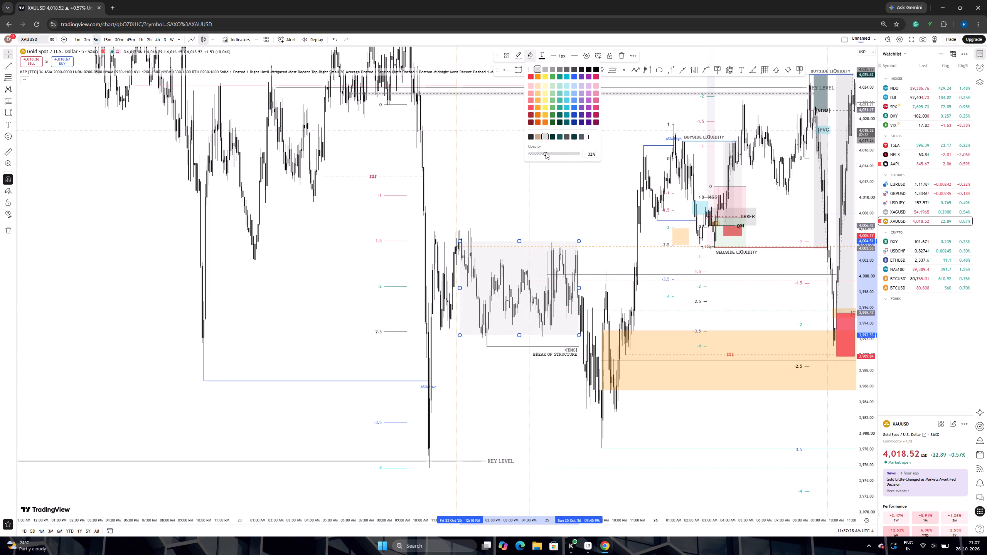
{"action": "left_click_drag", "start_coordinate": [546, 152], "coordinate": [544, 152]}
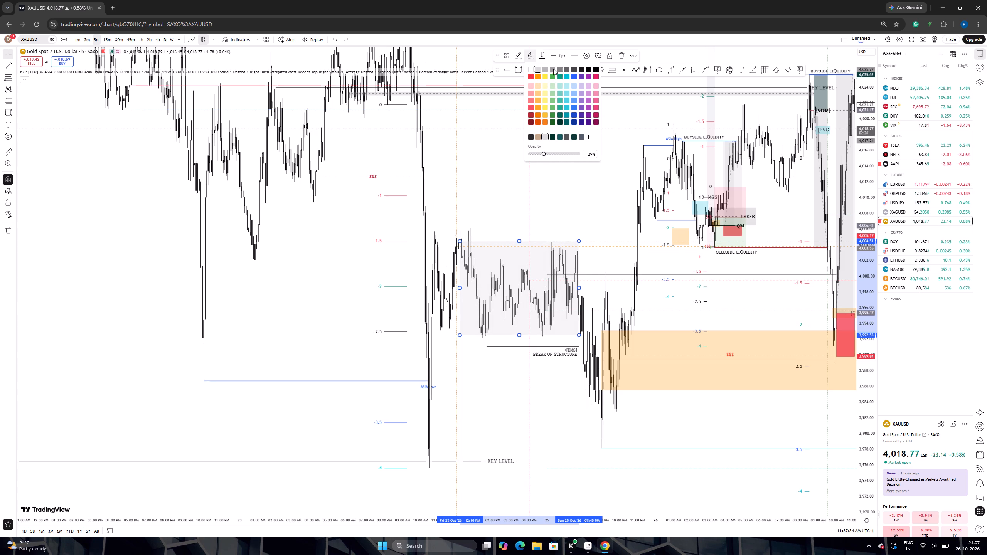
{"action": "left_click", "coordinate": [554, 69]}
{"action": "left_click", "coordinate": [558, 150]}
Draw a narrow rectangle around Sunday's 9 PM low, from about 3,983.8 to 3,978.2, and widen it to both sides.
{"action": "left_click_drag", "start_coordinate": [559, 151], "coordinate": [487, 136]}
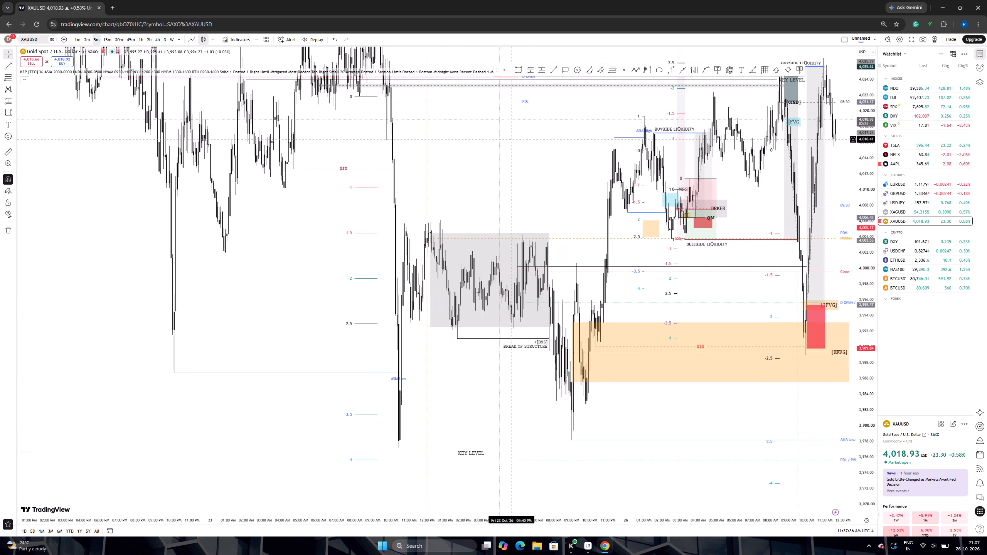
{"action": "left_click_drag", "start_coordinate": [487, 136], "coordinate": [487, 136]}
{"action": "left_click", "coordinate": [515, 67]}
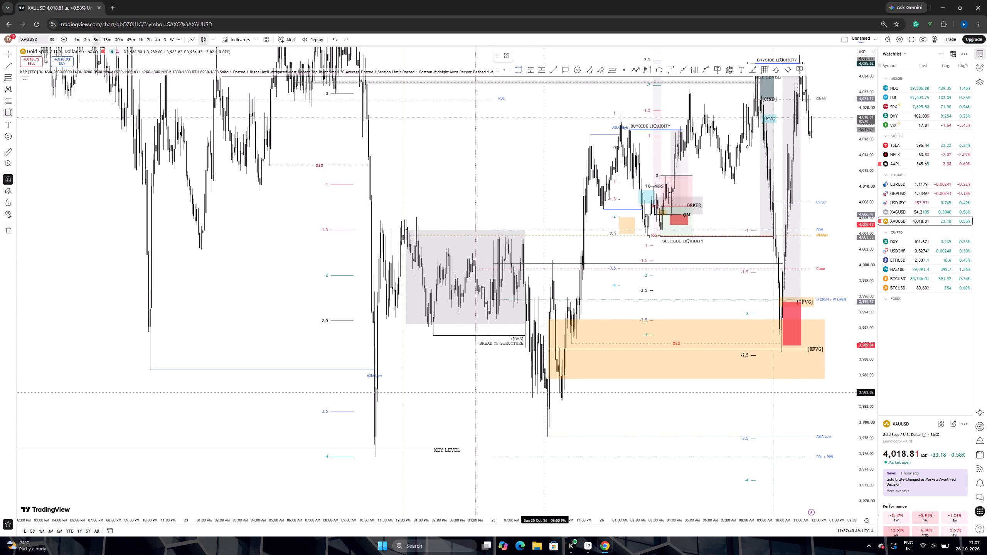
{"action": "left_click", "coordinate": [546, 394]}
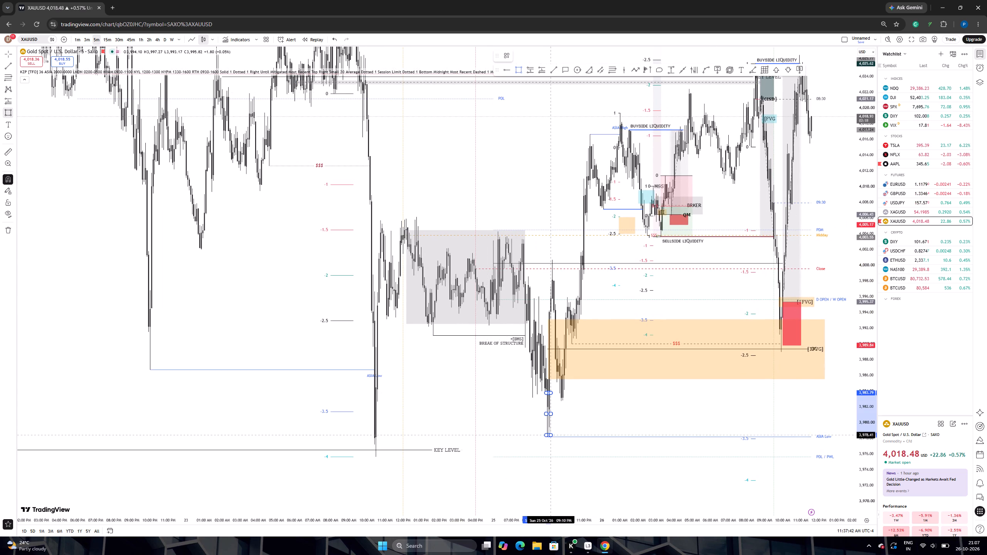
{"action": "left_click", "coordinate": [551, 436]}
{"action": "left_click_drag", "start_coordinate": [547, 415], "coordinate": [540, 424]}
{"action": "left_click_drag", "start_coordinate": [550, 415], "coordinate": [555, 429]}
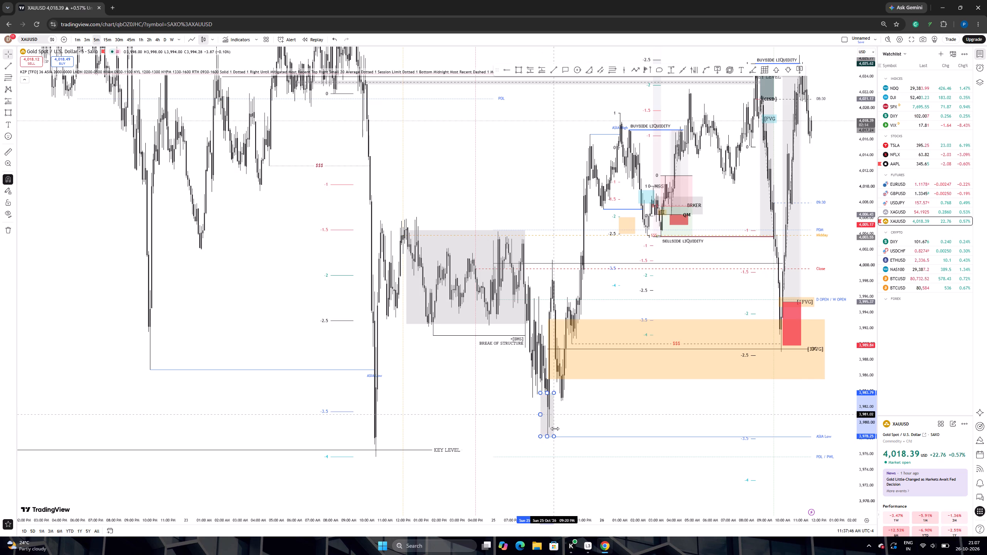
{"action": "left_click_drag", "start_coordinate": [555, 429], "coordinate": [555, 429]}
Fill the narrow rectangle at Sunday's low with translucent red.
{"action": "left_click", "coordinate": [530, 57]}
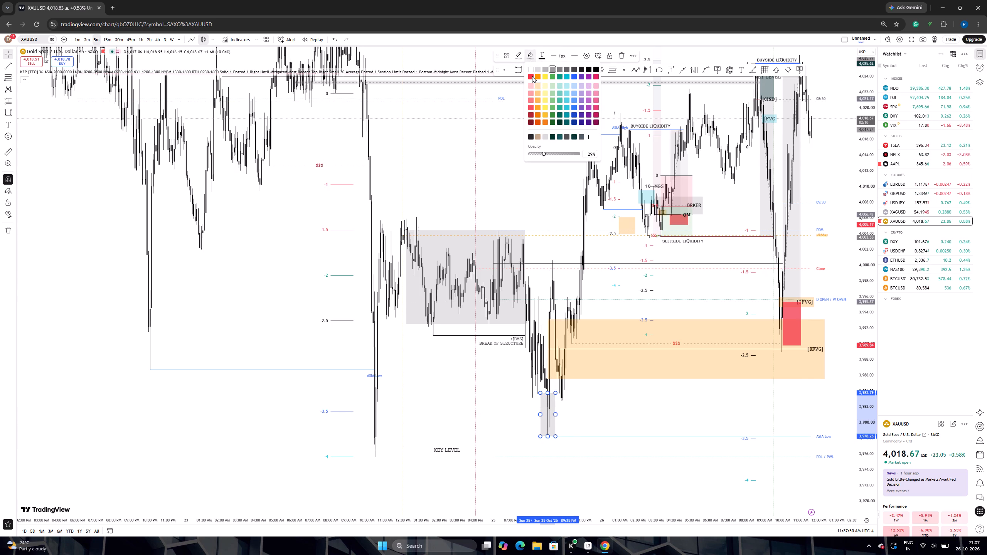
{"action": "left_click", "coordinate": [532, 76]}
{"action": "left_click", "coordinate": [522, 165]}
Examine the sequence from the grey consolidation and break of structure to the red low zone and the subsequent rally.
{"action": "left_click_drag", "start_coordinate": [530, 155], "coordinate": [500, 180]}
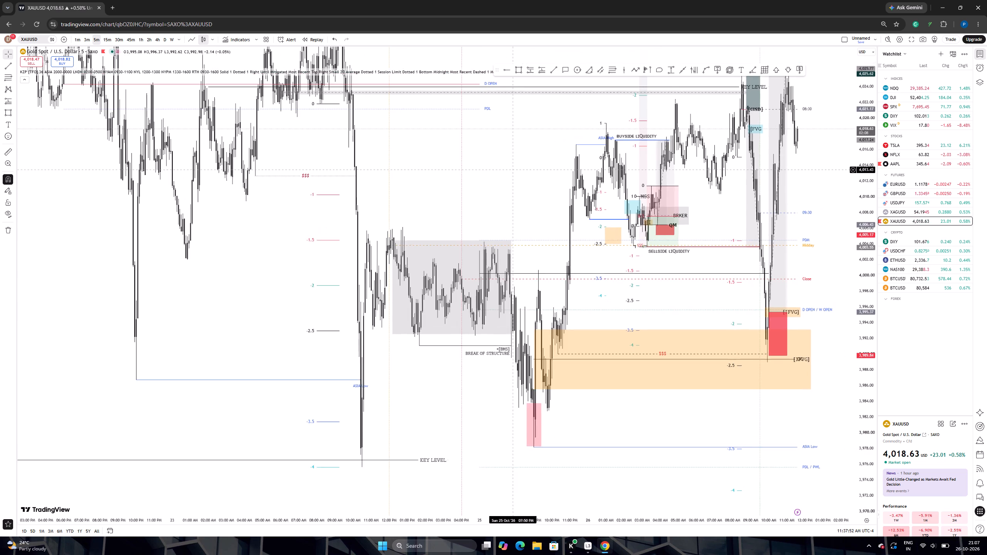
{"action": "left_click_drag", "start_coordinate": [500, 180], "coordinate": [499, 181]}
{"action": "scroll", "coordinate": [499, 321], "scroll_direction": "up", "scroll_amount": 3}
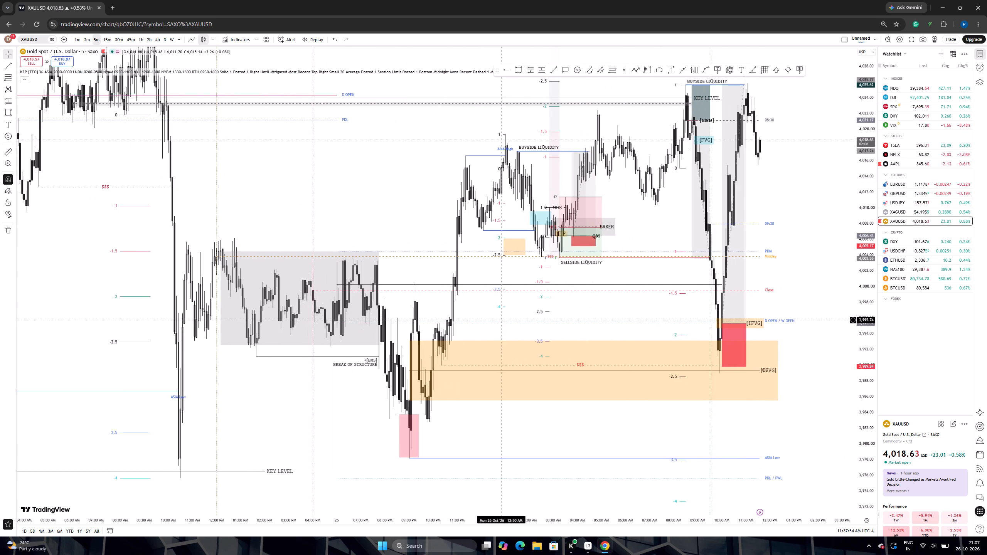
{"action": "scroll", "coordinate": [476, 322], "scroll_direction": "up", "scroll_amount": 2}
{"action": "left_click_drag", "start_coordinate": [538, 313], "coordinate": [514, 330]}
{"action": "left_click_drag", "start_coordinate": [756, 209], "coordinate": [709, 219]}
{"action": "scroll", "coordinate": [704, 224], "scroll_direction": "down", "scroll_amount": 1}
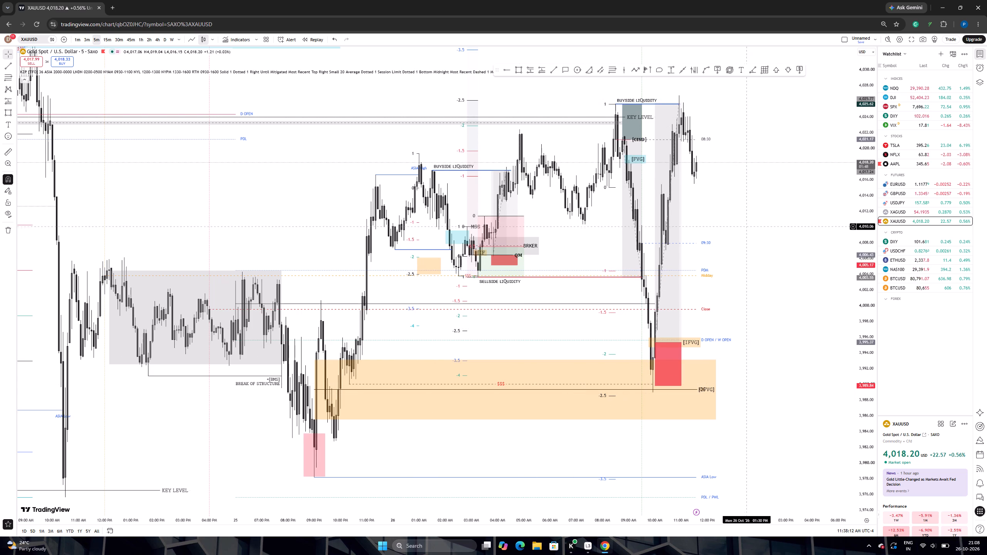
{"action": "scroll", "coordinate": [741, 230], "scroll_direction": "down", "scroll_amount": 5}
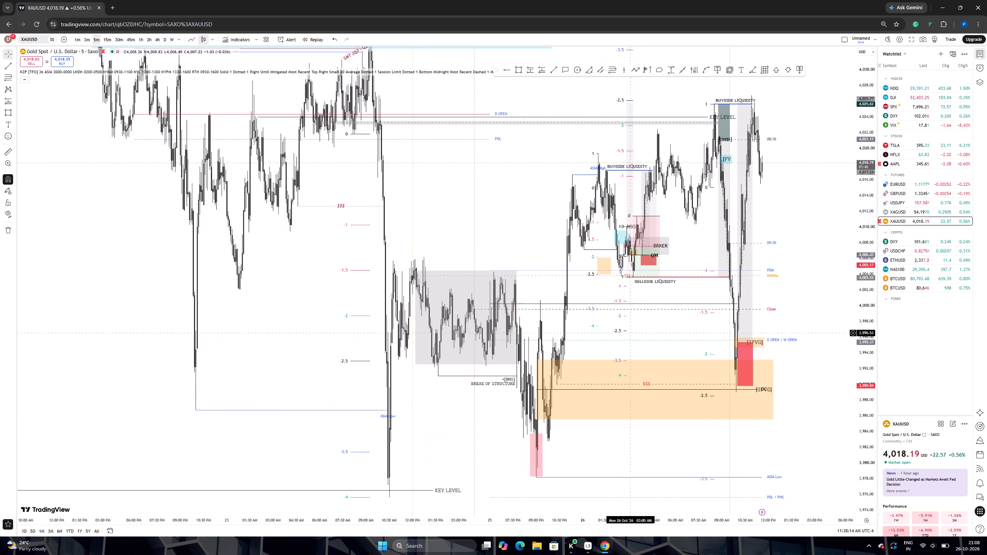
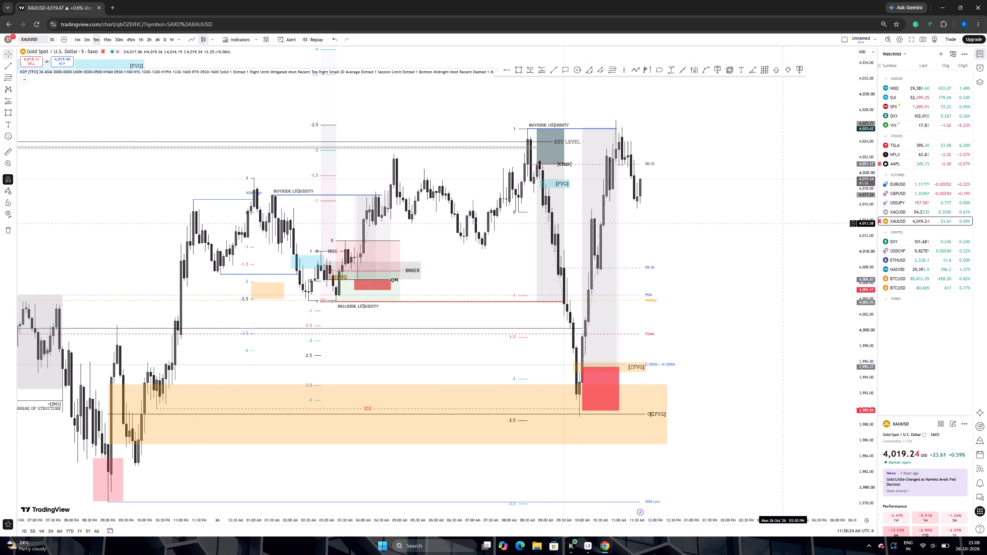
Examine the 5-minute price action from Friday's sell-off through Monday's session against the marked consolidation, liquidity levels, FVG/IFVG zones and STDV projections.
{"action": "scroll", "coordinate": [783, 224], "scroll_direction": "down", "scroll_amount": 2}
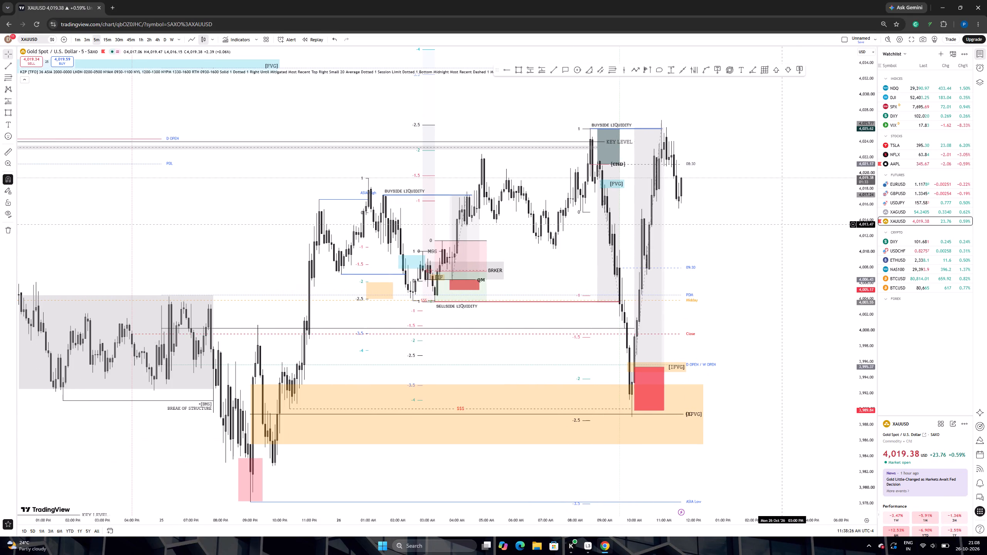
{"action": "scroll", "coordinate": [784, 225], "scroll_direction": "down", "scroll_amount": 4}
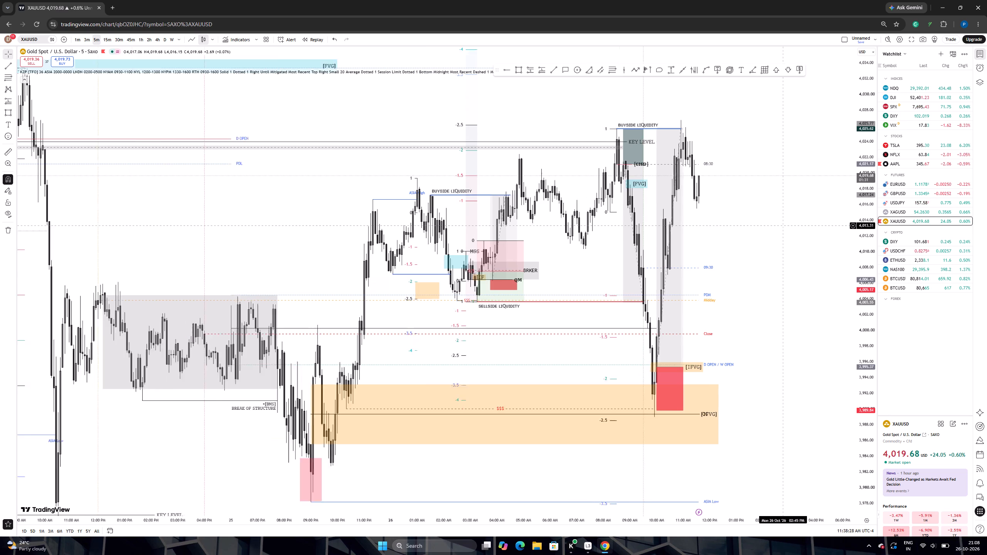
{"action": "scroll", "coordinate": [784, 225], "scroll_direction": "down", "scroll_amount": 2}
{"action": "left_click_drag", "start_coordinate": [866, 170], "coordinate": [867, 172]}
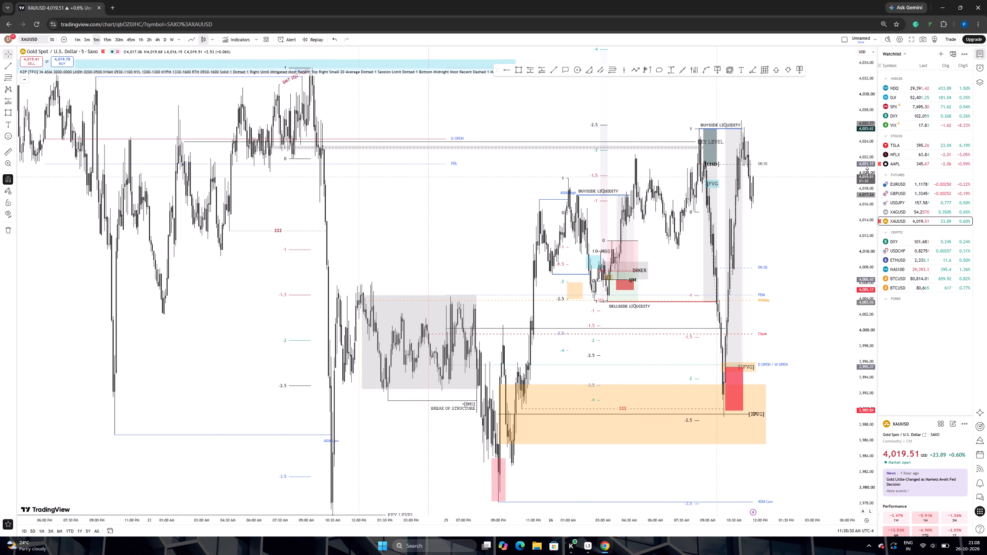
{"action": "left_click_drag", "start_coordinate": [867, 172], "coordinate": [861, 252]}
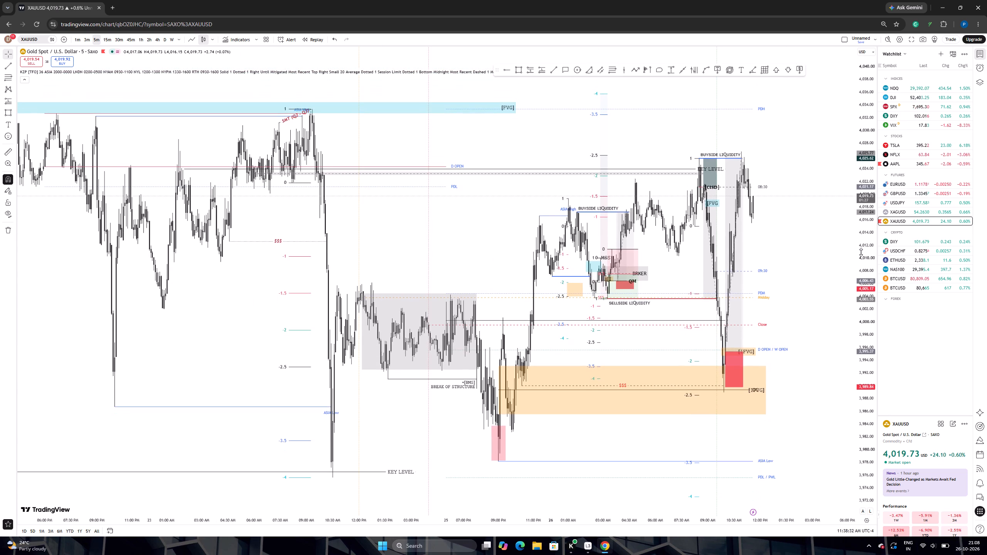
{"action": "scroll", "coordinate": [793, 251], "scroll_direction": "up", "scroll_amount": 3}
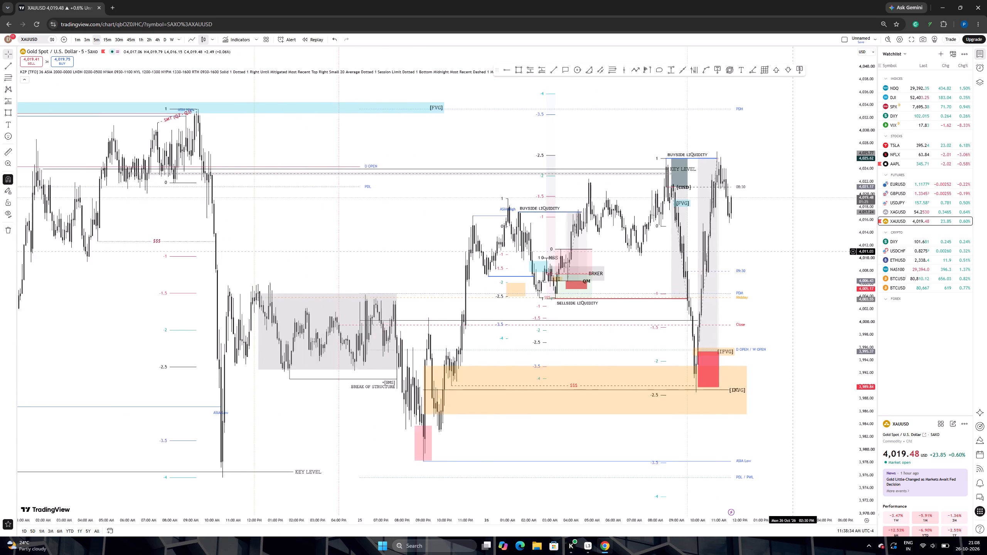
{"action": "scroll", "coordinate": [794, 251], "scroll_direction": "up", "scroll_amount": 3}
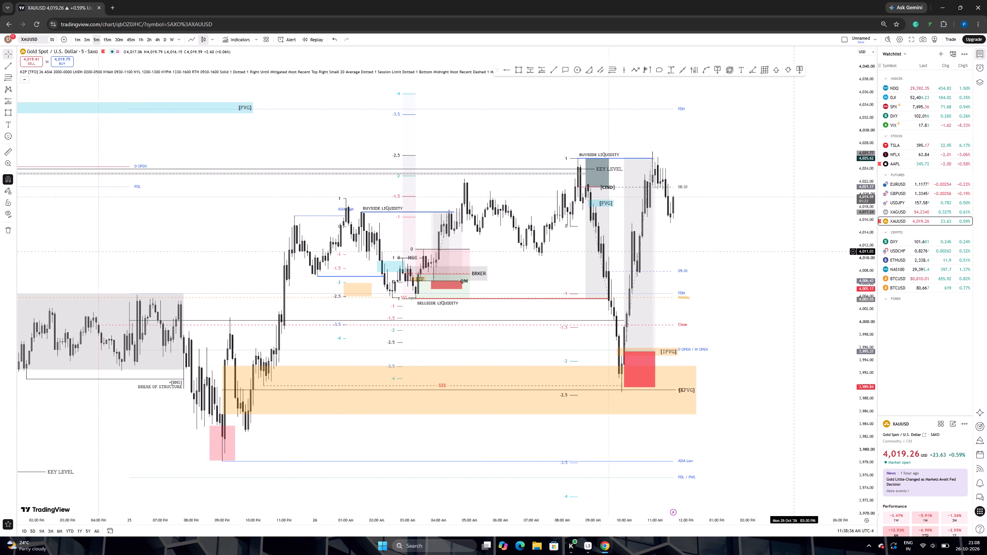
{"action": "left_click_drag", "start_coordinate": [865, 290], "coordinate": [858, 258]}
{"action": "scroll", "coordinate": [778, 255], "scroll_direction": "up", "scroll_amount": 2}
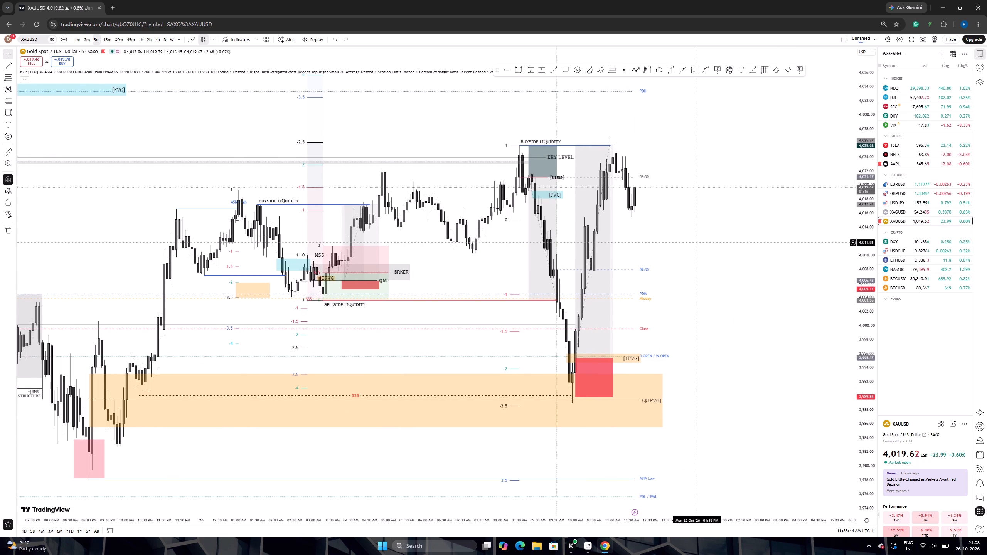
{"action": "left_click_drag", "start_coordinate": [675, 223], "coordinate": [677, 232]}
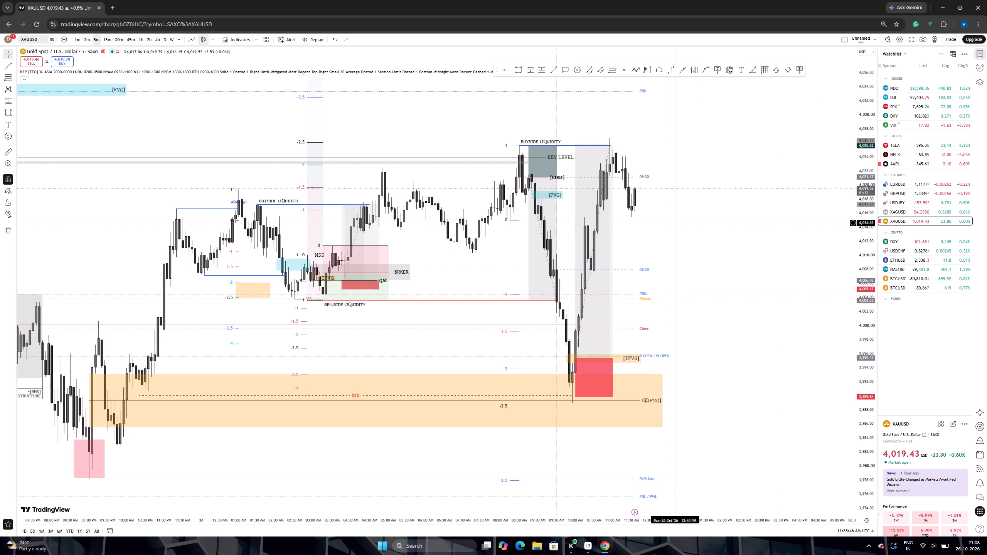
{"action": "left_click_drag", "start_coordinate": [677, 232], "coordinate": [679, 234]}
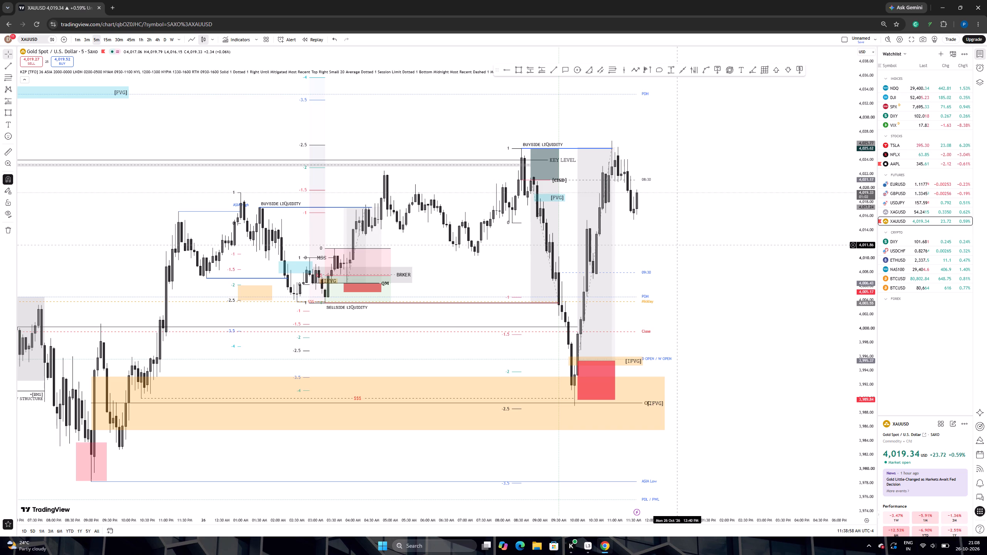
{"action": "scroll", "coordinate": [674, 254], "scroll_direction": "up", "scroll_amount": 2}
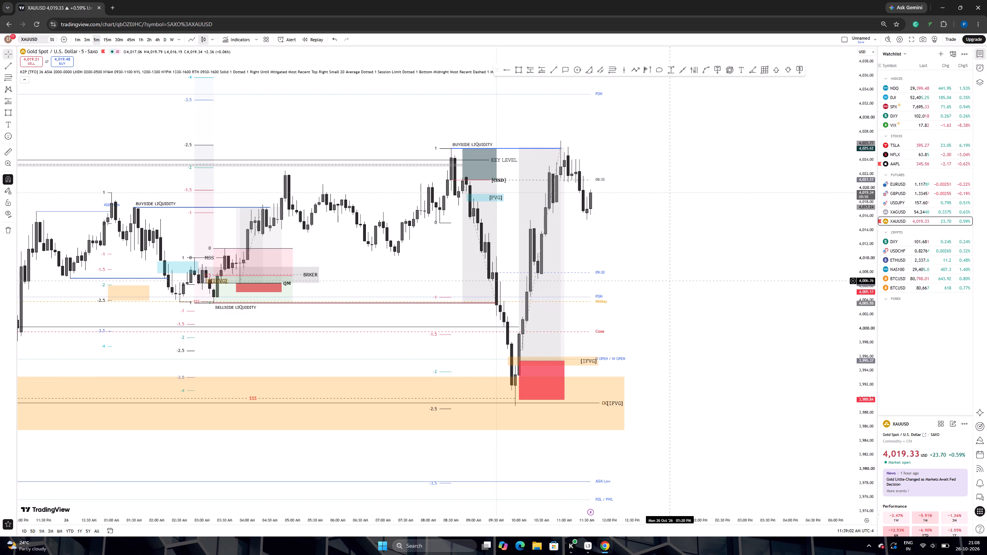
{"action": "left_click_drag", "start_coordinate": [670, 281], "coordinate": [679, 300]}
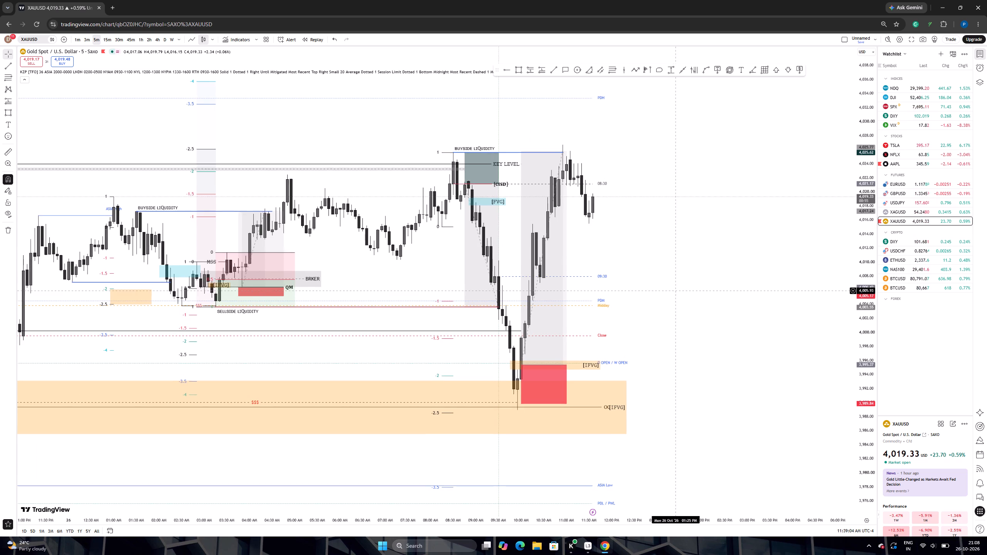
{"action": "left_click_drag", "start_coordinate": [679, 300], "coordinate": [683, 308]}
{"action": "scroll", "coordinate": [682, 307], "scroll_direction": "down", "scroll_amount": 4}
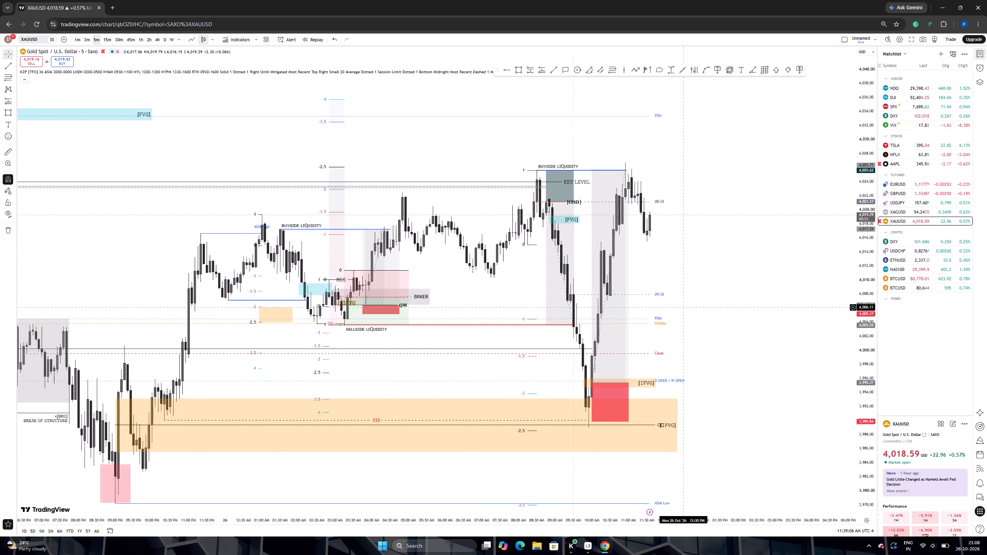
{"action": "scroll", "coordinate": [682, 308], "scroll_direction": "down", "scroll_amount": 3}
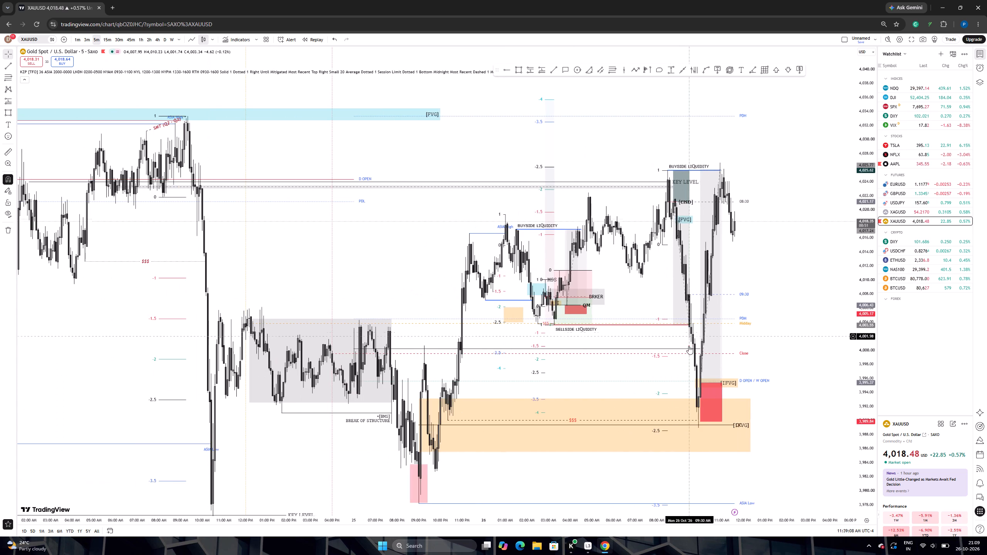
{"action": "left_click_drag", "start_coordinate": [618, 387], "coordinate": [617, 384]}
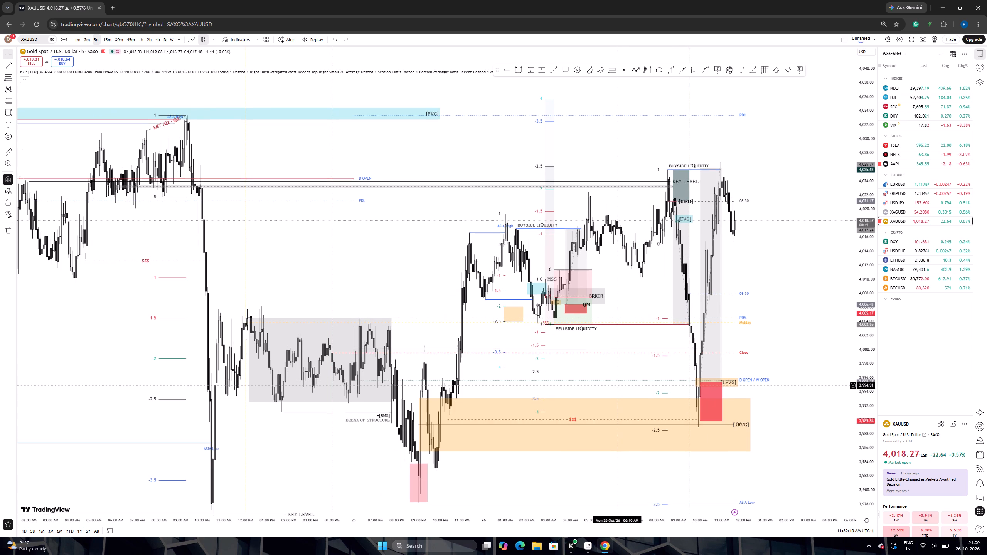
{"action": "left_click_drag", "start_coordinate": [617, 384], "coordinate": [593, 353]}
Draw a horizontal trendline at about 4,007.5 from Monday's 12:00 AM candle to 2:05 PM and apply the 00:00 template.
{"action": "scroll", "coordinate": [559, 341], "scroll_direction": "up", "scroll_amount": 3}
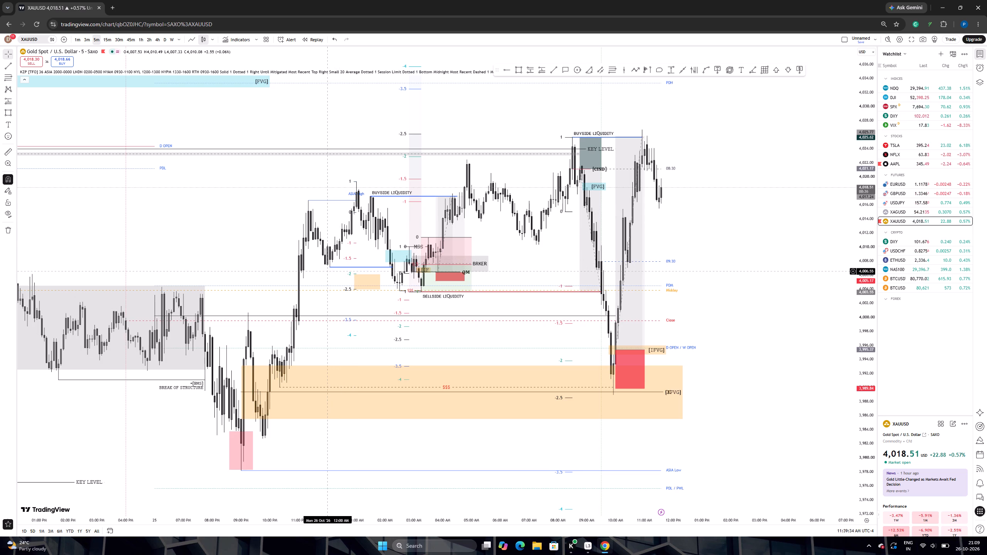
{"action": "left_click", "coordinate": [548, 68]}
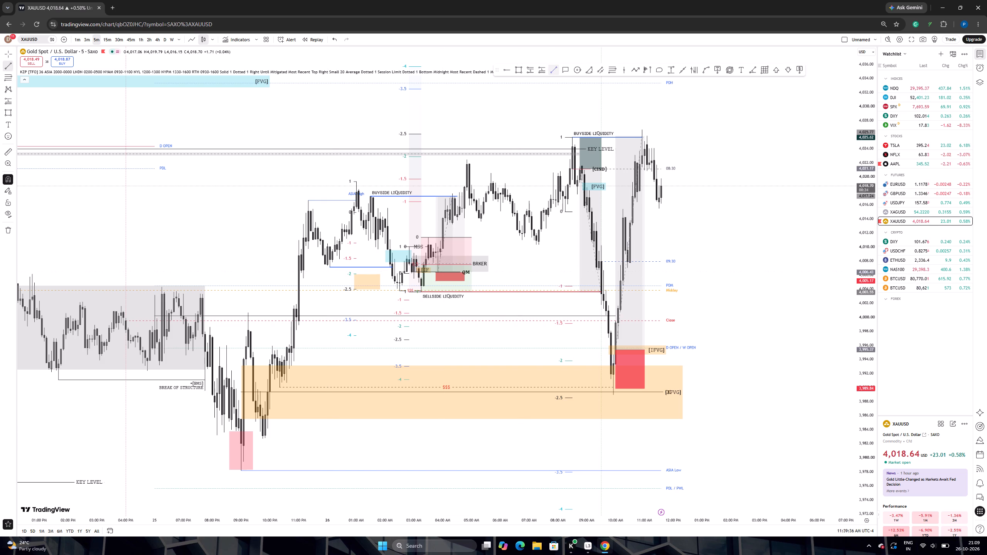
{"action": "left_click", "coordinate": [327, 264]}
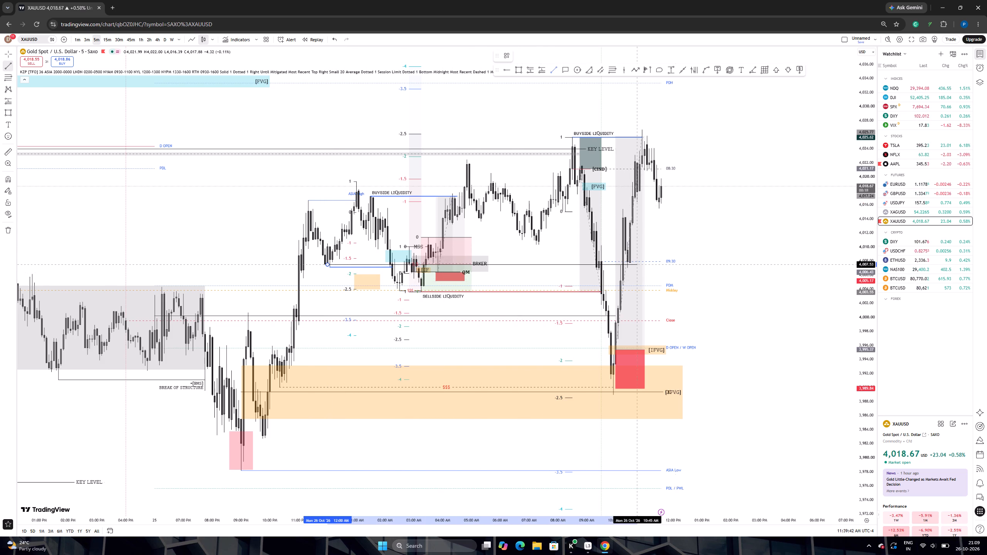
{"action": "left_click", "coordinate": [733, 264], "text": "shift"}
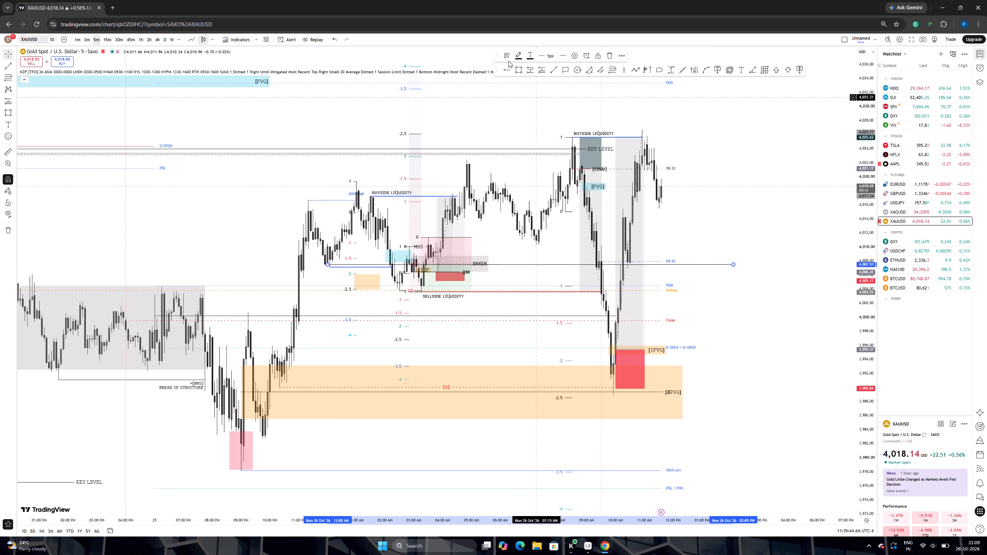
{"action": "left_click", "coordinate": [505, 56]}
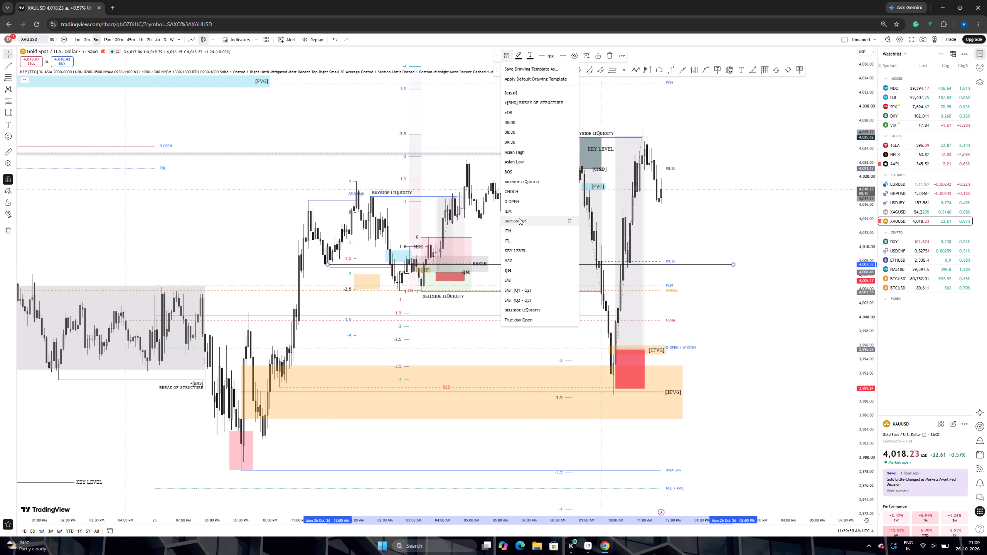
{"action": "left_click", "coordinate": [514, 122]}
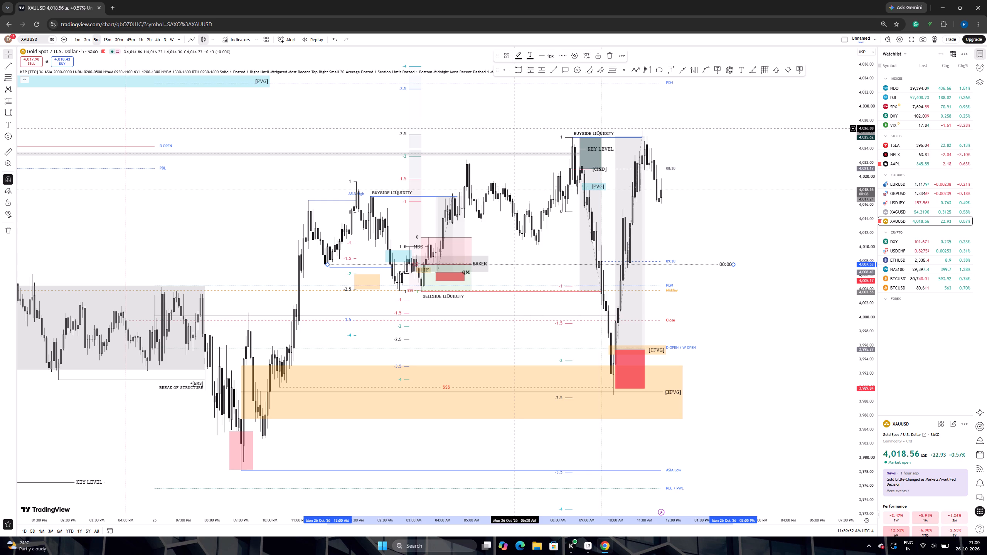
Set the text size of the 00:00 midnight line's label to 14.
{"action": "left_click_drag", "start_coordinate": [727, 239], "coordinate": [710, 243]}
{"action": "left_click_drag", "start_coordinate": [710, 243], "coordinate": [706, 250]}
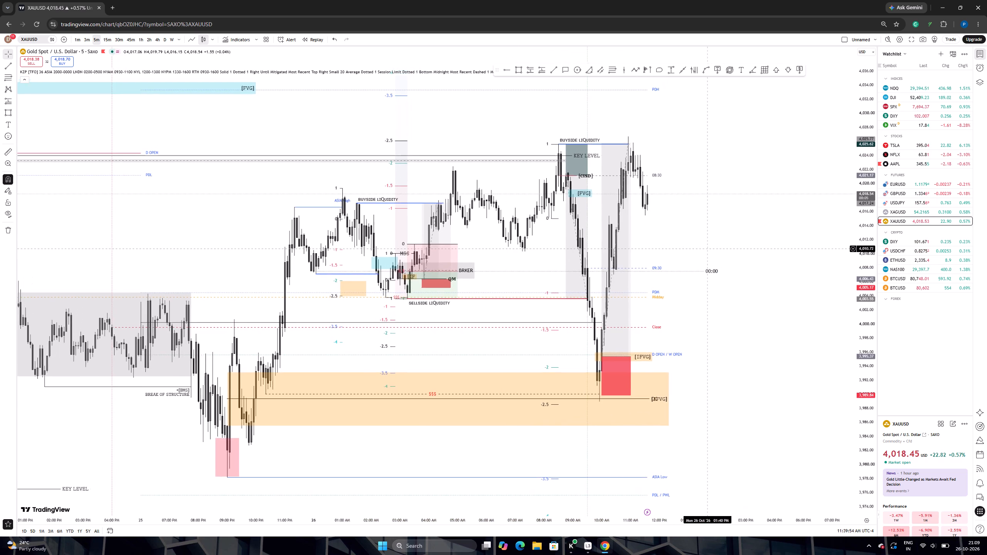
{"action": "left_click_drag", "start_coordinate": [706, 250], "coordinate": [703, 257]}
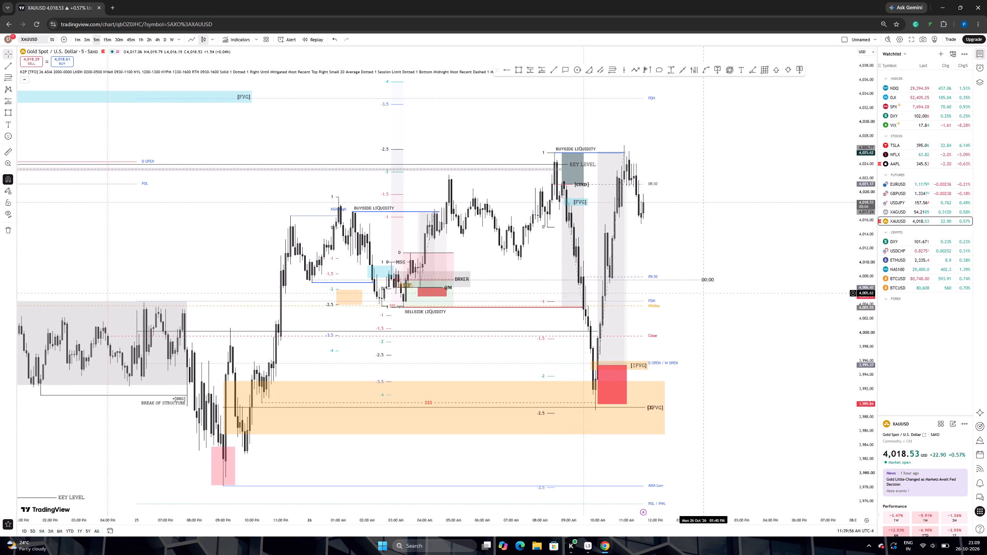
{"action": "left_click", "coordinate": [715, 280]}
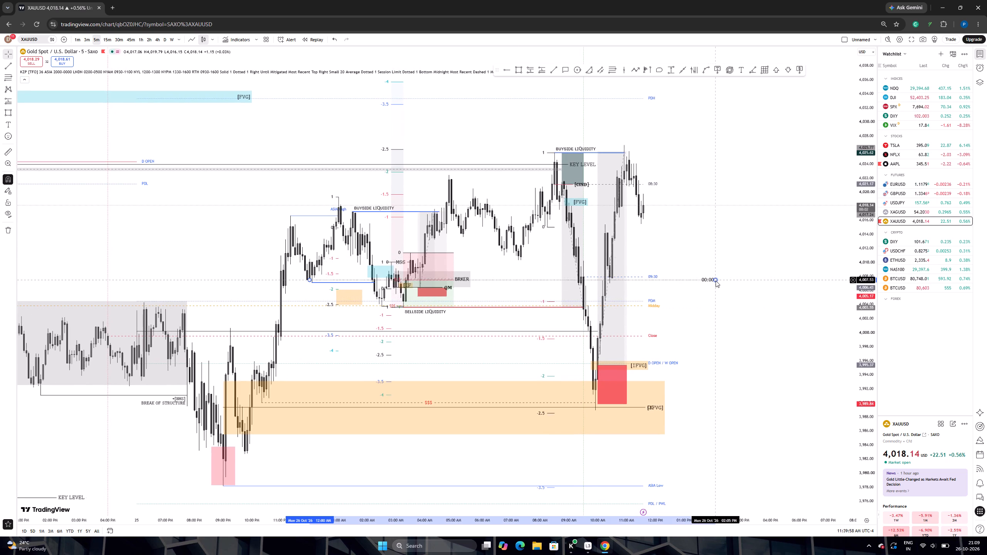
{"action": "left_click", "coordinate": [570, 56]}
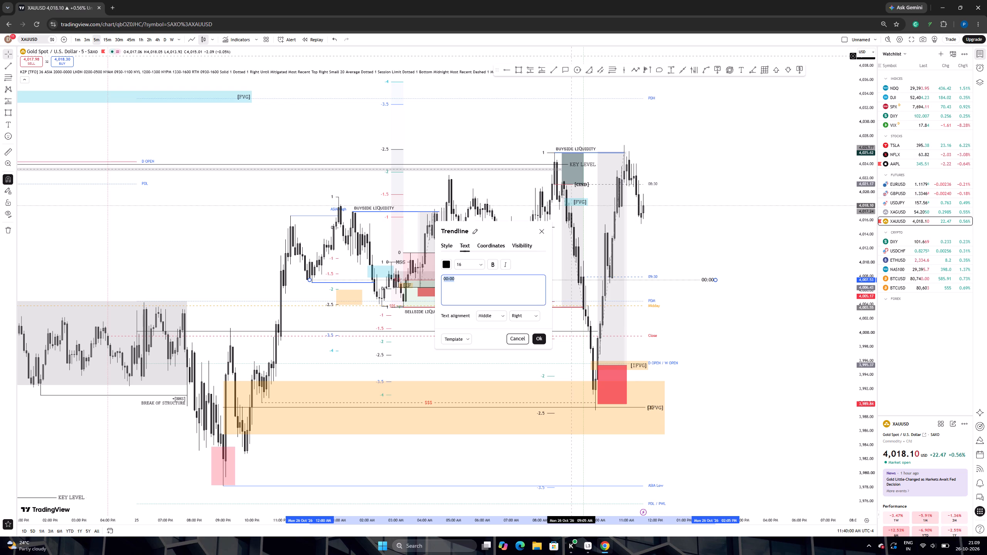
{"action": "left_click", "coordinate": [479, 267]}
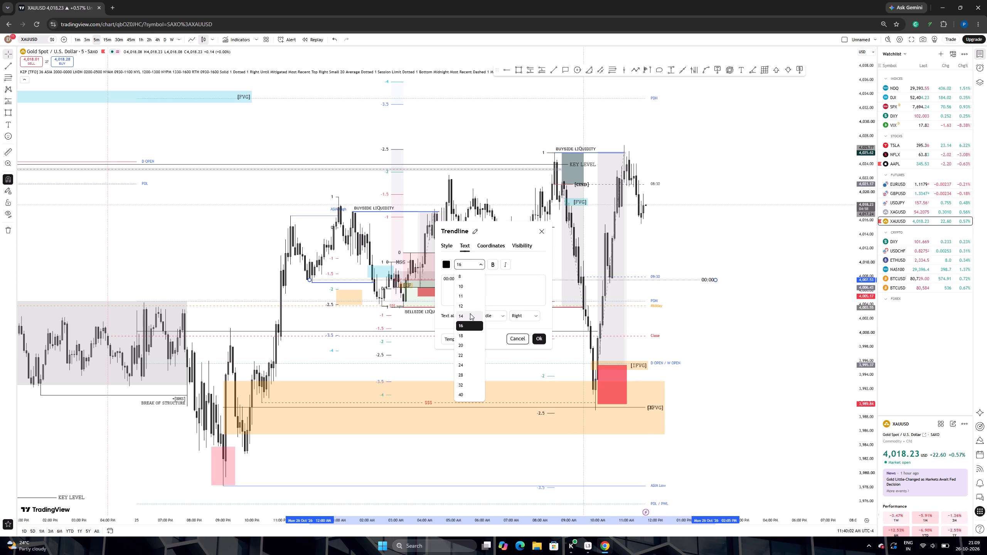
{"action": "left_click", "coordinate": [469, 314]}
{"action": "left_click", "coordinate": [541, 338]}
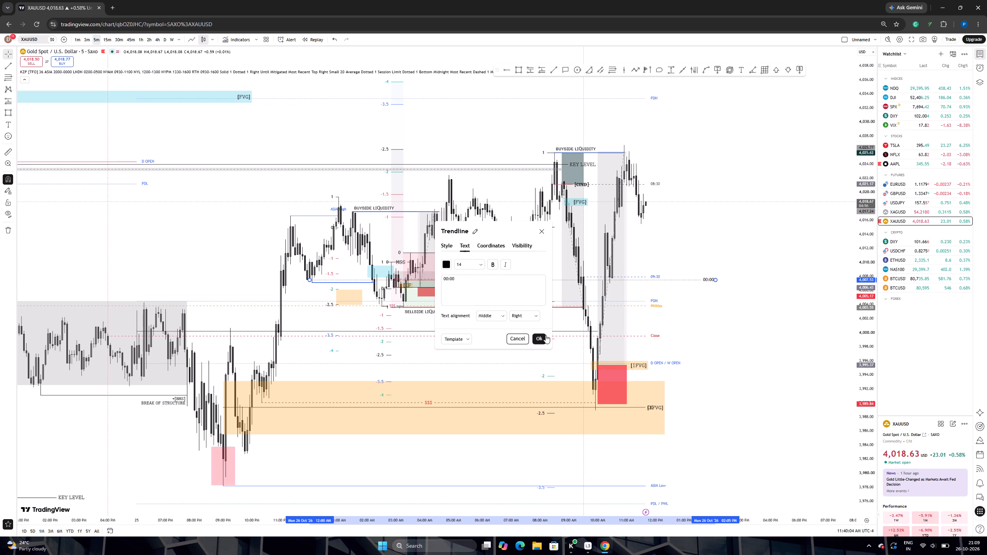
{"action": "left_click", "coordinate": [689, 332]}
Extend the target of the short position below the 8:30 AM high from the sellside liquidity line down to about 3,990.
{"action": "left_click_drag", "start_coordinate": [686, 330], "coordinate": [695, 334]}
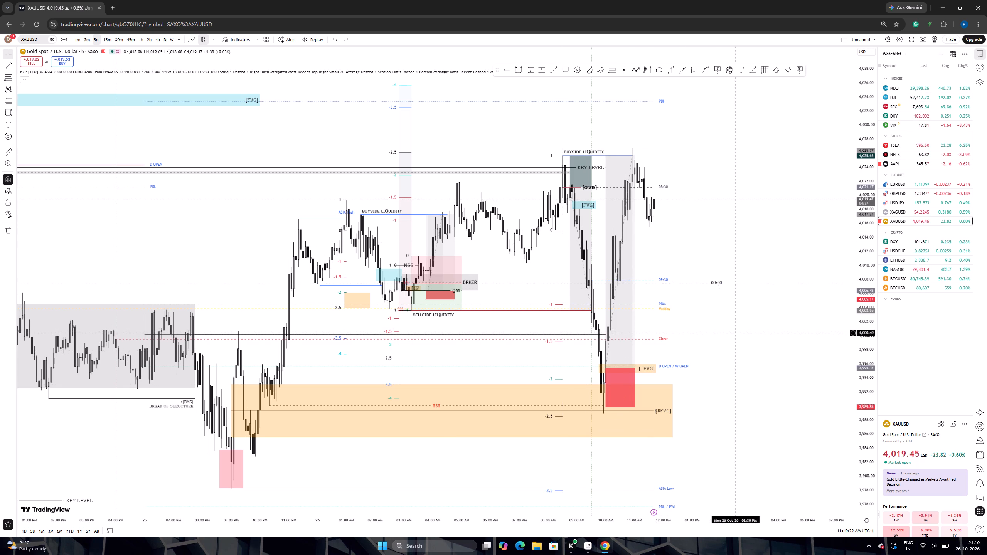
{"action": "left_click_drag", "start_coordinate": [571, 311], "coordinate": [571, 311]}
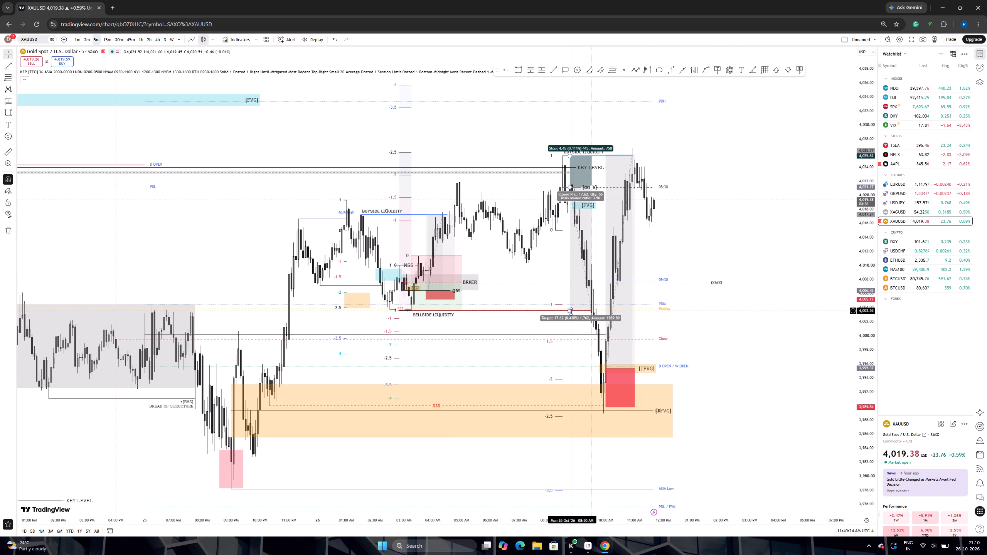
{"action": "left_click_drag", "start_coordinate": [571, 311], "coordinate": [577, 405]}
{"action": "left_click", "coordinate": [756, 332]}
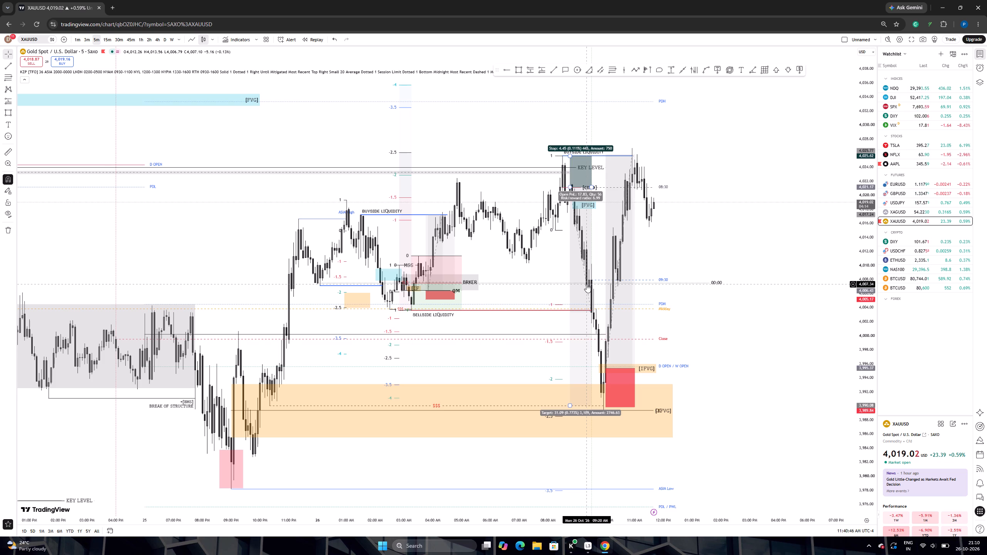
Delete the STDV projection anchored near 2:40 AM by the MSS label, with levels running down to -4.
{"action": "scroll", "coordinate": [470, 288], "scroll_direction": "down", "scroll_amount": 3}
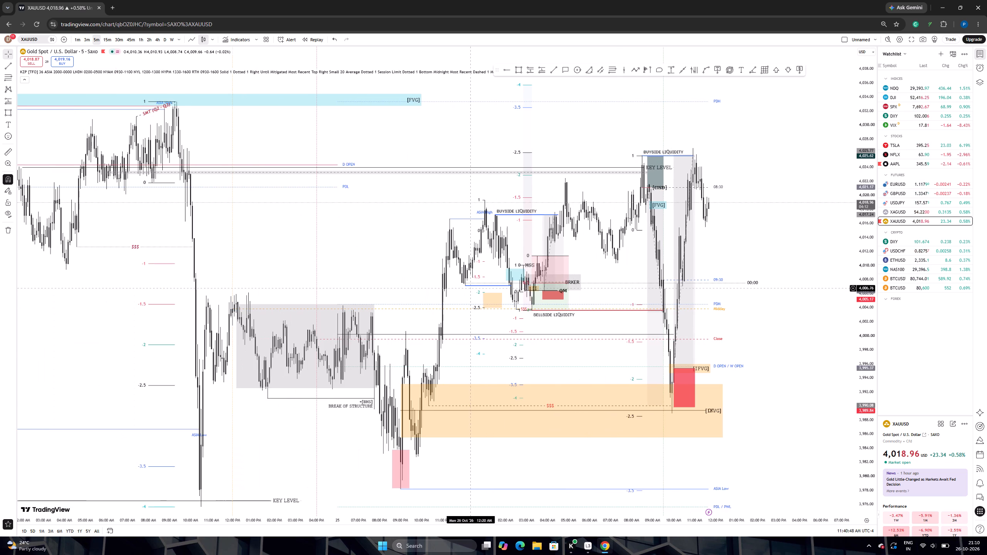
{"action": "scroll", "coordinate": [469, 287], "scroll_direction": "down", "scroll_amount": 5}
{"action": "scroll", "coordinate": [468, 288], "scroll_direction": "up", "scroll_amount": 4}
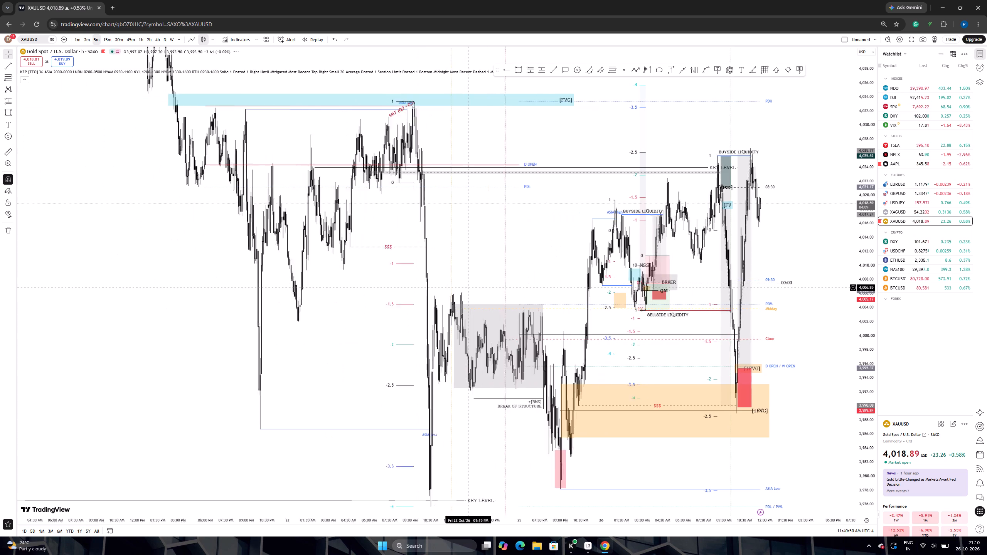
{"action": "scroll", "coordinate": [468, 288], "scroll_direction": "up", "scroll_amount": 6}
{"action": "scroll", "coordinate": [672, 257], "scroll_direction": "up", "scroll_amount": 1}
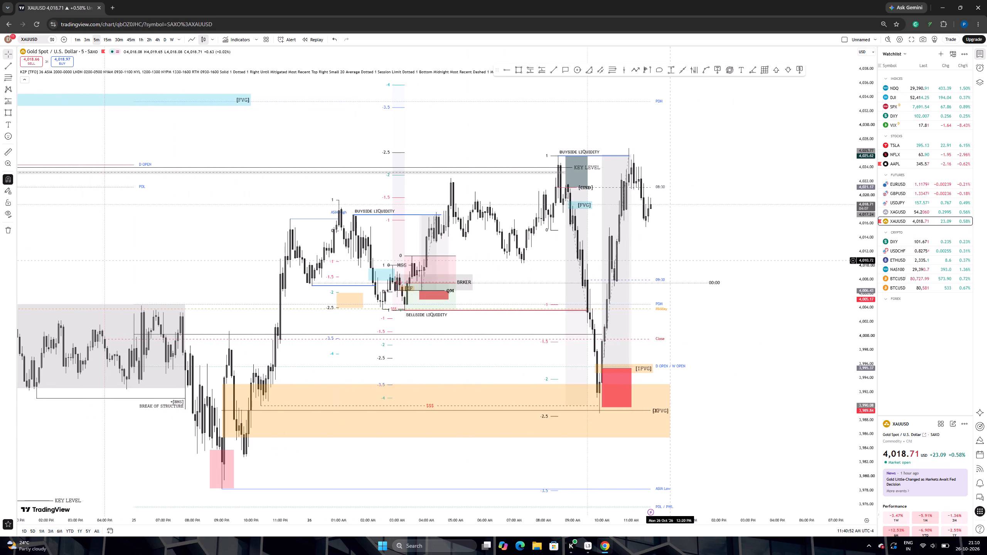
{"action": "left_click_drag", "start_coordinate": [712, 336], "coordinate": [703, 328]}
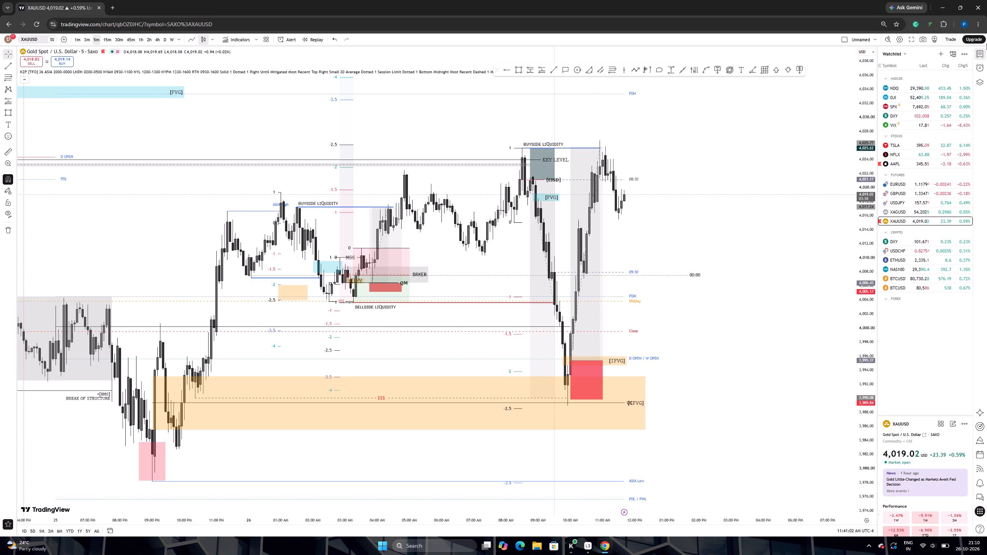
{"action": "left_click", "coordinate": [335, 311]}
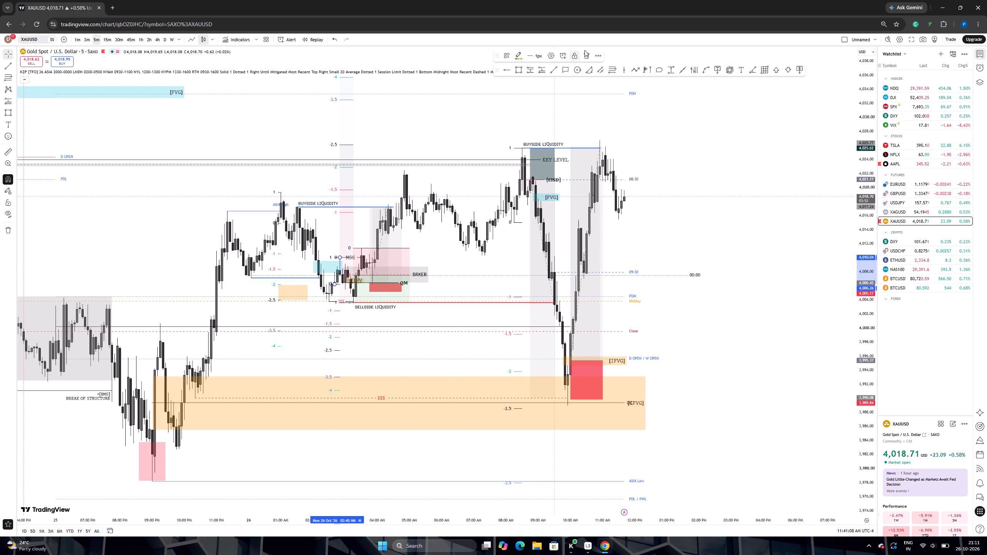
{"action": "left_click", "coordinate": [584, 50]}
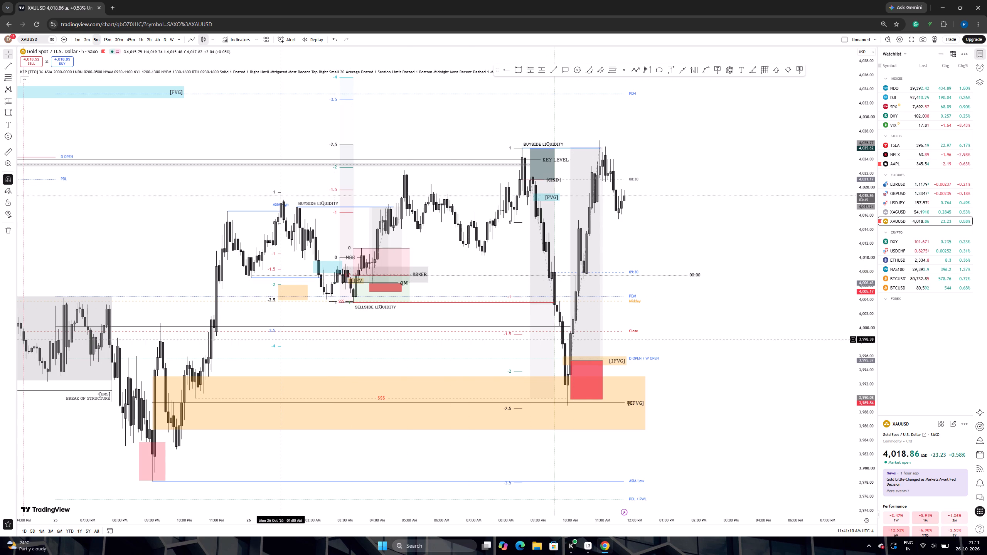
Delete the STDV projection anchored at the 12:55 AM high, with levels running down to -4.
{"action": "left_click", "coordinate": [277, 345]}
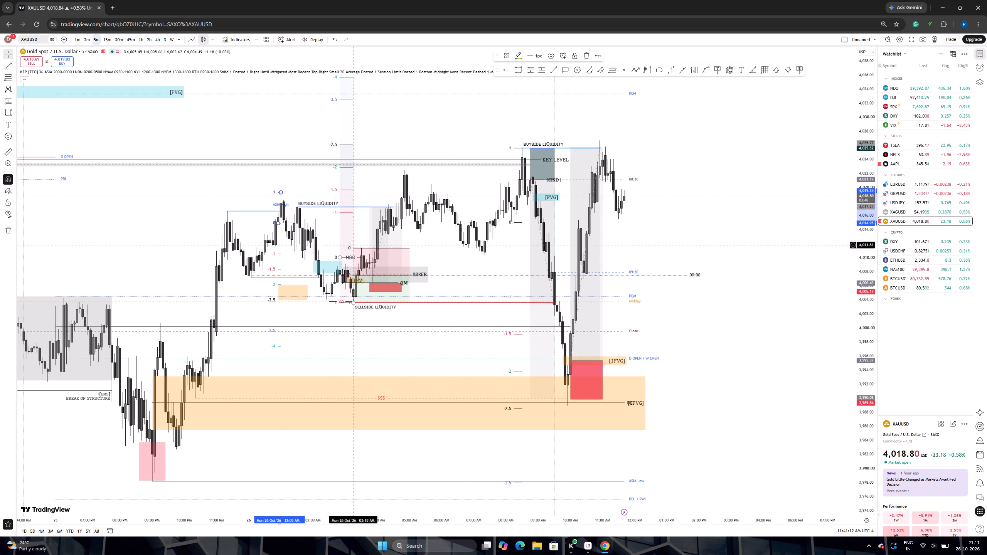
{"action": "left_click", "coordinate": [586, 50]}
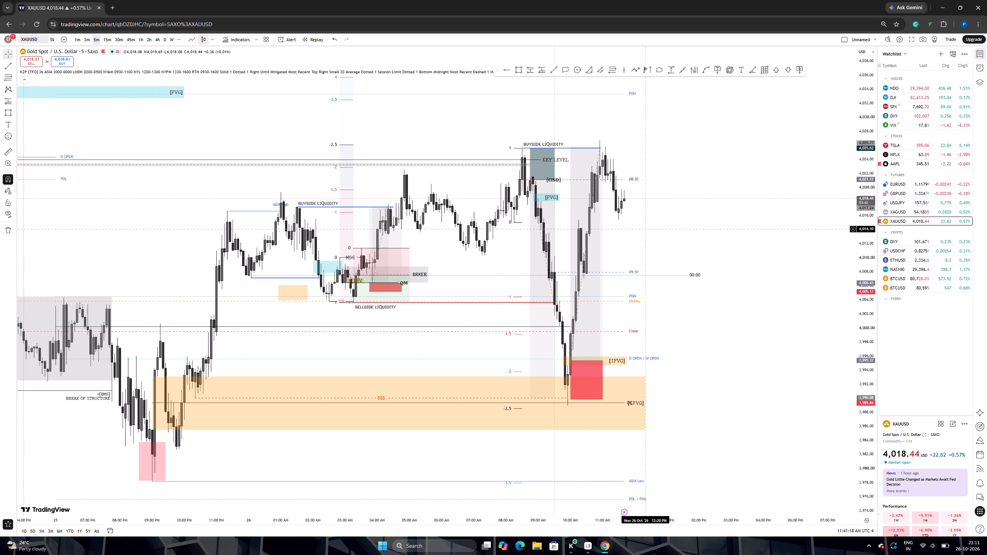
Examine the 5-minute XAUUSD price action and marked levels across the preceding sessions back to 22 October.
{"action": "scroll", "coordinate": [185, 148], "scroll_direction": "down", "scroll_amount": 5}
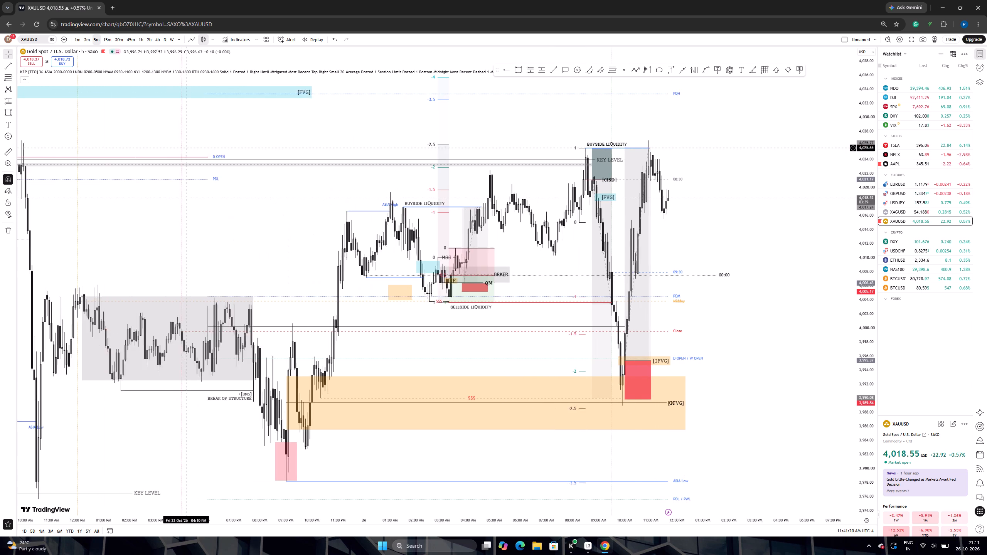
{"action": "scroll", "coordinate": [186, 147], "scroll_direction": "down", "scroll_amount": 2}
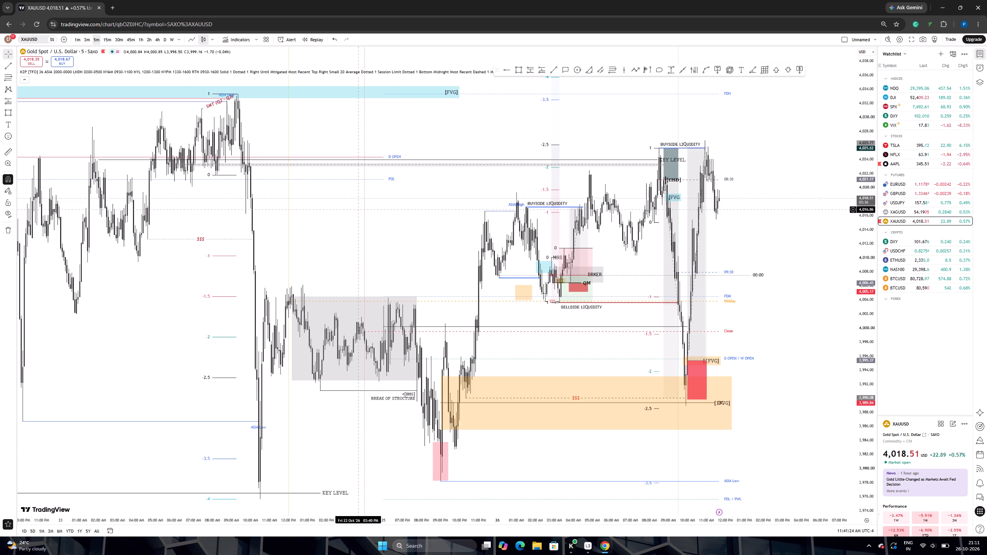
{"action": "scroll", "coordinate": [359, 210], "scroll_direction": "down", "scroll_amount": 2}
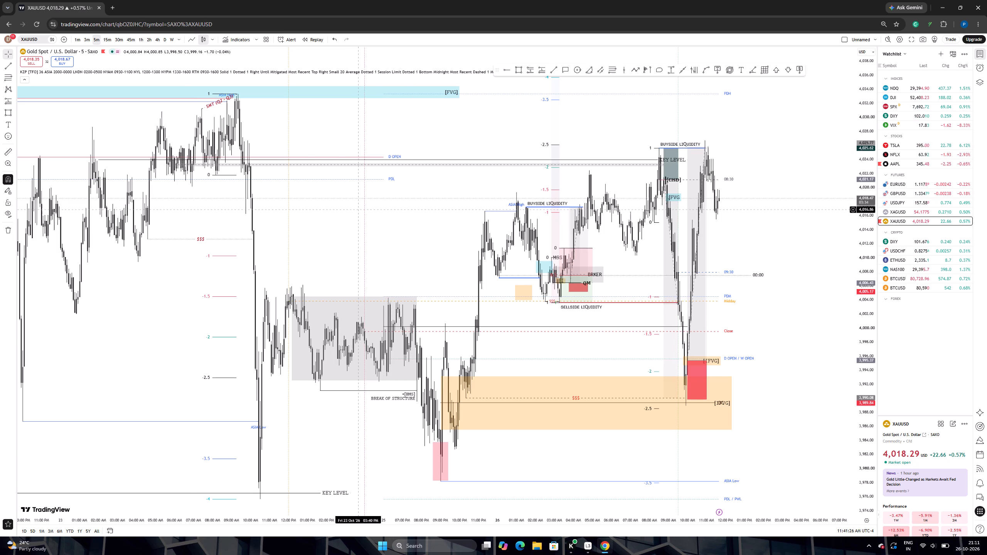
{"action": "scroll", "coordinate": [359, 210], "scroll_direction": "down", "scroll_amount": 2}
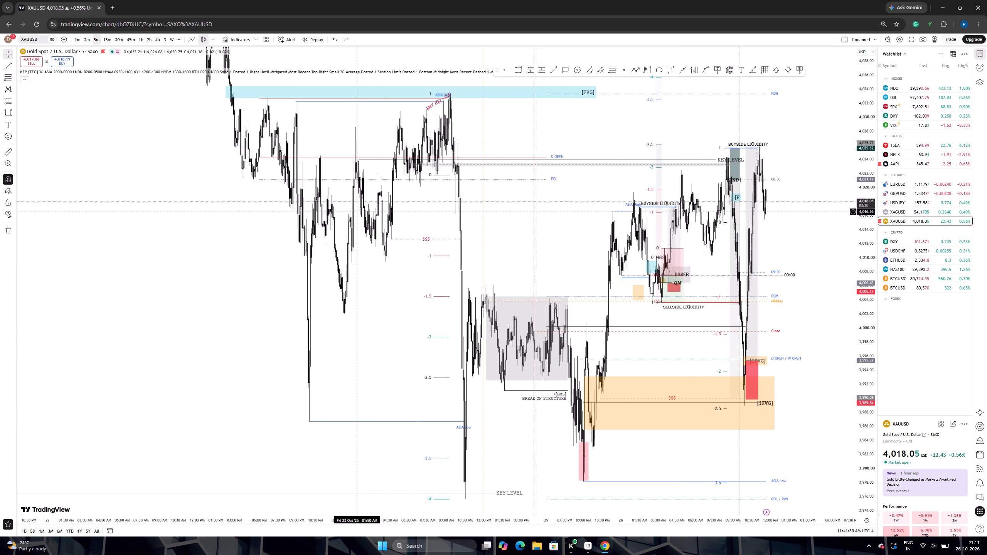
{"action": "scroll", "coordinate": [350, 214], "scroll_direction": "up", "scroll_amount": 5}
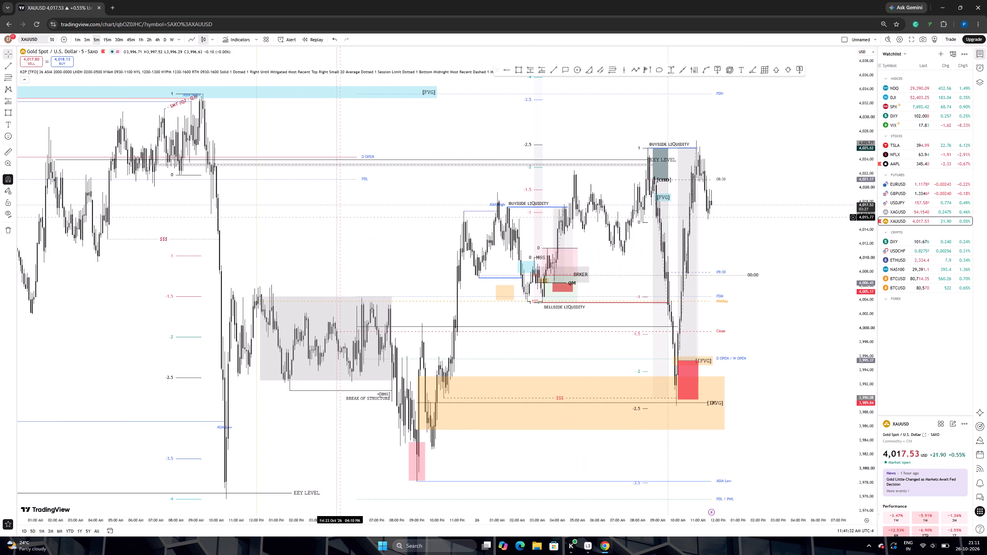
{"action": "scroll", "coordinate": [340, 217], "scroll_direction": "up", "scroll_amount": 6}
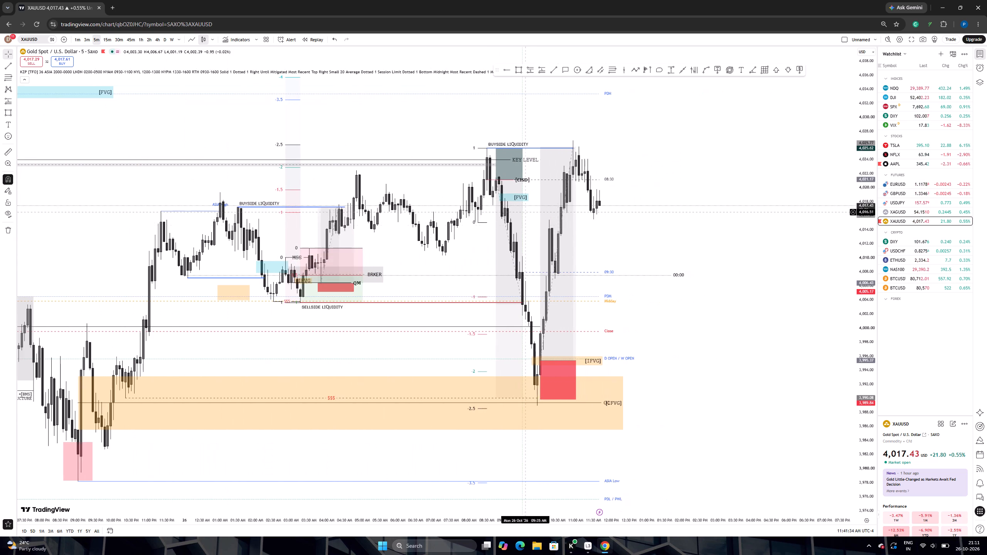
{"action": "left_click_drag", "start_coordinate": [641, 216], "coordinate": [645, 188]}
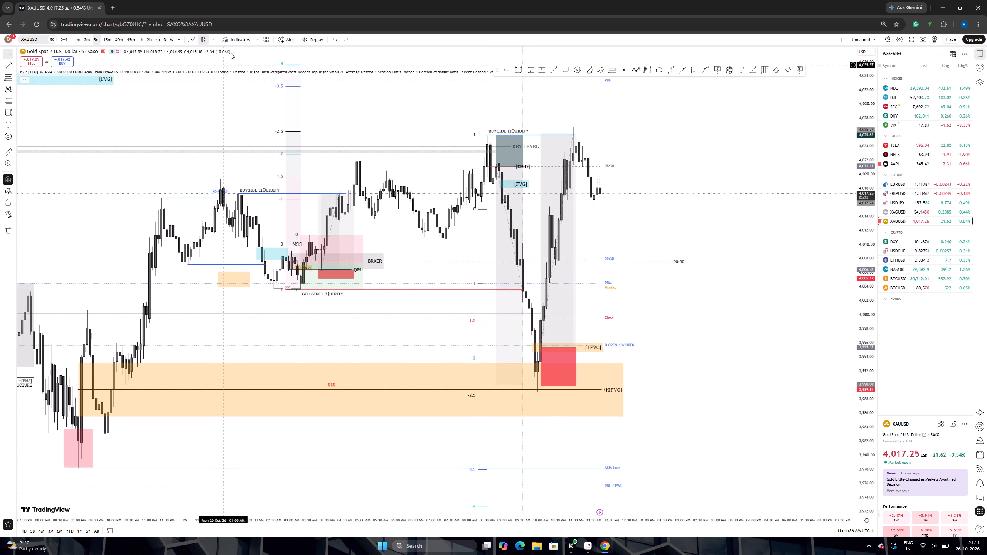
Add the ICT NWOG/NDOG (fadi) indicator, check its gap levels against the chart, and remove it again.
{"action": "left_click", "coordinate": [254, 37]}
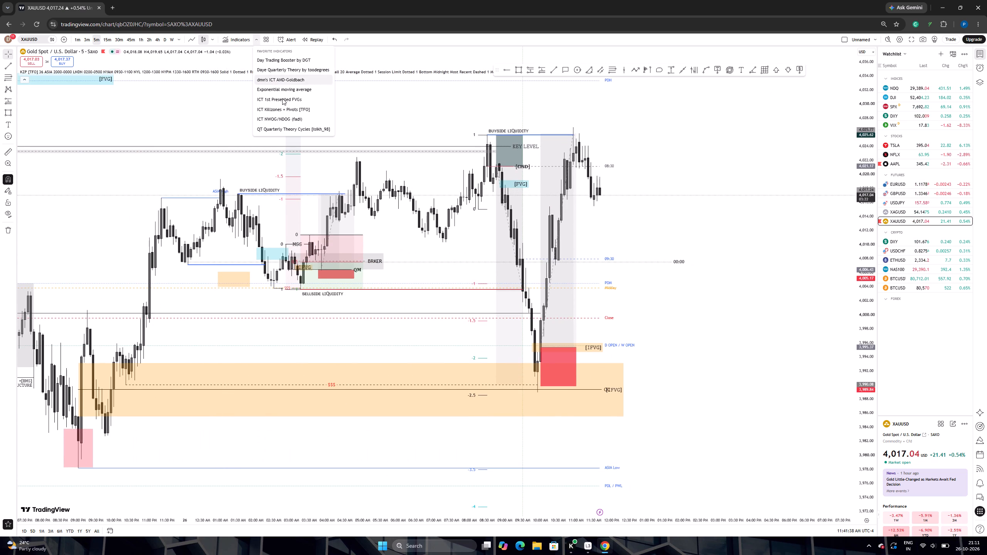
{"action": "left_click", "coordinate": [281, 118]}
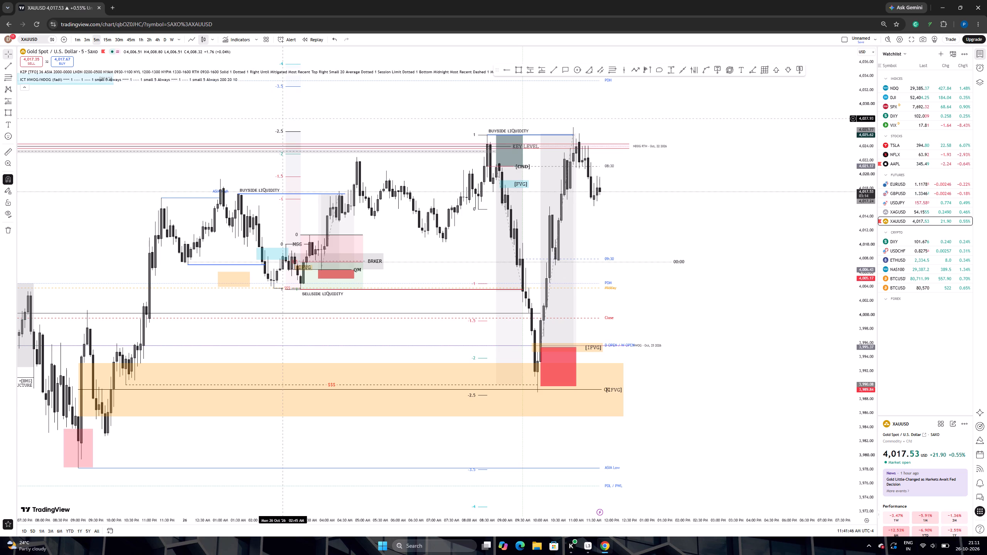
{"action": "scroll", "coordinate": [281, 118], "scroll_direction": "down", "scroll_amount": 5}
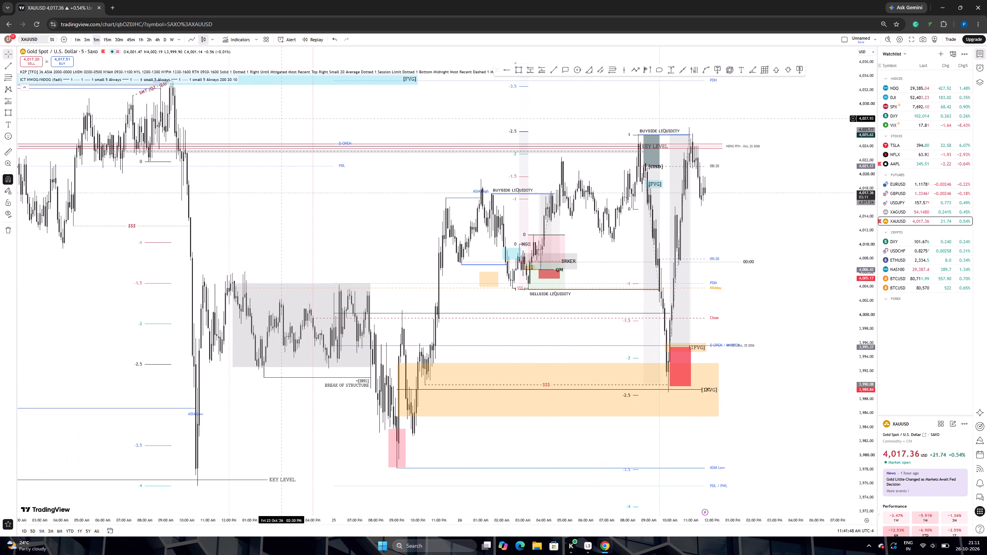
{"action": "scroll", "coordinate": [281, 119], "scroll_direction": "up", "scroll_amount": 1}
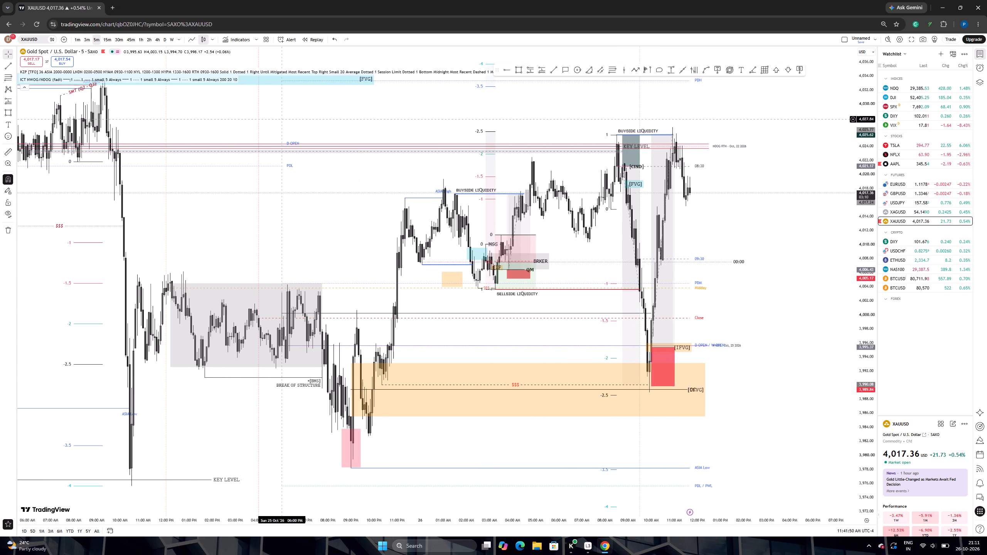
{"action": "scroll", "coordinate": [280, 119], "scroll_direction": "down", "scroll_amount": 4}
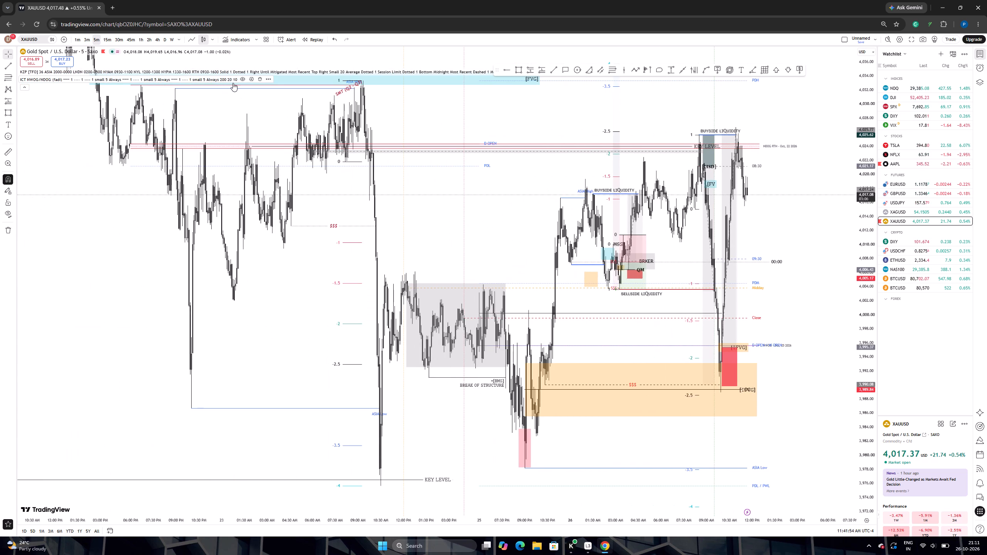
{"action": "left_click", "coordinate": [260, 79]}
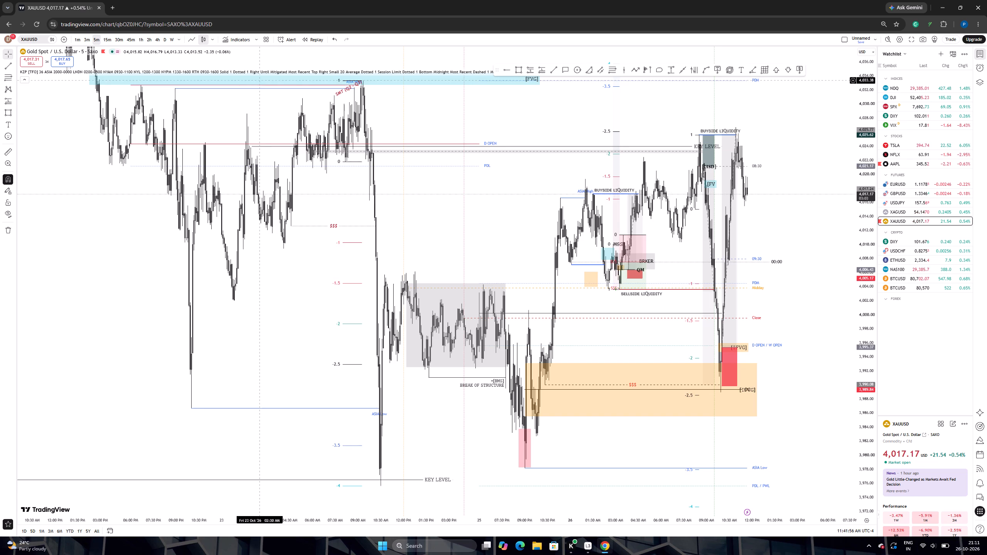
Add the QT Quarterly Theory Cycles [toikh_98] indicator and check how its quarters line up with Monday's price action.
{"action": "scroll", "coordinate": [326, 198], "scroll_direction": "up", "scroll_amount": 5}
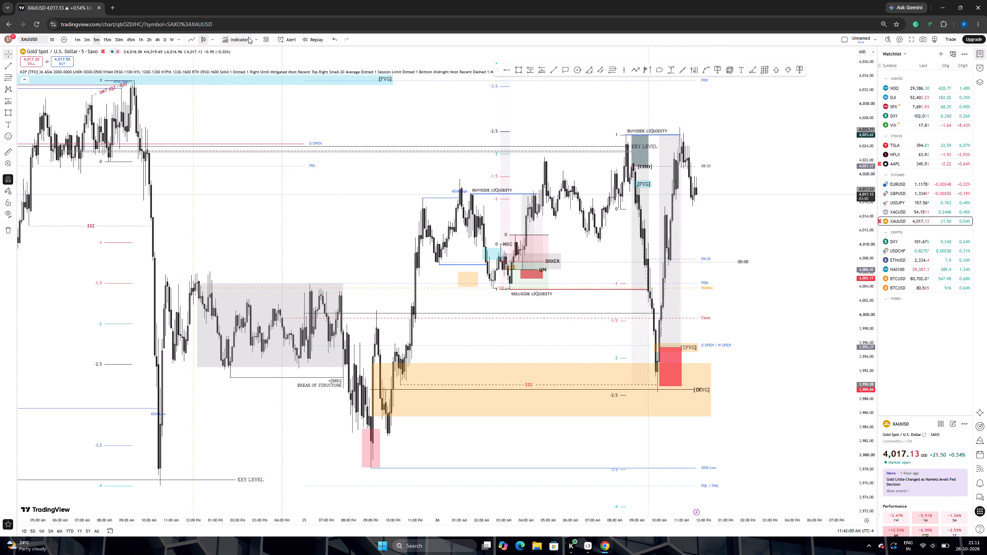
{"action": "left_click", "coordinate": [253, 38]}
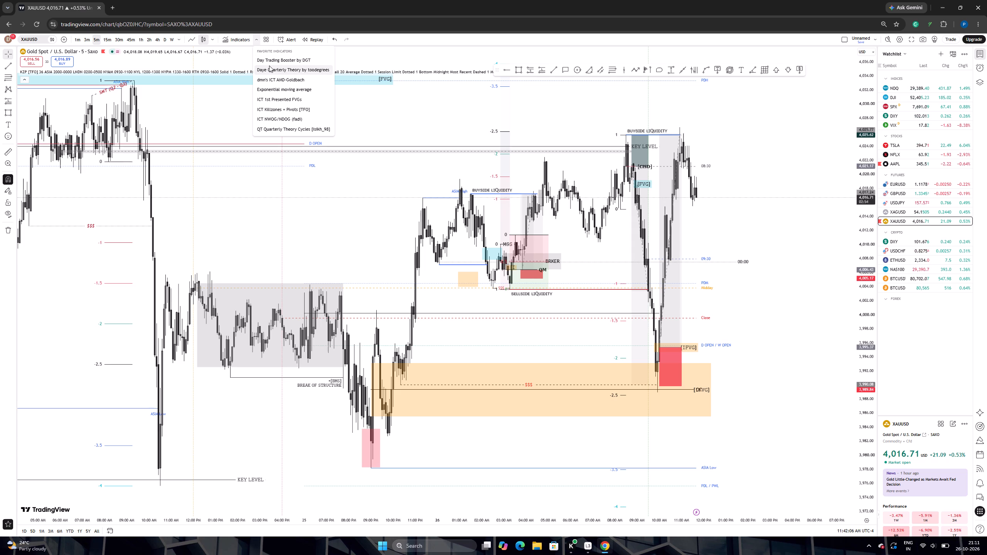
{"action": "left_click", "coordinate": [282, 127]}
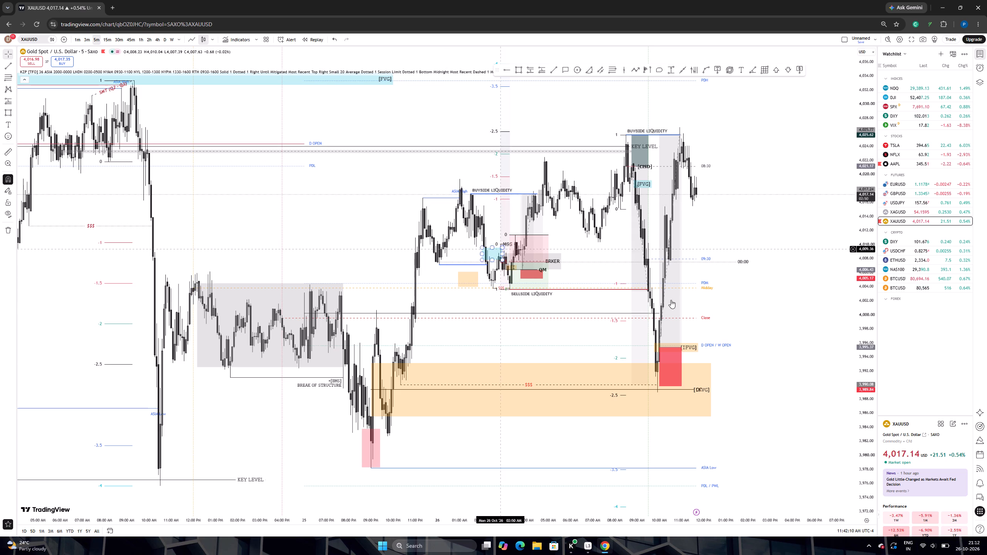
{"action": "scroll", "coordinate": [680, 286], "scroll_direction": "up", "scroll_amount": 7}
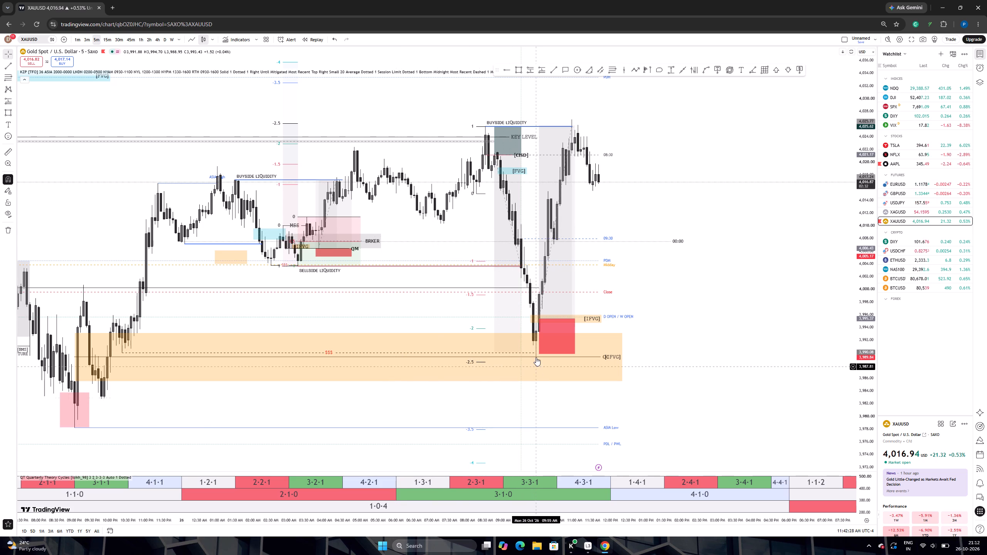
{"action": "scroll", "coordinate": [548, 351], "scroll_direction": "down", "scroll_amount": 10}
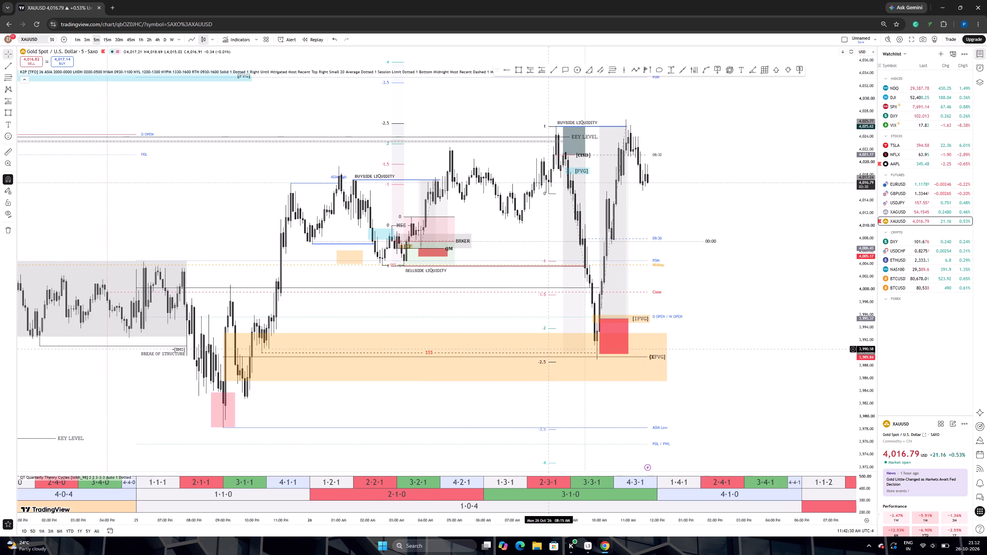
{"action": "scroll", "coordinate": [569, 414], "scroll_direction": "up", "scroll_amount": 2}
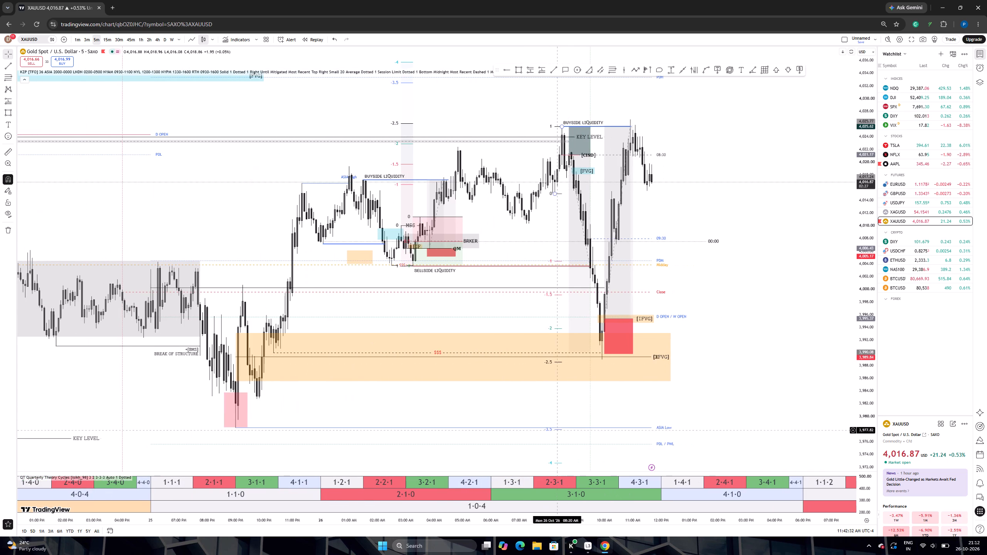
On the 1-minute chart, draw a trendline from the 8:05 AM high to the 8:24 AM high and apply the SMT (Q2 - Q3) template.
{"action": "left_click", "coordinate": [77, 40]}
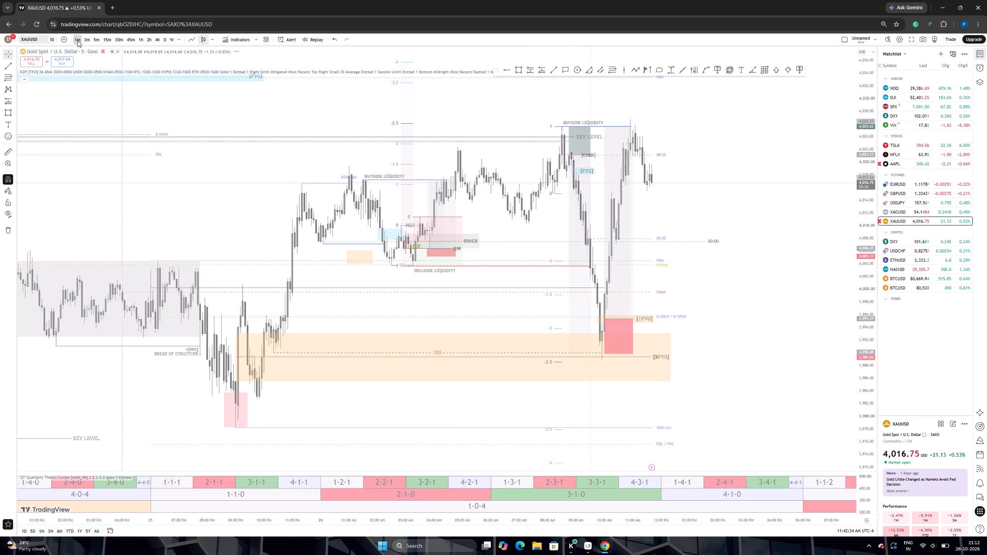
{"action": "scroll", "coordinate": [318, 280], "scroll_direction": "down", "scroll_amount": 3}
{"action": "scroll", "coordinate": [413, 330], "scroll_direction": "down", "scroll_amount": 3}
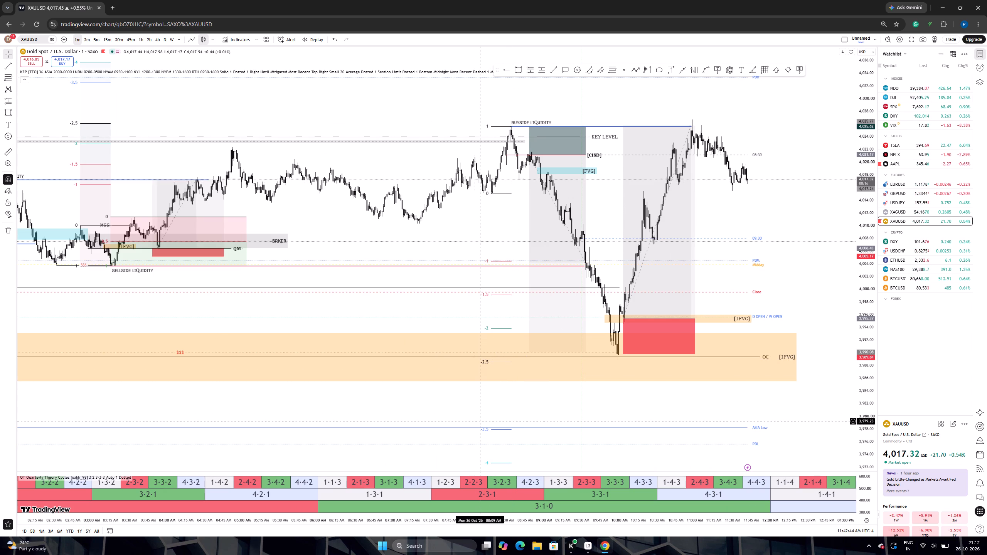
{"action": "scroll", "coordinate": [475, 380], "scroll_direction": "up", "scroll_amount": 2}
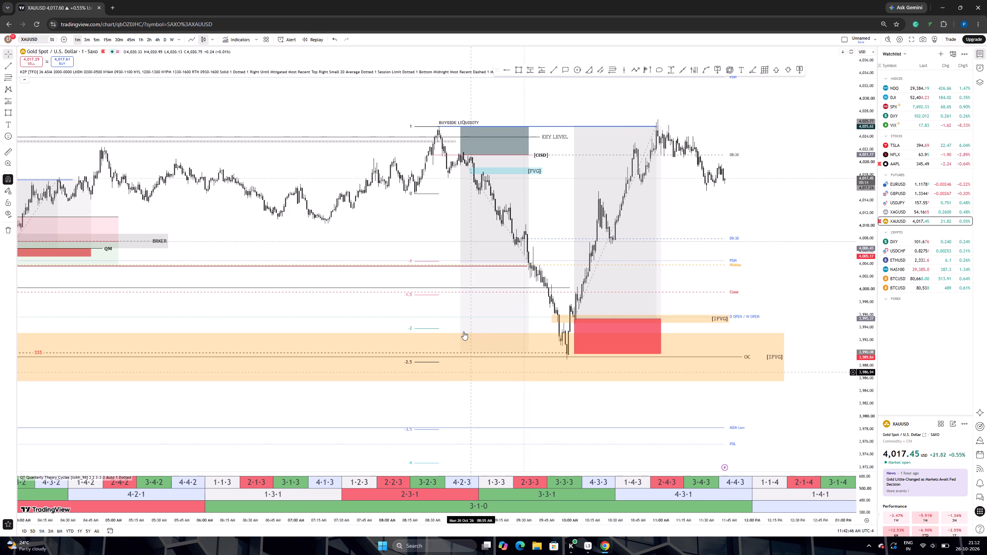
{"action": "left_click", "coordinate": [555, 70]}
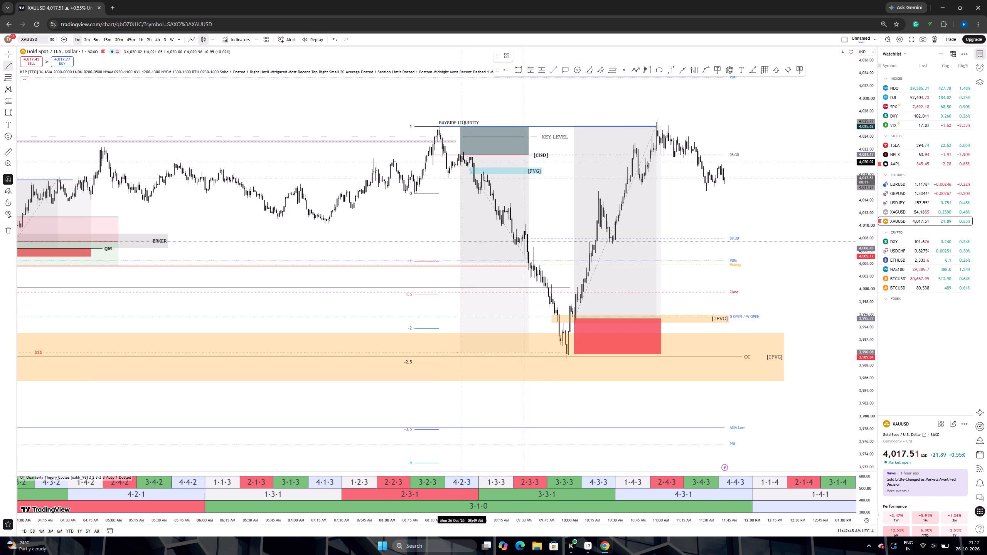
{"action": "left_click", "coordinate": [394, 157]}
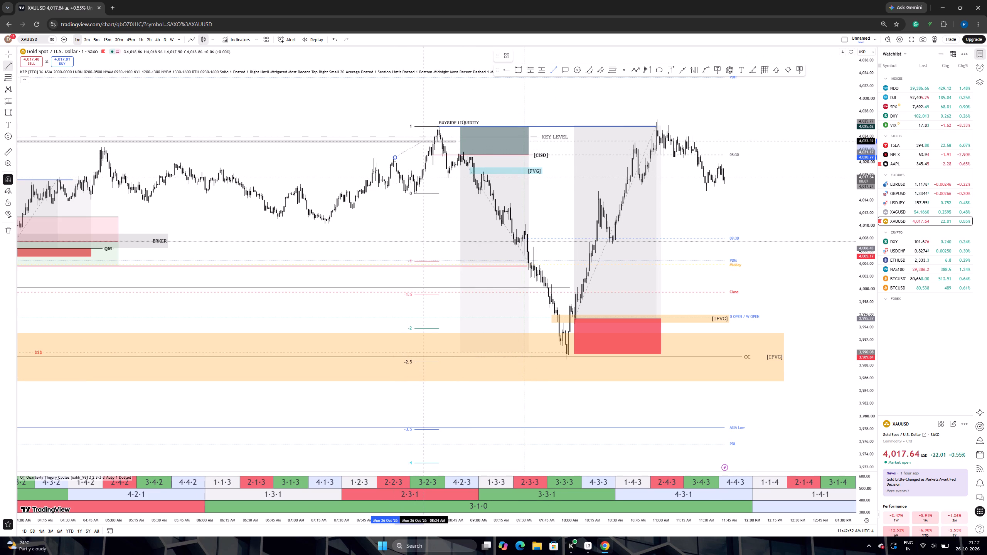
{"action": "left_click", "coordinate": [438, 126]}
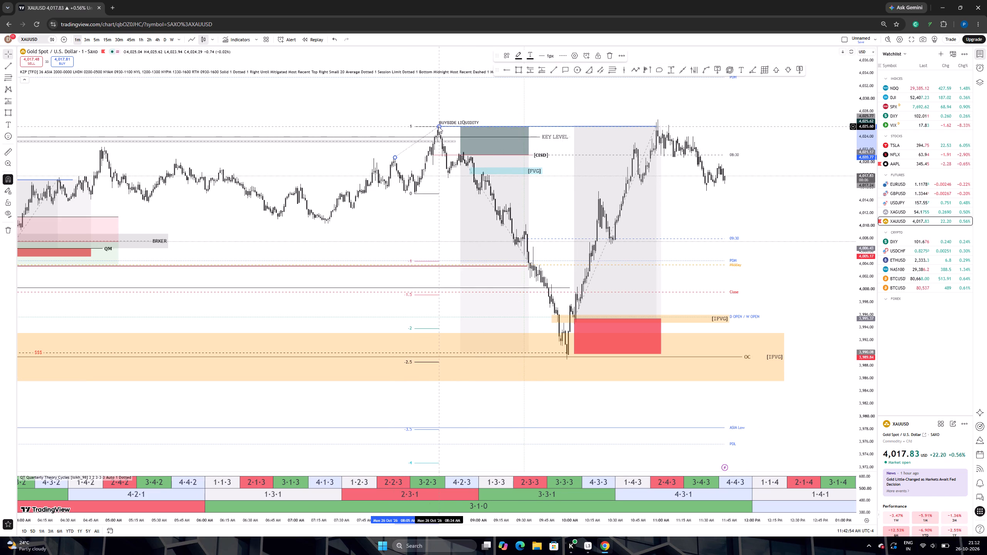
{"action": "left_click", "coordinate": [506, 56]}
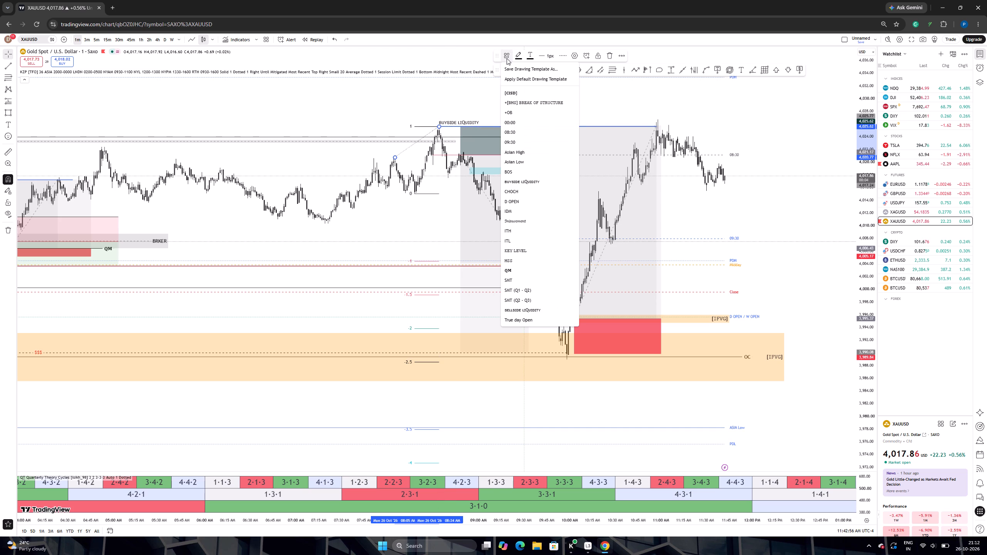
{"action": "left_click", "coordinate": [515, 296]}
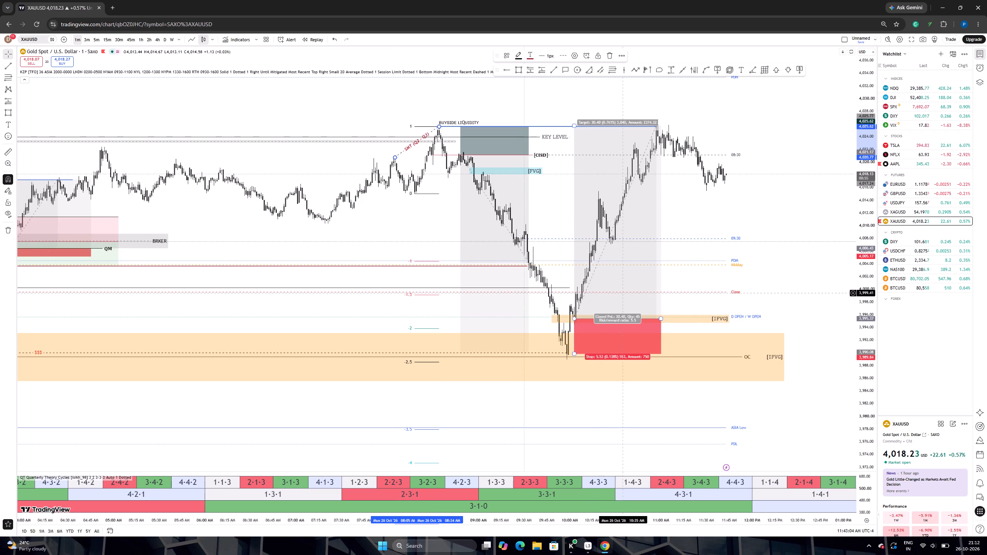
View the XAGUSD 1-minute chart to compare its highs with gold's for SMT divergence, and return to XAUUSD.
{"action": "left_click", "coordinate": [894, 214]}
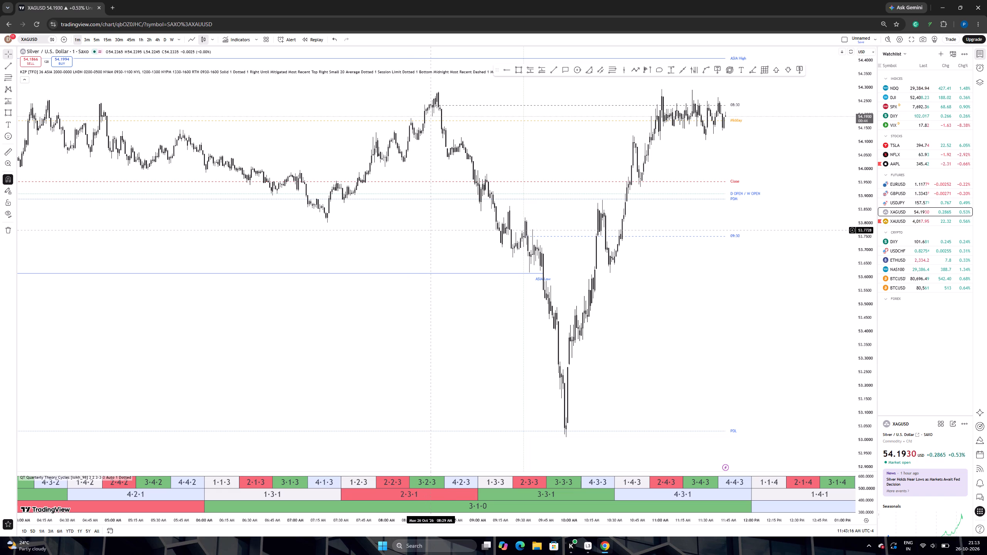
{"action": "scroll", "coordinate": [432, 231], "scroll_direction": "down", "scroll_amount": 6}
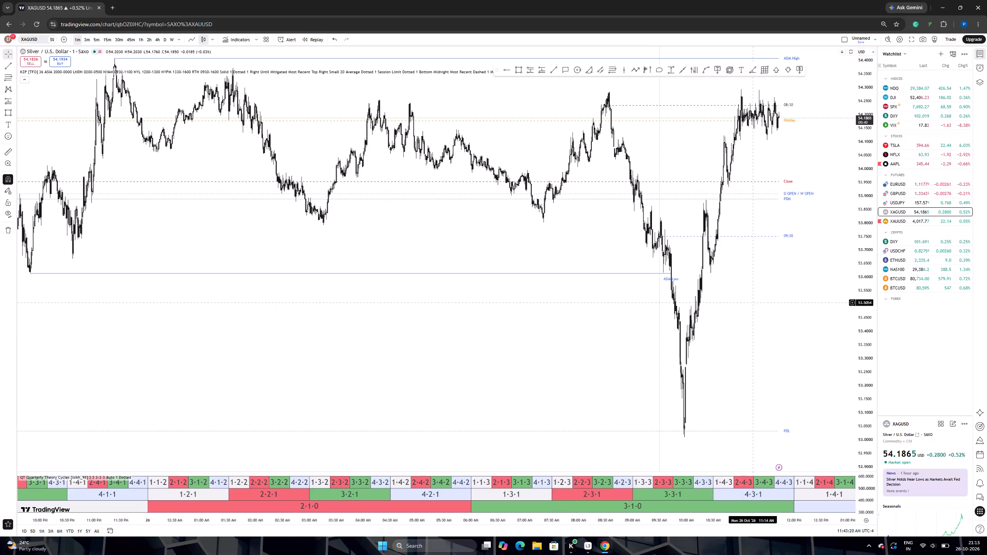
{"action": "left_click", "coordinate": [895, 222]}
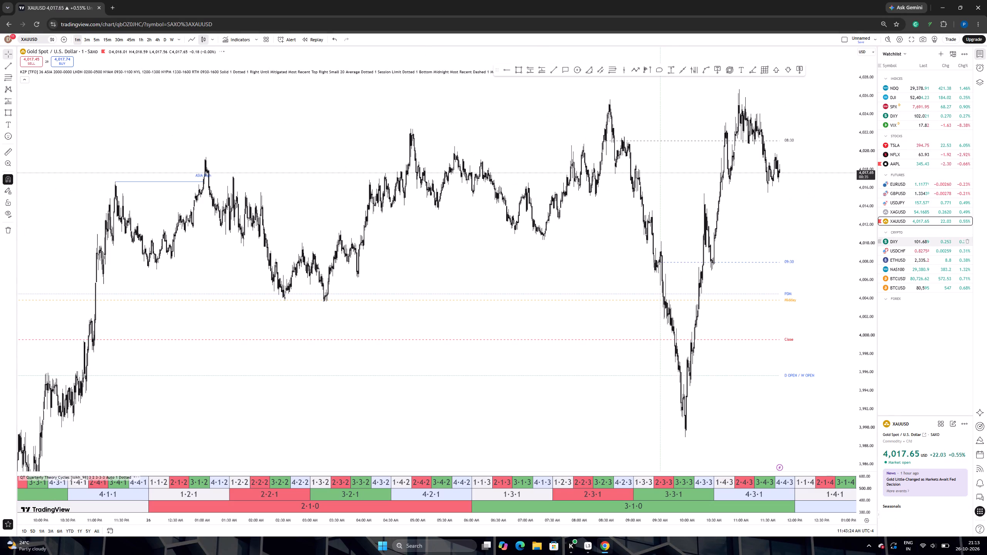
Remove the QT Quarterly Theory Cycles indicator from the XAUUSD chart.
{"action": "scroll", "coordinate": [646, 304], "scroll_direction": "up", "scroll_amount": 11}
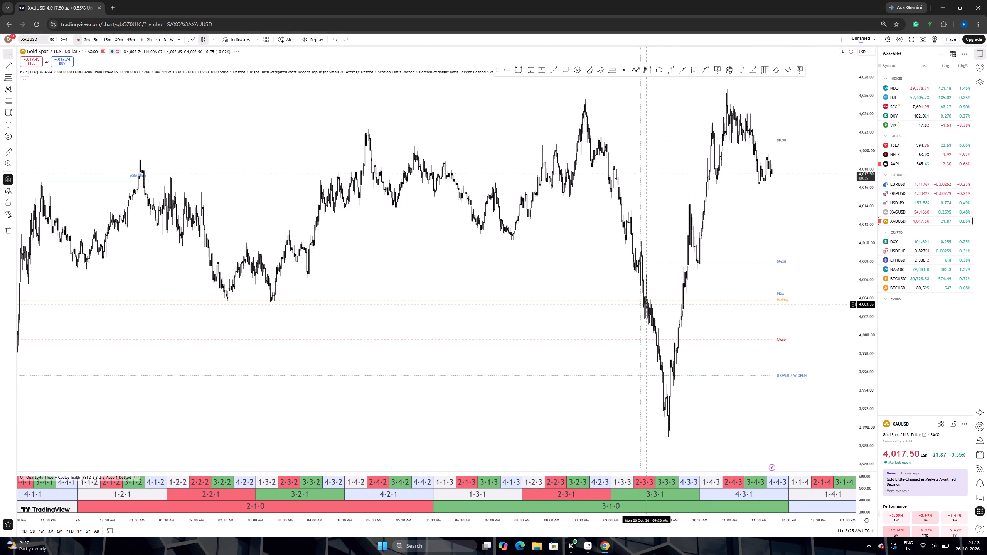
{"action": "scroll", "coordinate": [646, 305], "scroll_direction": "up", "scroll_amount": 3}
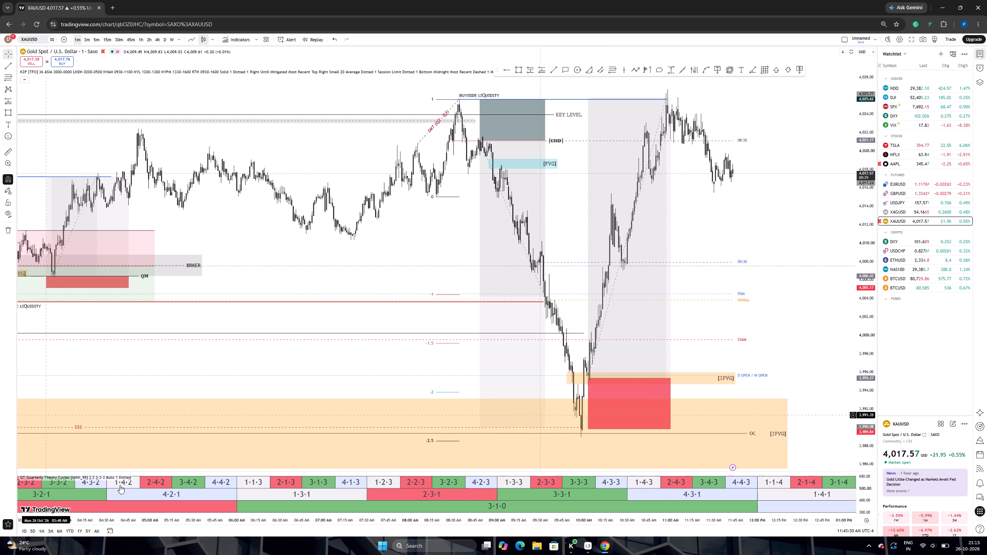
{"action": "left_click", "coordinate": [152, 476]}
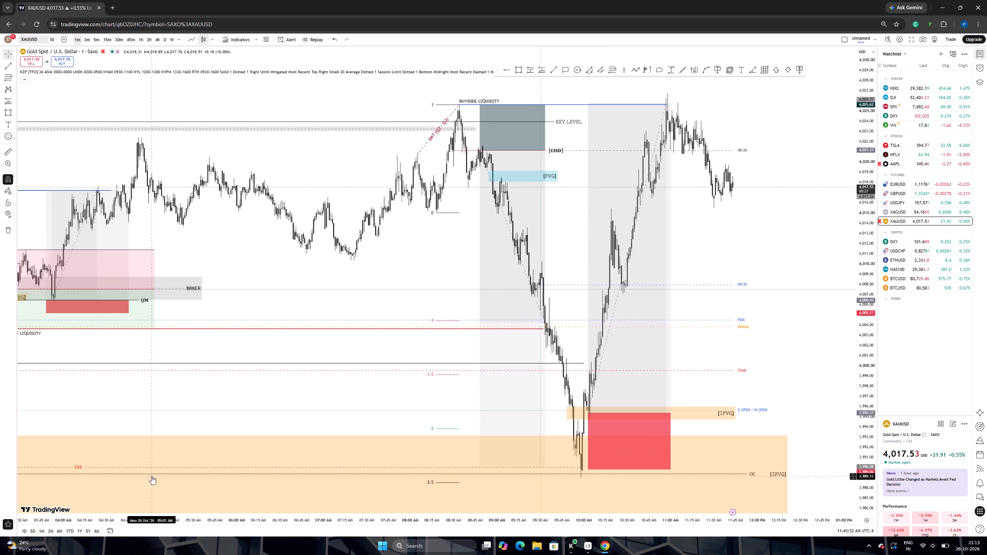
Search the indicators for smt and add SMT Divergence [TFO] to the XAUUSD chart.
{"action": "left_click", "coordinate": [254, 36]}
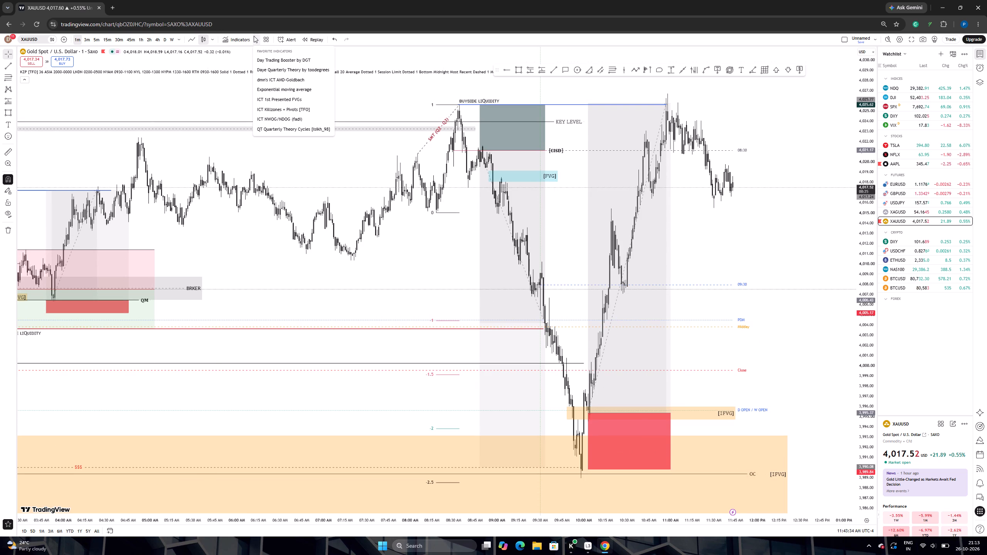
{"action": "left_click", "coordinate": [246, 40]}
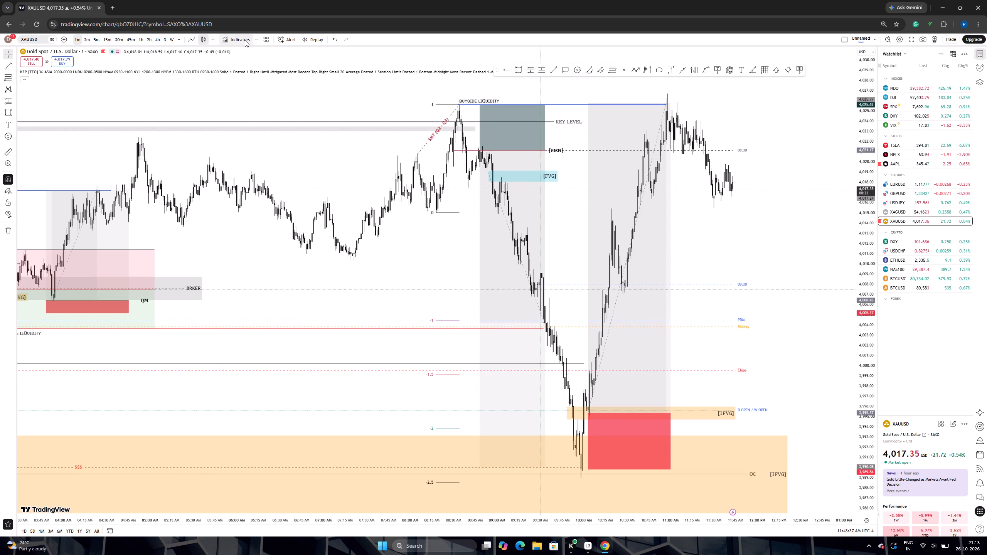
{"action": "key", "text": "s"}
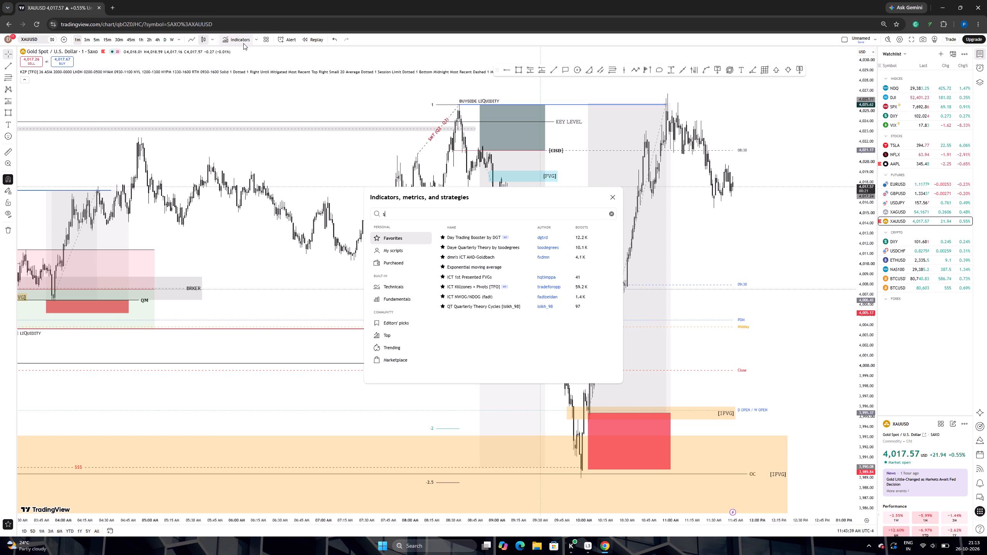
{"action": "key", "text": "m"}
{"action": "key", "text": "t"}
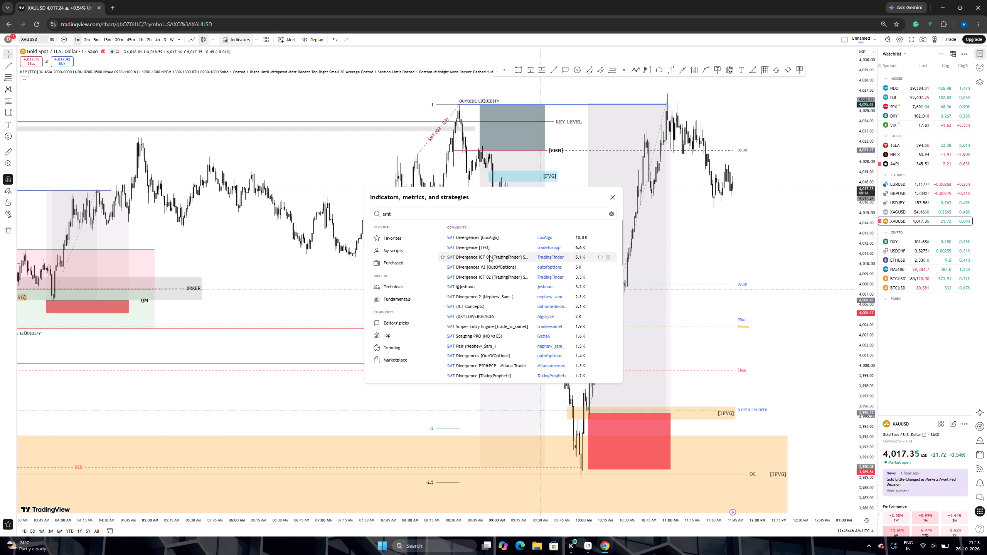
{"action": "left_click", "coordinate": [488, 249]}
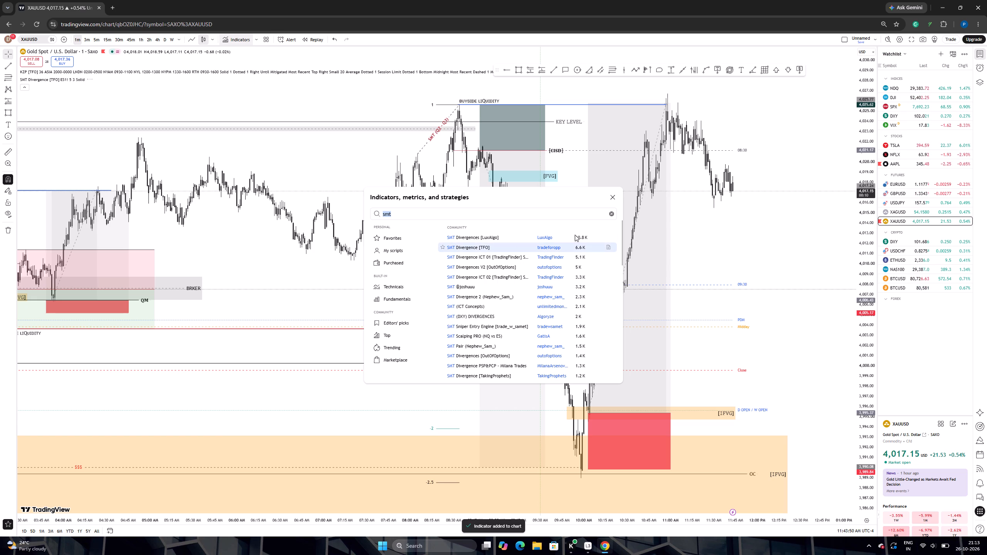
{"action": "left_click", "coordinate": [613, 197]}
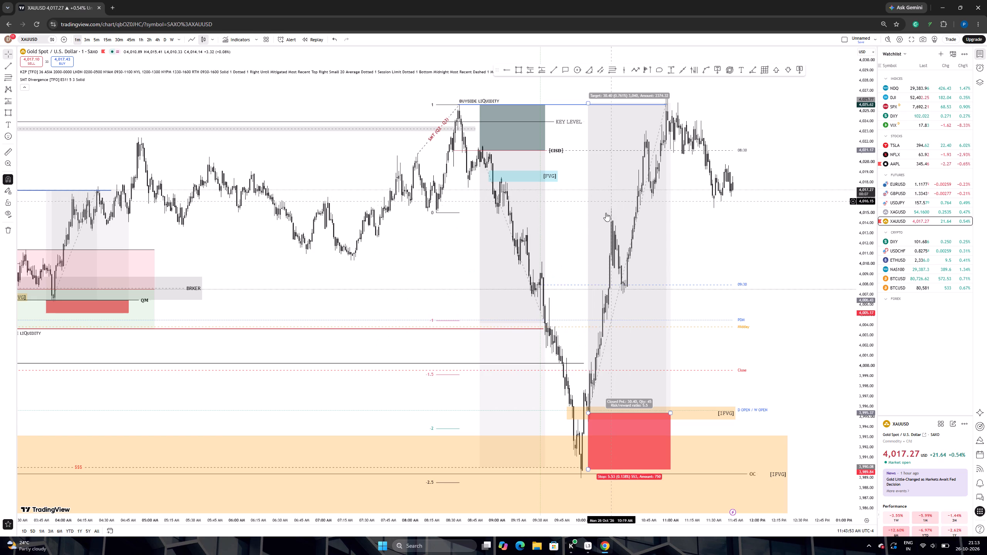
Open the SMT Divergence [TFO] indicator's settings and bring up the search for its comparison symbol.
{"action": "scroll", "coordinate": [545, 301], "scroll_direction": "down", "scroll_amount": 5}
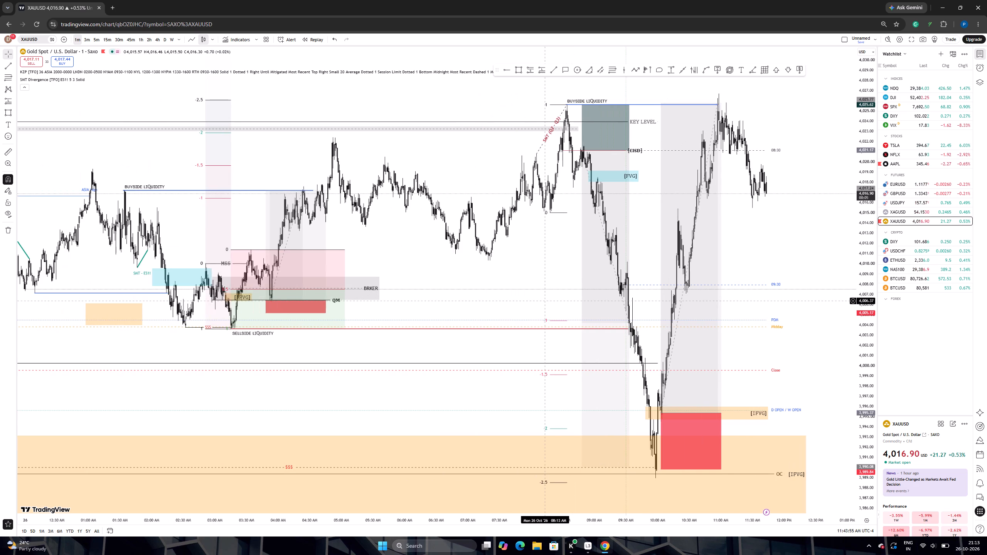
{"action": "scroll", "coordinate": [545, 301], "scroll_direction": "down", "scroll_amount": 3}
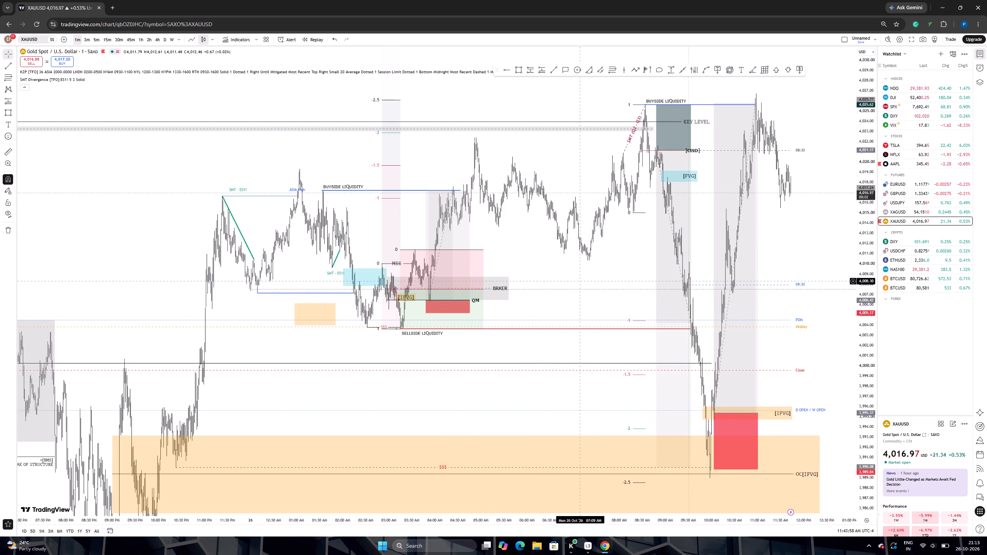
{"action": "scroll", "coordinate": [581, 279], "scroll_direction": "down", "scroll_amount": 4}
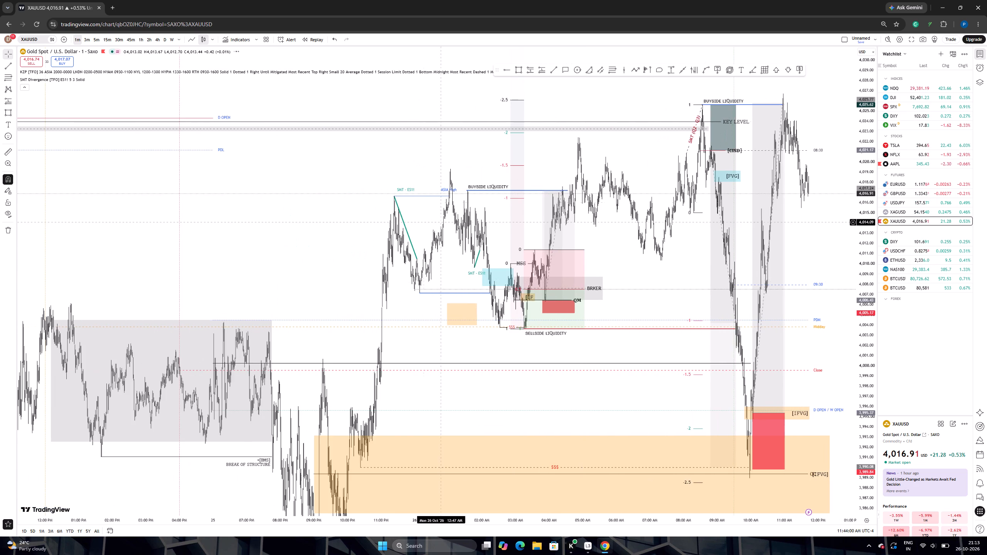
{"action": "double_click", "coordinate": [399, 208]}
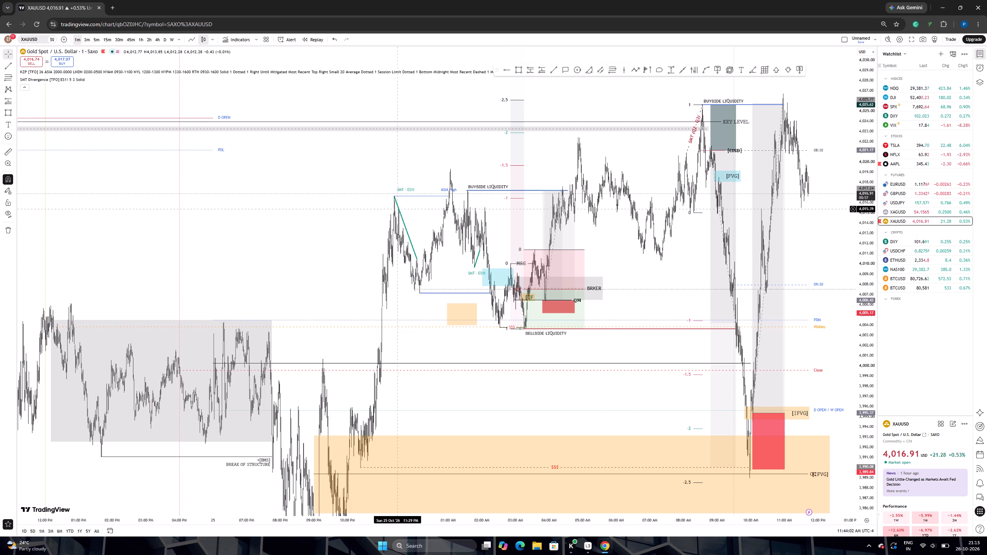
{"action": "left_click", "coordinate": [98, 77]}
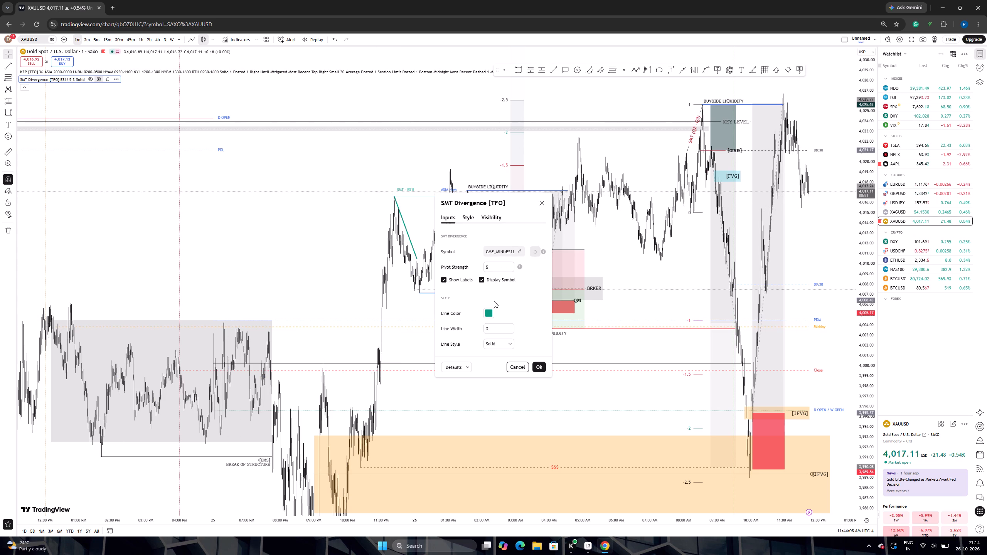
{"action": "left_click", "coordinate": [518, 251]}
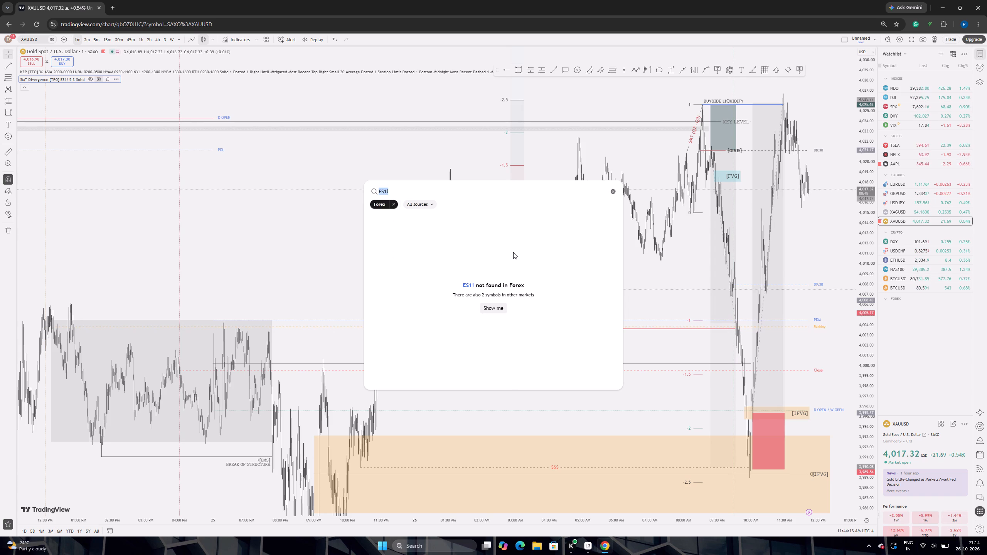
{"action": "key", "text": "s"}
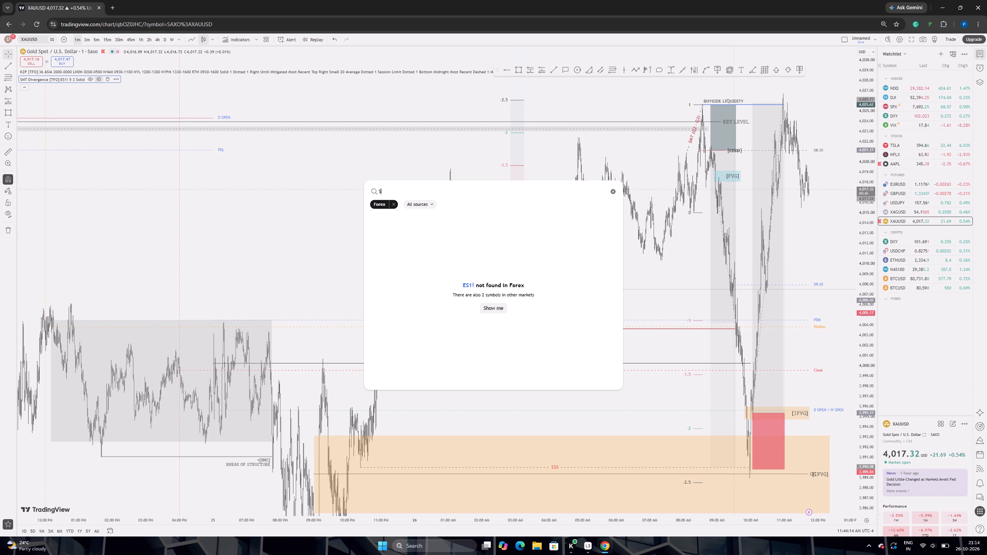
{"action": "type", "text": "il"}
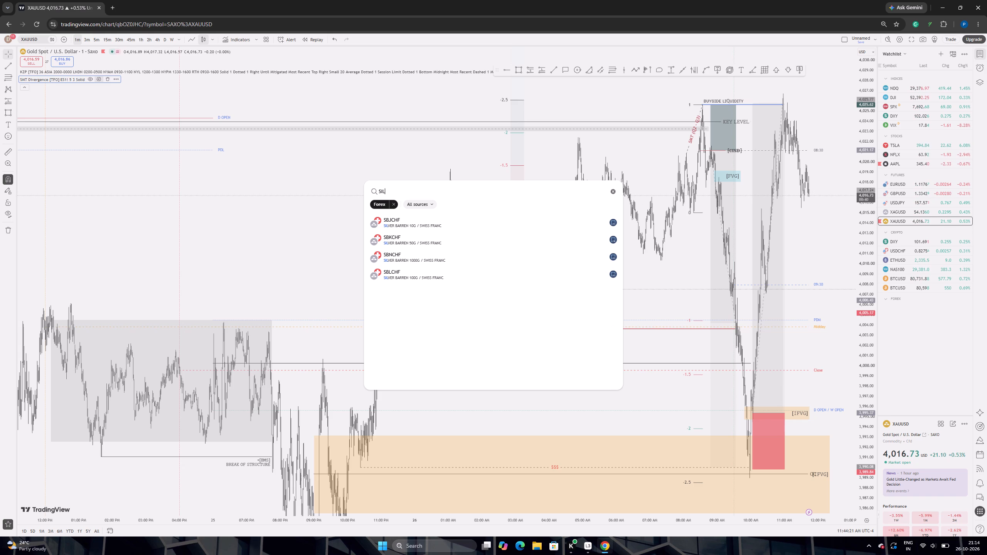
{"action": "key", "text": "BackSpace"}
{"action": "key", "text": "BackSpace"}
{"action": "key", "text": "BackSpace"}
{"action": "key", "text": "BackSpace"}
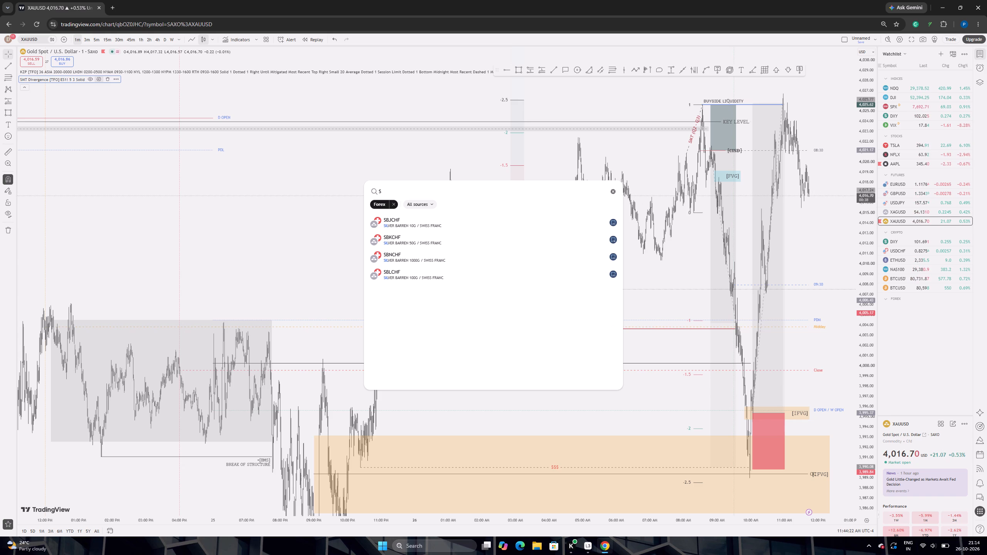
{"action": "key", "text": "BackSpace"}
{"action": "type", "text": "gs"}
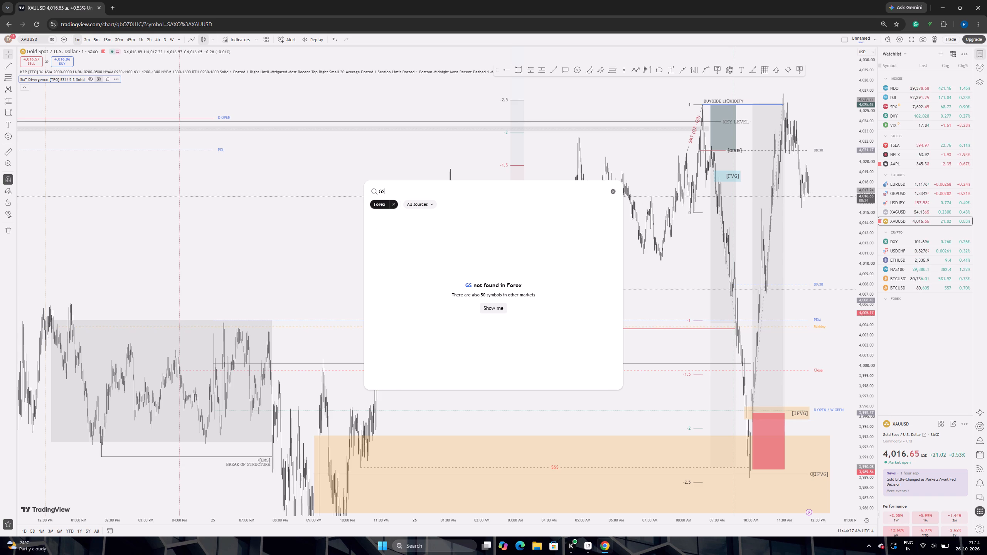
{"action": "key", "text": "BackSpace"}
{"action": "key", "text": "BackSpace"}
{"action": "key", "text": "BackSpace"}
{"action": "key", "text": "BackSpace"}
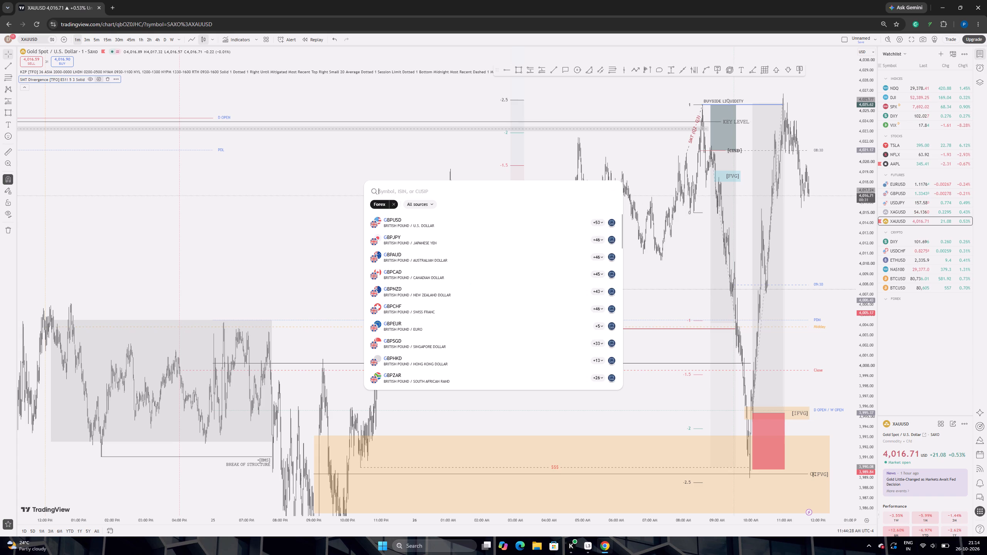
Set the SMT Divergence [TFO] comparison symbol to XAGUSD from SAXO, searching across all markets.
{"action": "type", "text": "xagu"}
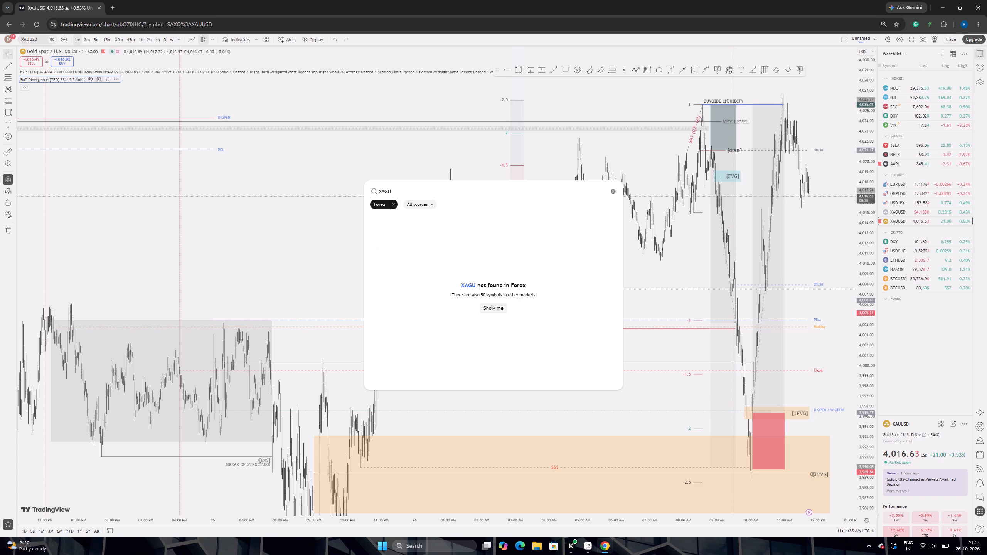
{"action": "type", "text": "sd"}
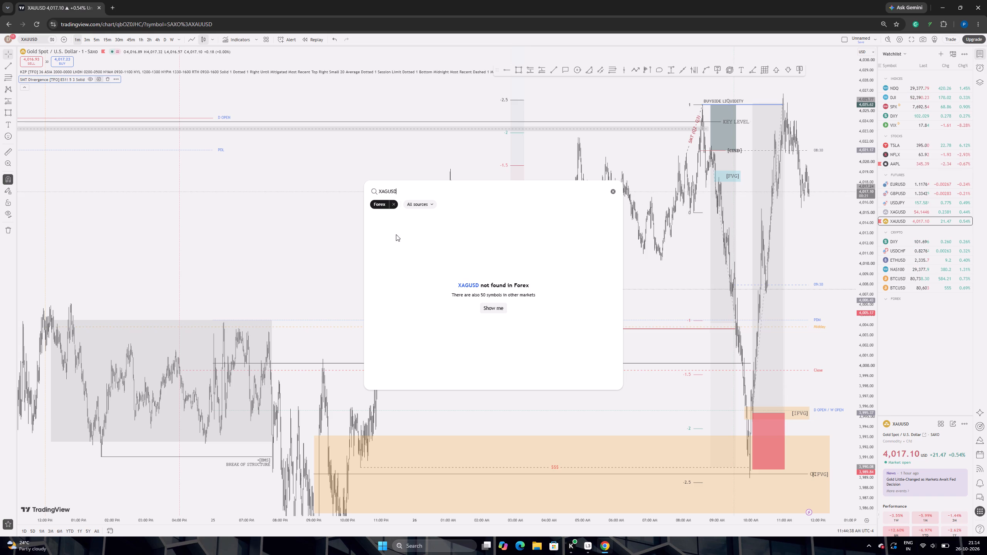
{"action": "left_click", "coordinate": [394, 201]}
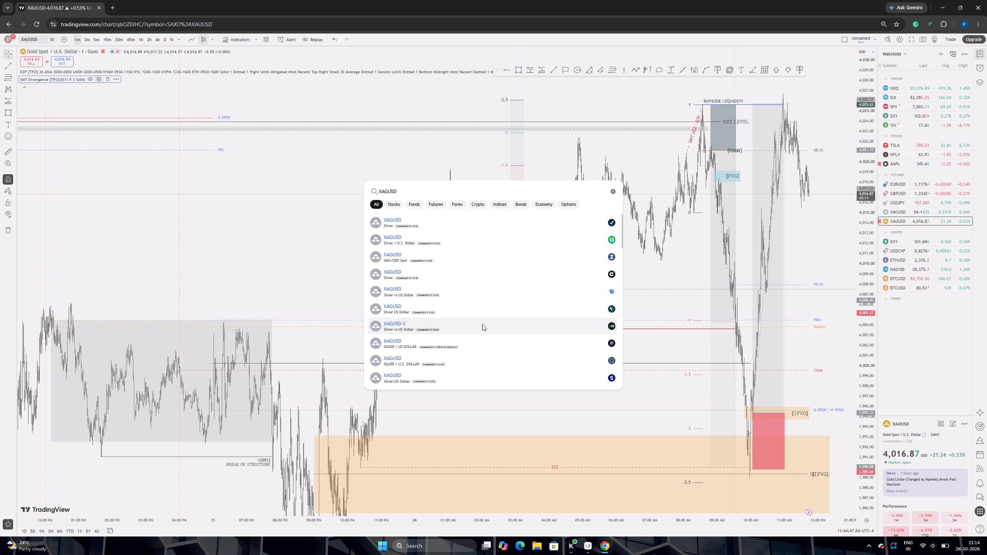
{"action": "left_click", "coordinate": [461, 381]}
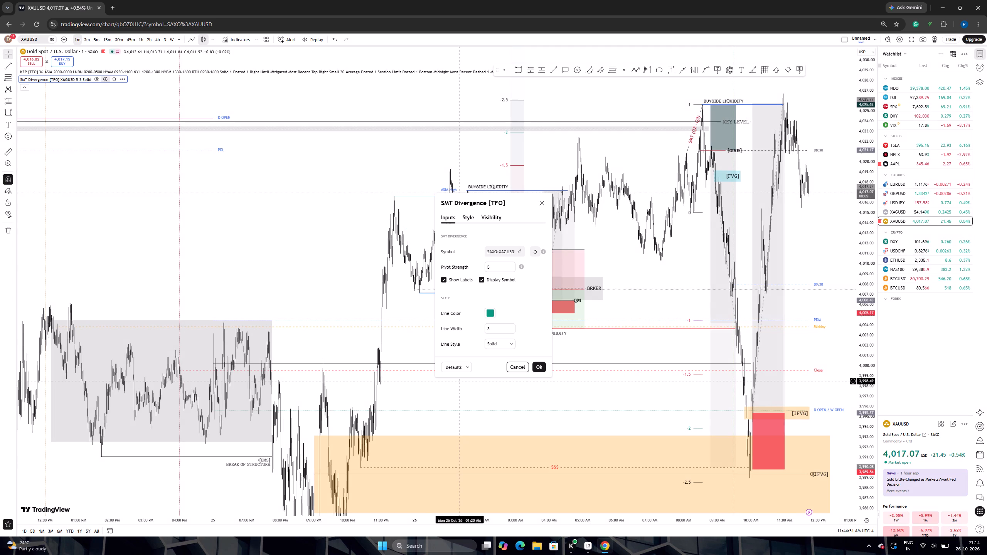
{"action": "left_click", "coordinate": [539, 368]}
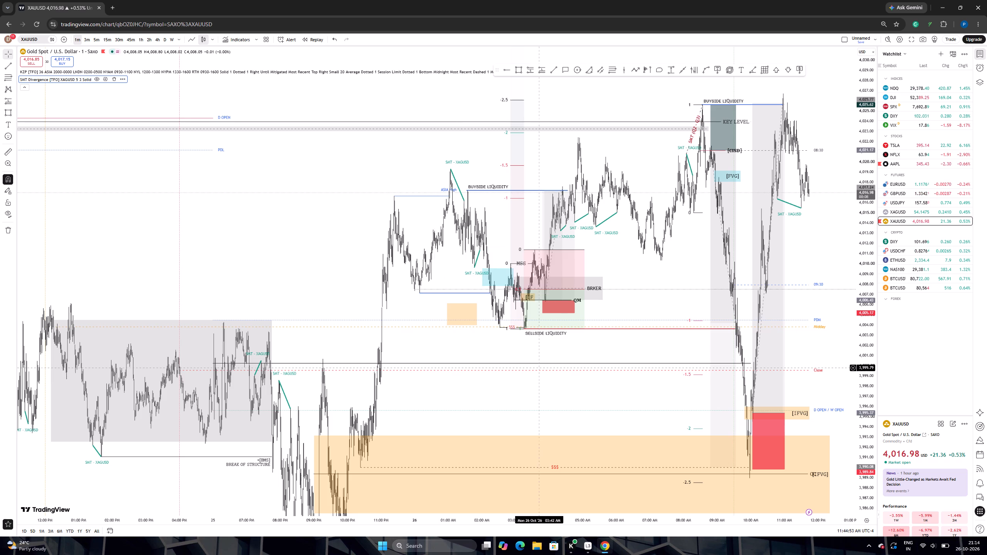
Compare the marked SMT divergences on the XAUUSD 1-minute chart with the XAGUSD chart's highs and lows, and return to XAUUSD.
{"action": "scroll", "coordinate": [667, 232], "scroll_direction": "up", "scroll_amount": 8}
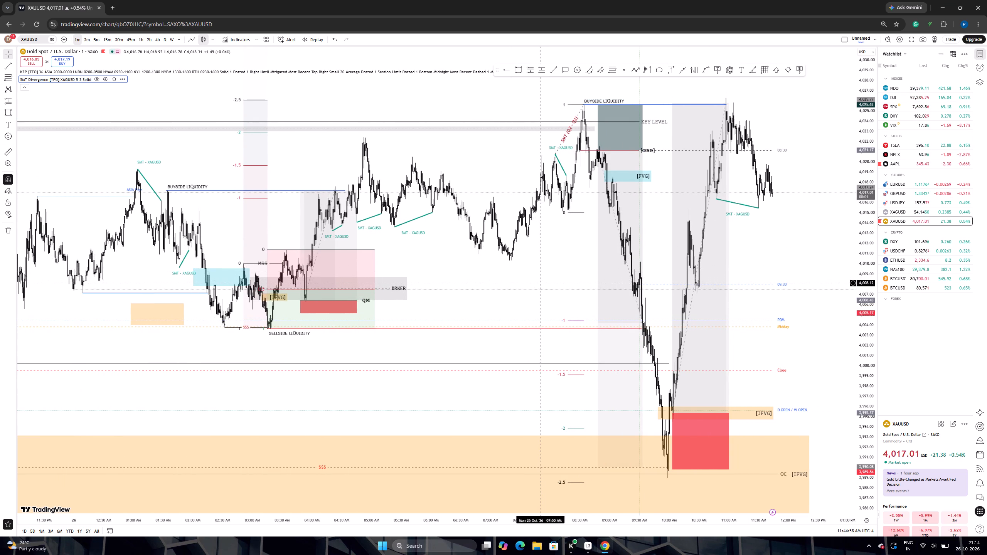
{"action": "scroll", "coordinate": [196, 246], "scroll_direction": "down", "scroll_amount": 1}
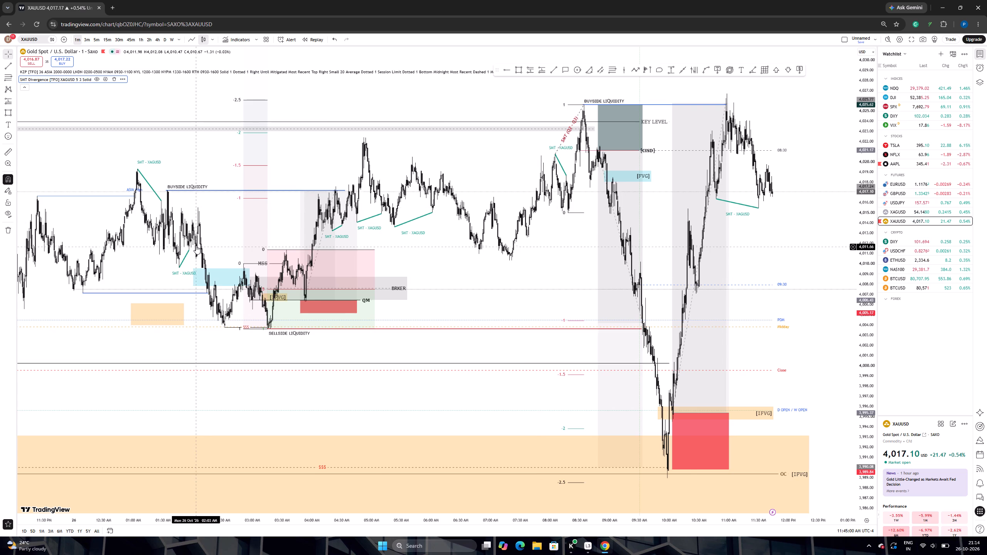
{"action": "scroll", "coordinate": [568, 217], "scroll_direction": "up", "scroll_amount": 2}
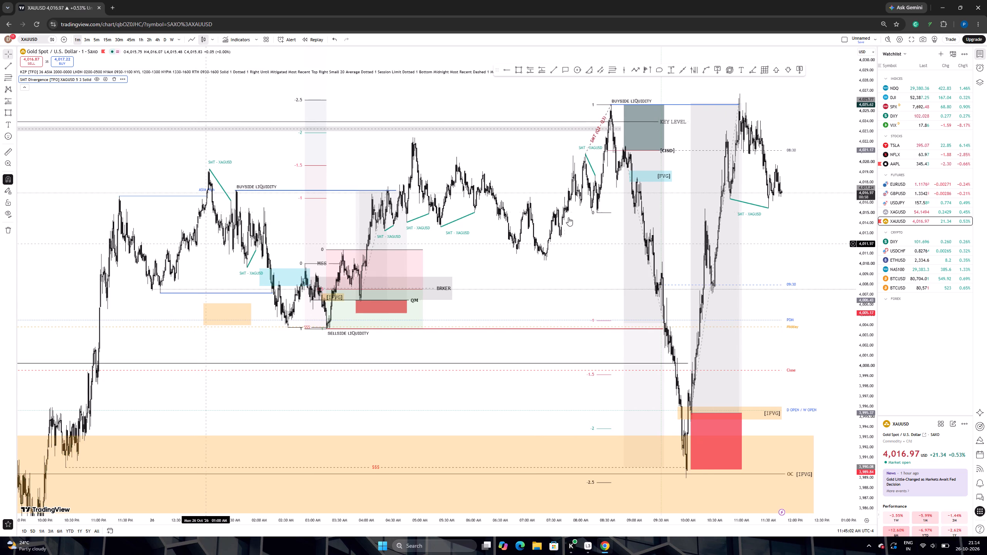
{"action": "scroll", "coordinate": [568, 217], "scroll_direction": "up", "scroll_amount": 1}
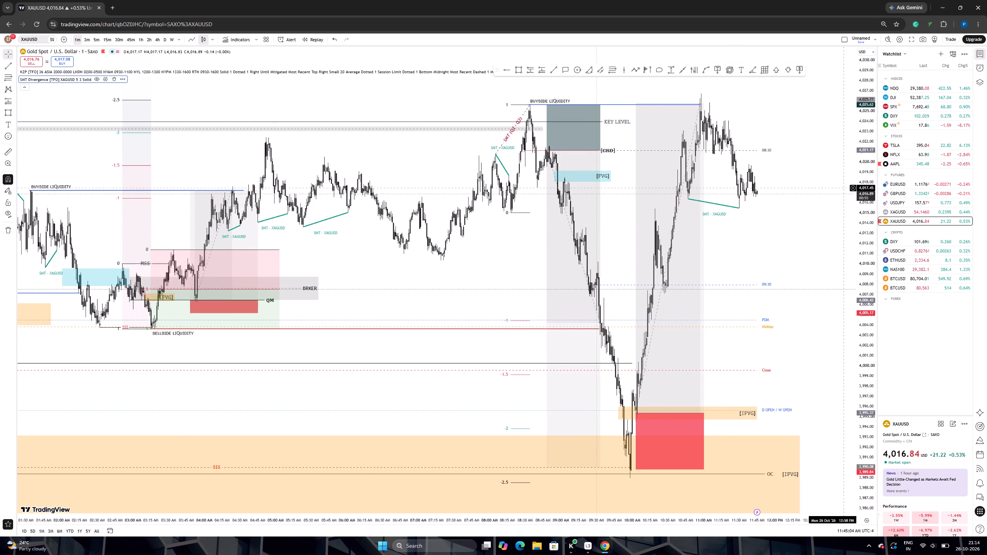
{"action": "left_click", "coordinate": [900, 211]}
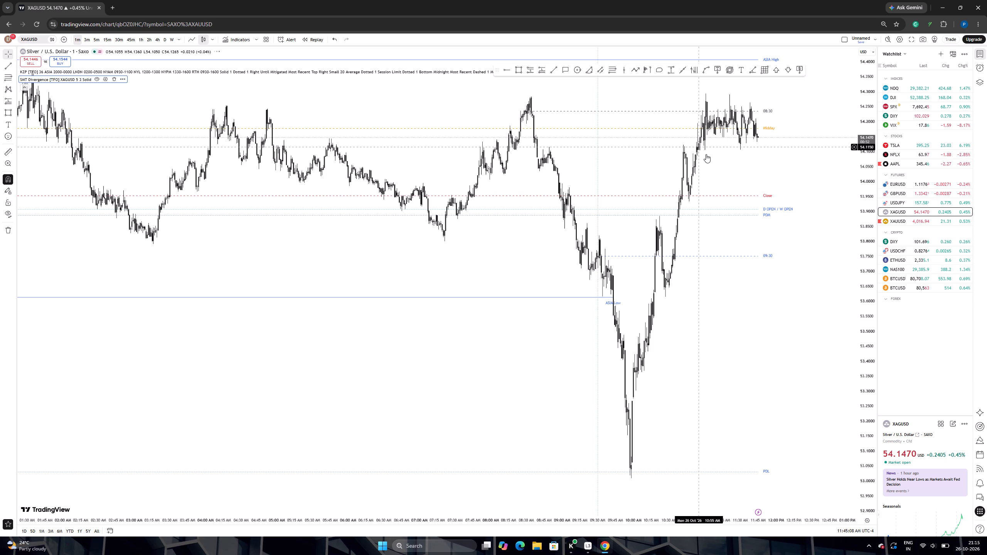
{"action": "left_click", "coordinate": [906, 222]}
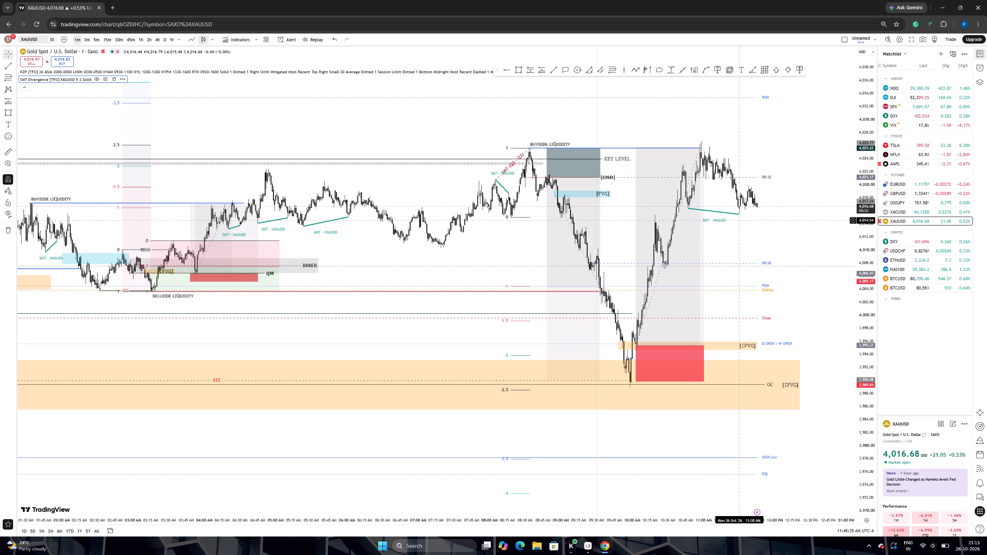
{"action": "left_click", "coordinate": [895, 208]}
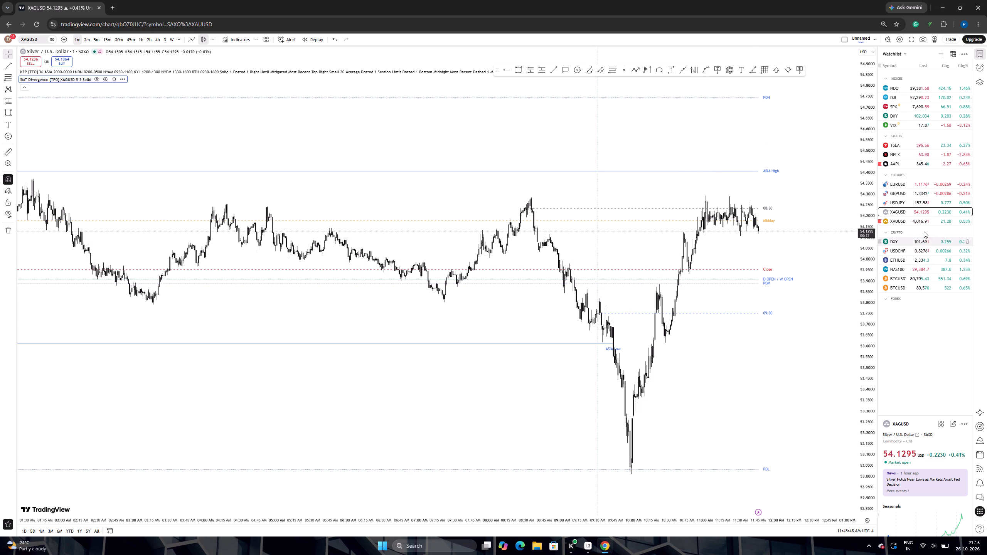
{"action": "left_click", "coordinate": [914, 221]}
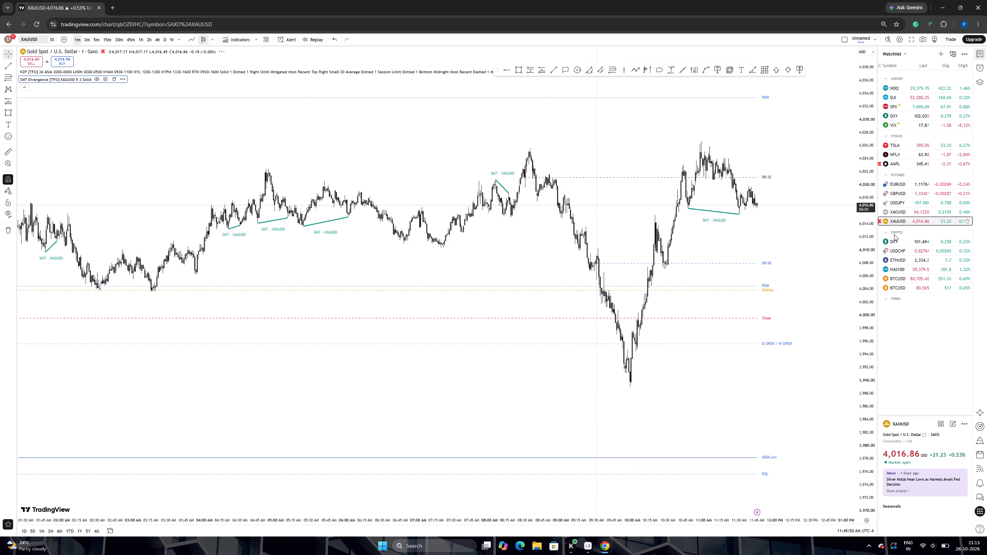
Examine the SMT - XAGUSD divergence marks on XAUUSD back through the earlier sessions to Friday 23 October.
{"action": "left_click_drag", "start_coordinate": [869, 252], "coordinate": [867, 211]}
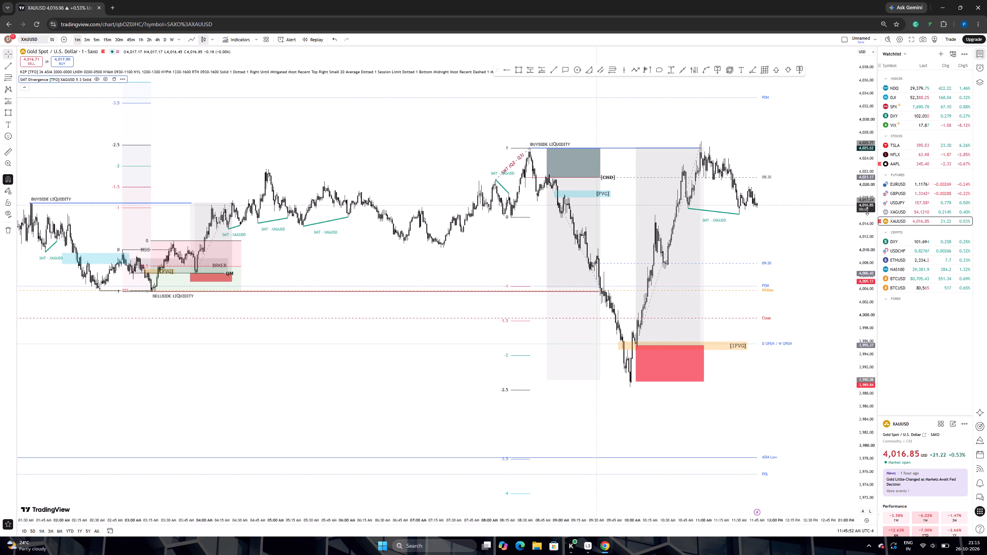
{"action": "left_click_drag", "start_coordinate": [867, 211], "coordinate": [844, 123]}
{"action": "scroll", "coordinate": [814, 179], "scroll_direction": "down", "scroll_amount": 2}
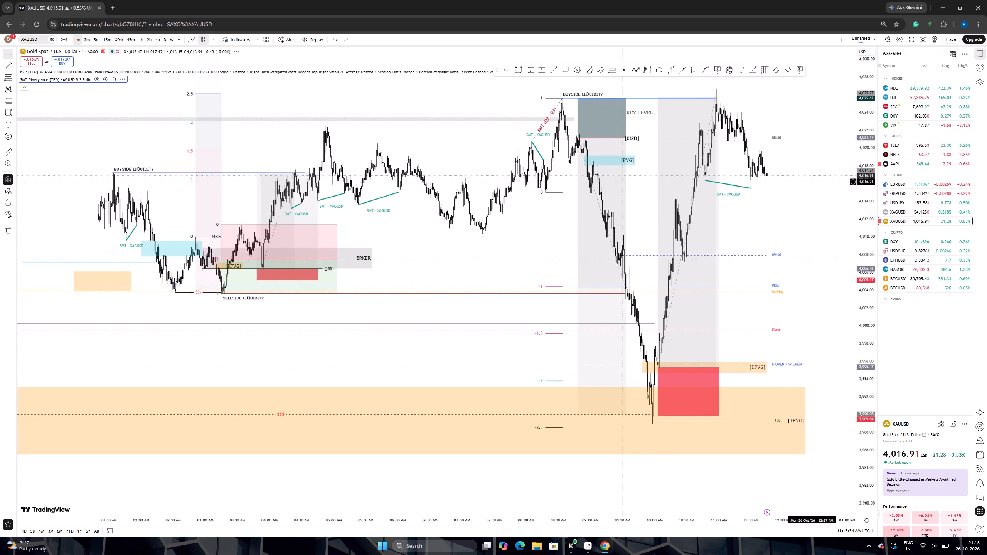
{"action": "scroll", "coordinate": [804, 183], "scroll_direction": "down", "scroll_amount": 1}
{"action": "scroll", "coordinate": [234, 174], "scroll_direction": "down", "scroll_amount": 1}
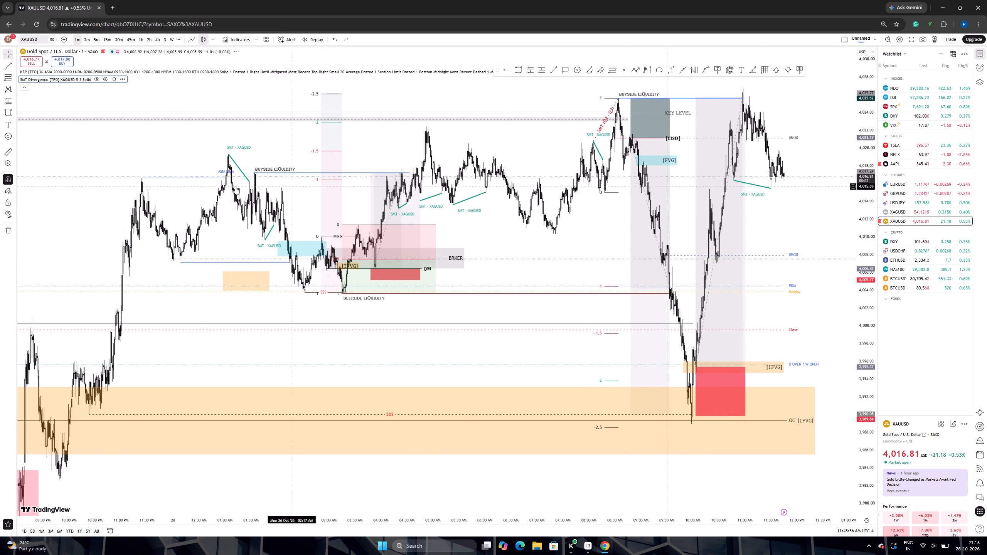
{"action": "scroll", "coordinate": [239, 193], "scroll_direction": "down", "scroll_amount": 4}
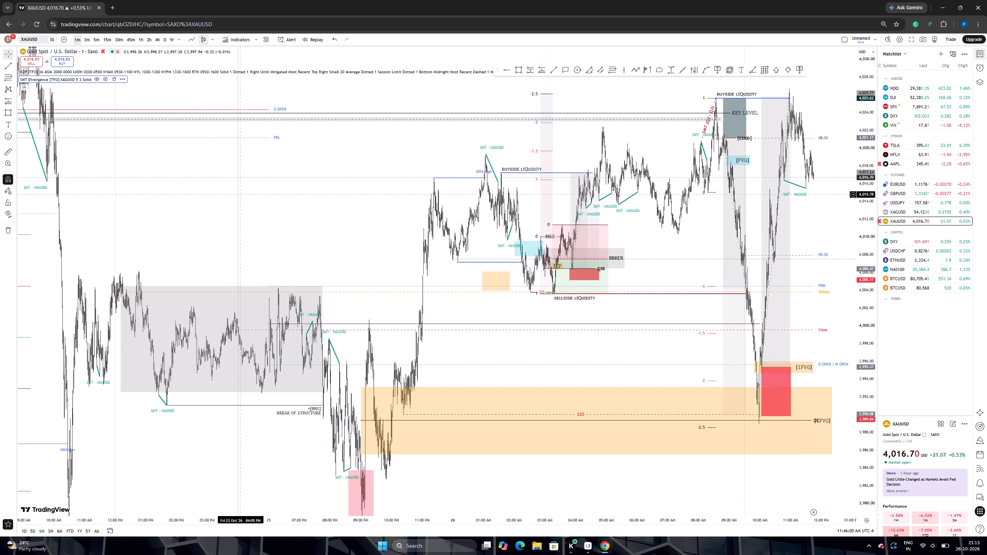
{"action": "scroll", "coordinate": [197, 321], "scroll_direction": "down", "scroll_amount": 2}
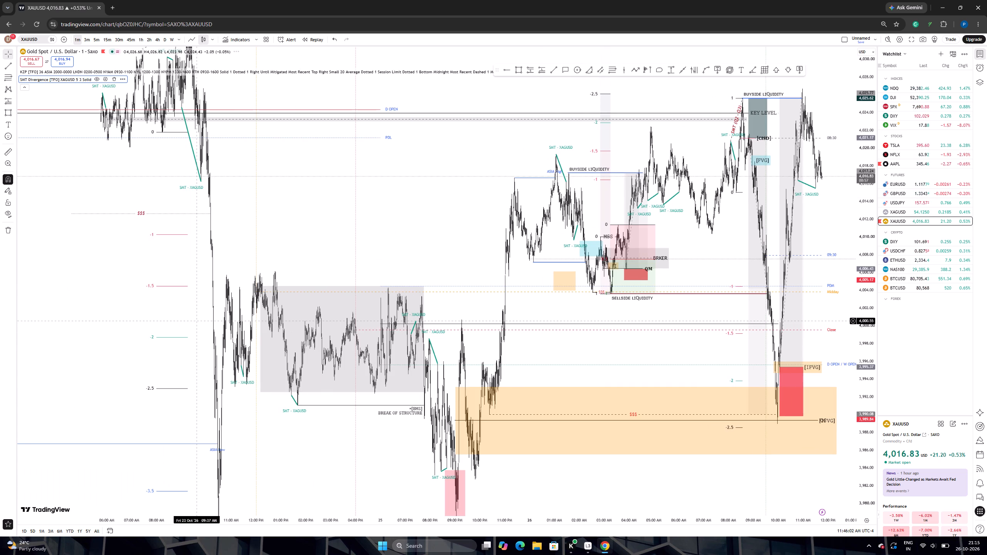
Check the SMT divergence marks on XAUUSD across the 1-hour, 15-minute, 5-minute and 3-minute charts, finishing on 3 minutes.
{"action": "left_click_drag", "start_coordinate": [256, 211], "coordinate": [391, 337]}
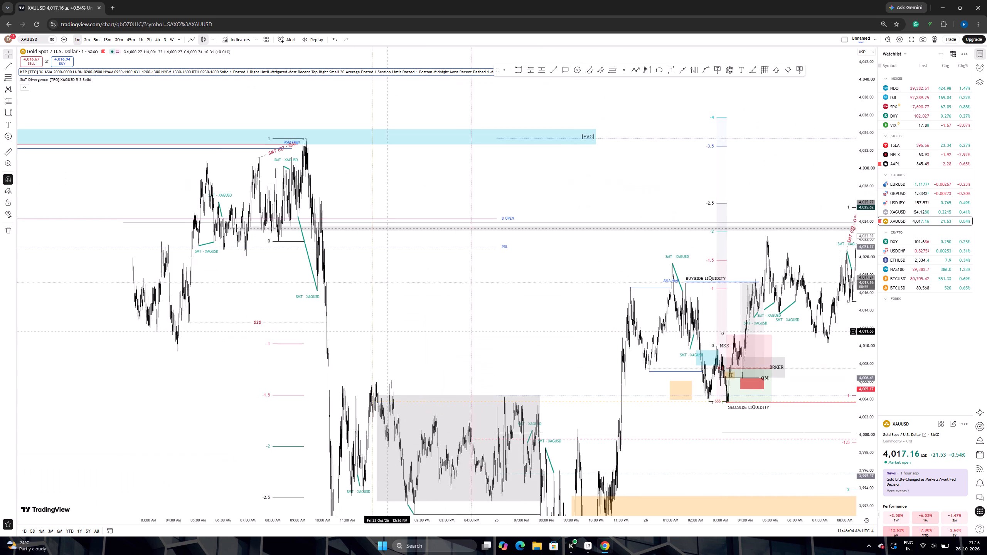
{"action": "left_click_drag", "start_coordinate": [391, 337], "coordinate": [390, 336]}
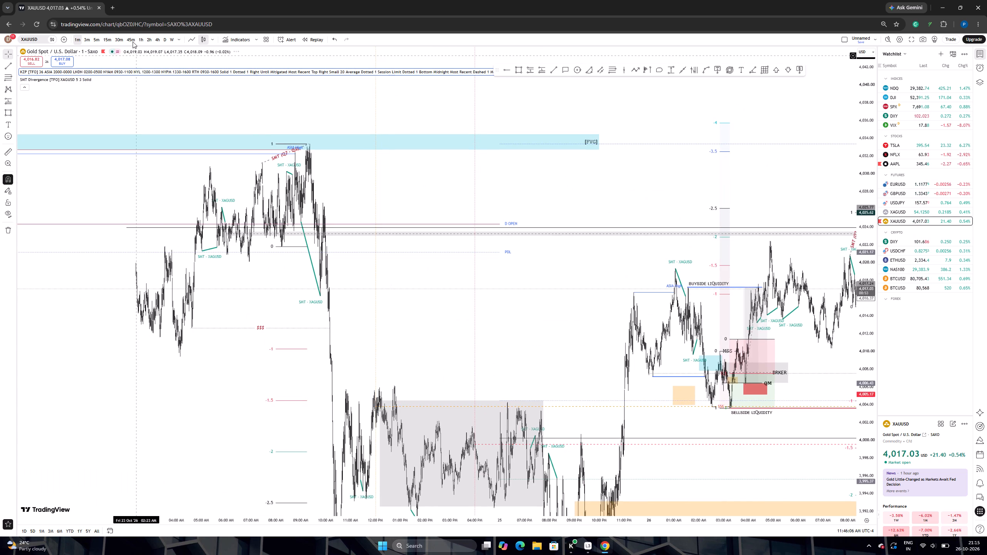
{"action": "left_click", "coordinate": [141, 40]}
{"action": "scroll", "coordinate": [626, 252], "scroll_direction": "up", "scroll_amount": 9}
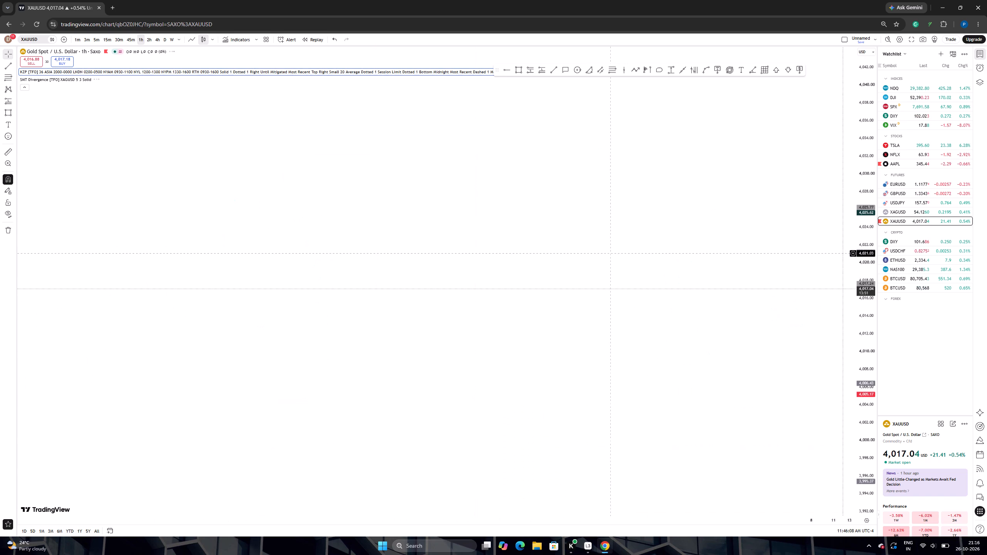
{"action": "left_click_drag", "start_coordinate": [608, 375], "coordinate": [406, 305]}
{"action": "left_click_drag", "start_coordinate": [869, 229], "coordinate": [854, 414]}
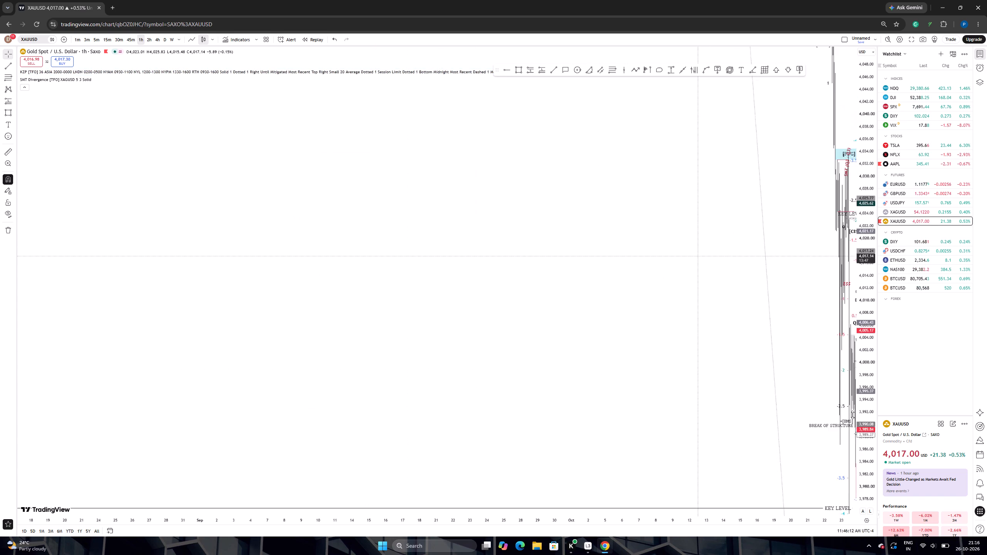
{"action": "scroll", "coordinate": [652, 345], "scroll_direction": "up", "scroll_amount": 20}
{"action": "scroll", "coordinate": [652, 345], "scroll_direction": "up", "scroll_amount": 11}
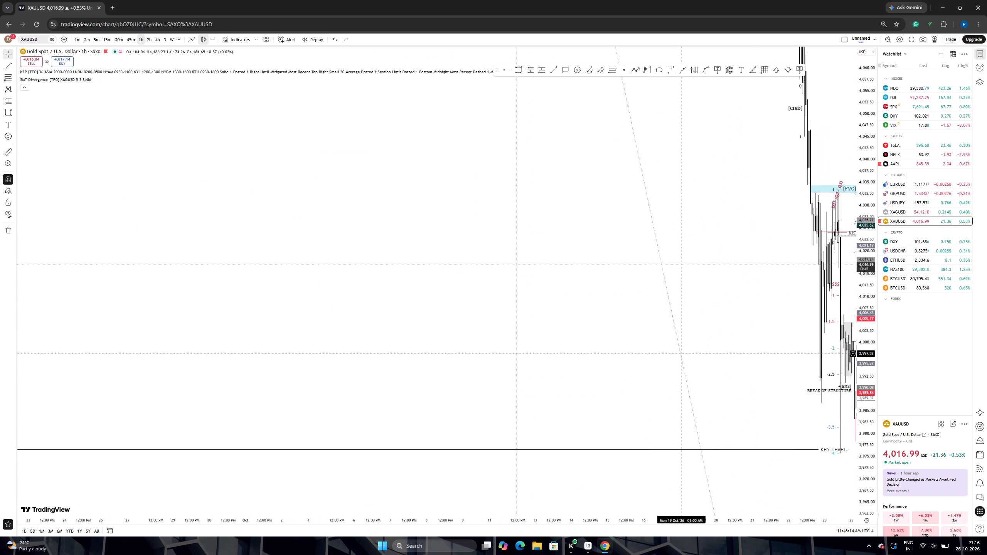
{"action": "scroll", "coordinate": [720, 344], "scroll_direction": "up", "scroll_amount": 3}
{"action": "left_click_drag", "start_coordinate": [743, 331], "coordinate": [386, 293]}
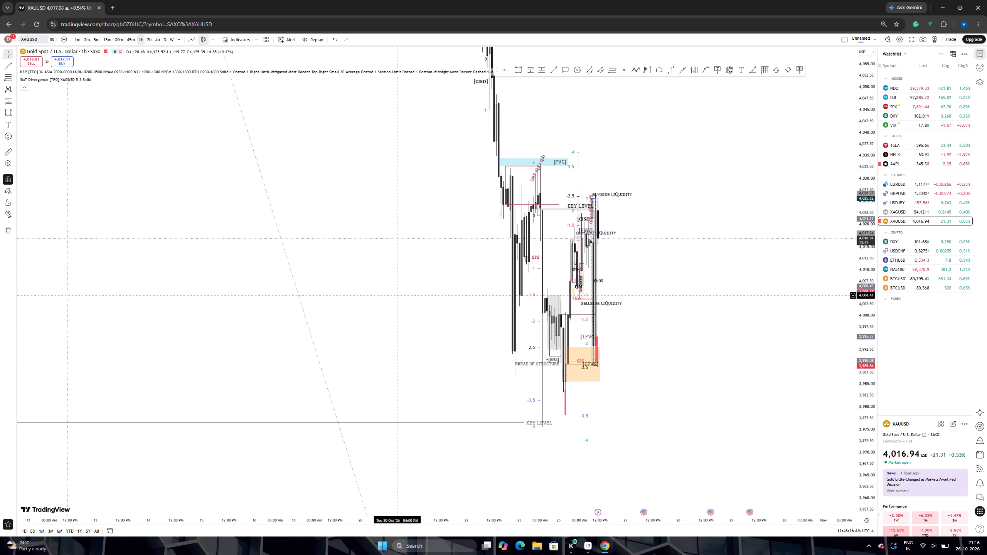
{"action": "left_click", "coordinate": [111, 41]}
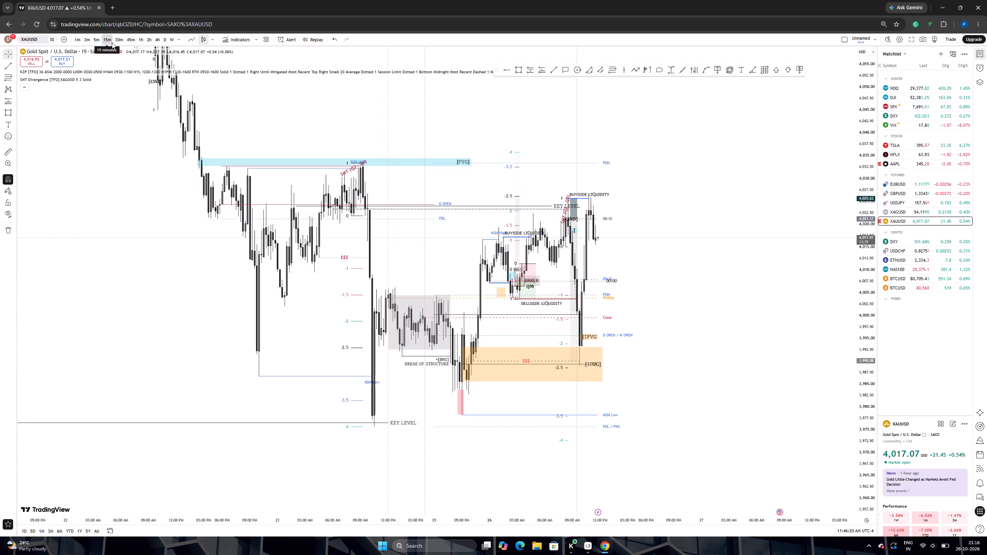
{"action": "left_click", "coordinate": [94, 39]}
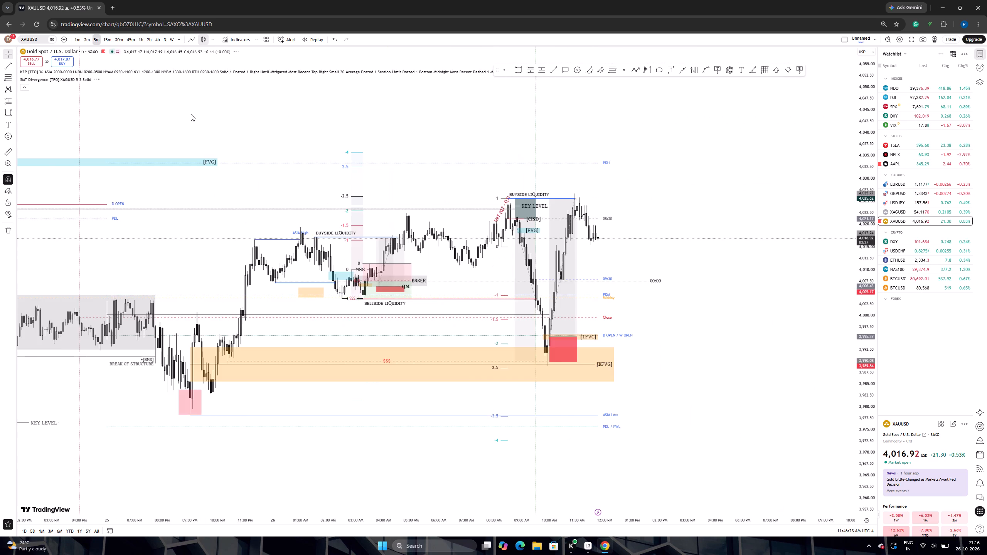
{"action": "scroll", "coordinate": [344, 180], "scroll_direction": "down", "scroll_amount": 3}
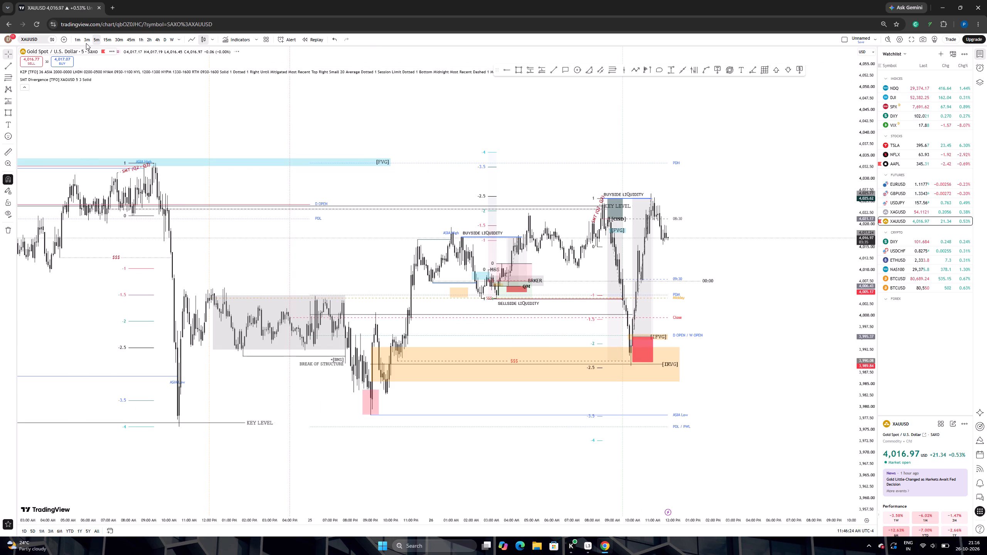
{"action": "left_click", "coordinate": [86, 40]}
{"action": "scroll", "coordinate": [232, 118], "scroll_direction": "down", "scroll_amount": 2}
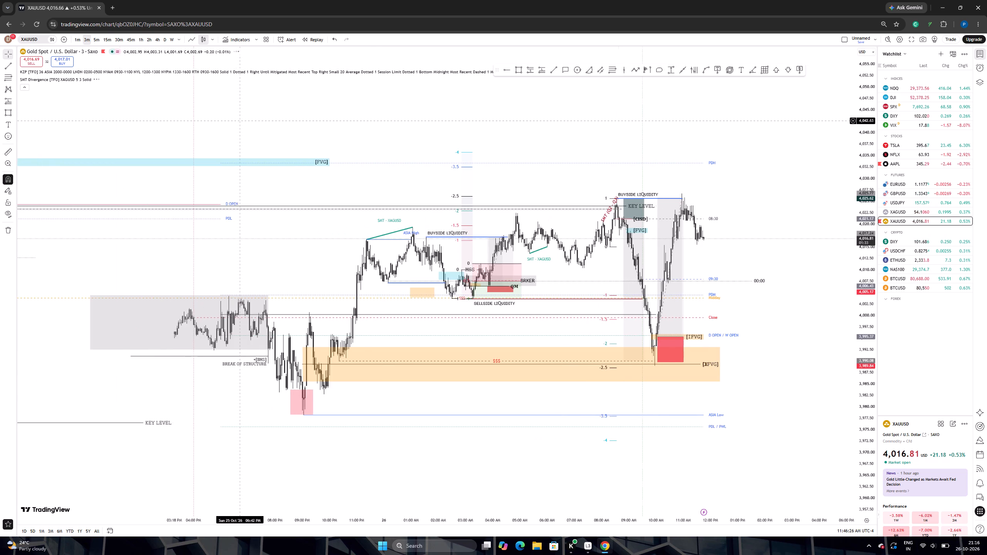
{"action": "scroll", "coordinate": [240, 121], "scroll_direction": "down", "scroll_amount": 2}
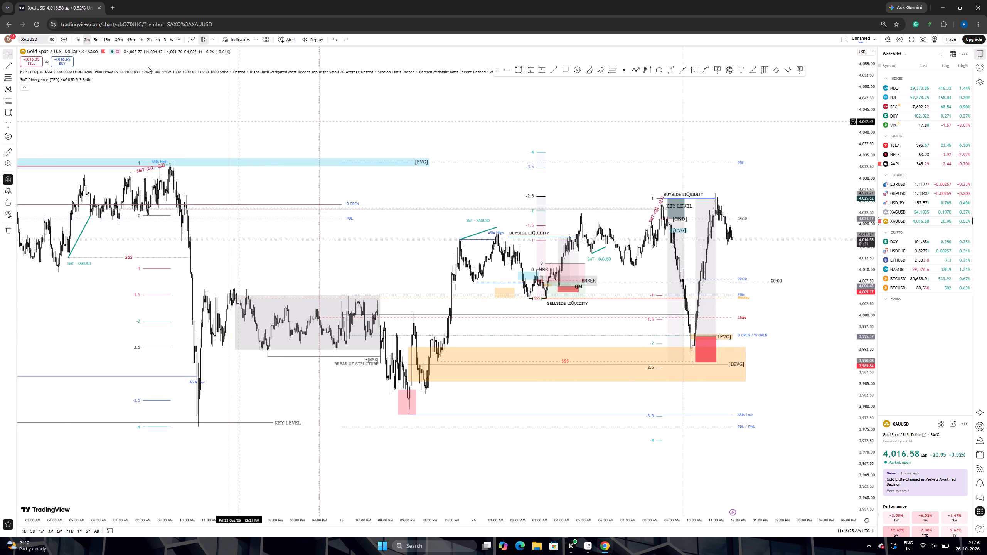
Remove the SMT Divergence [TFO] indicator from the XAUUSD chart.
{"action": "left_click", "coordinate": [115, 78]}
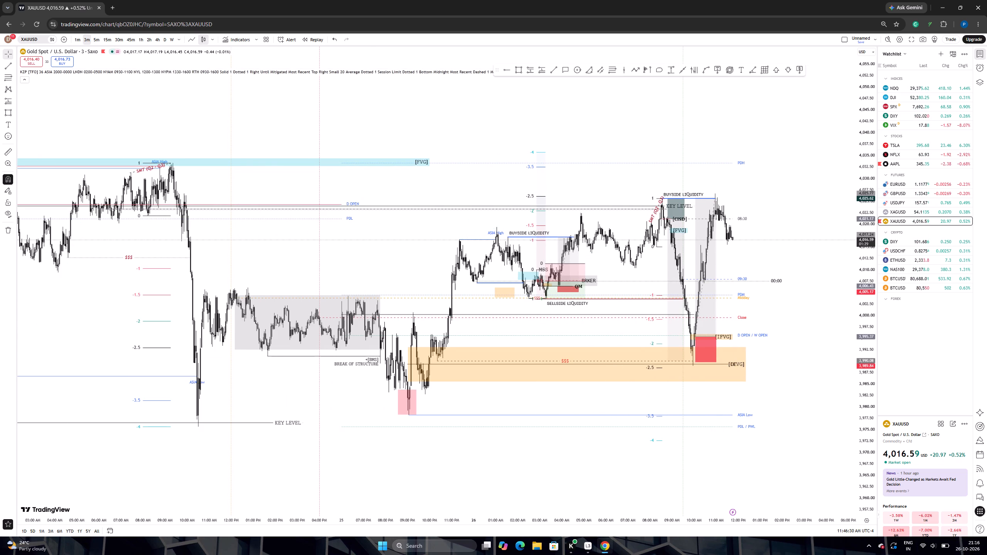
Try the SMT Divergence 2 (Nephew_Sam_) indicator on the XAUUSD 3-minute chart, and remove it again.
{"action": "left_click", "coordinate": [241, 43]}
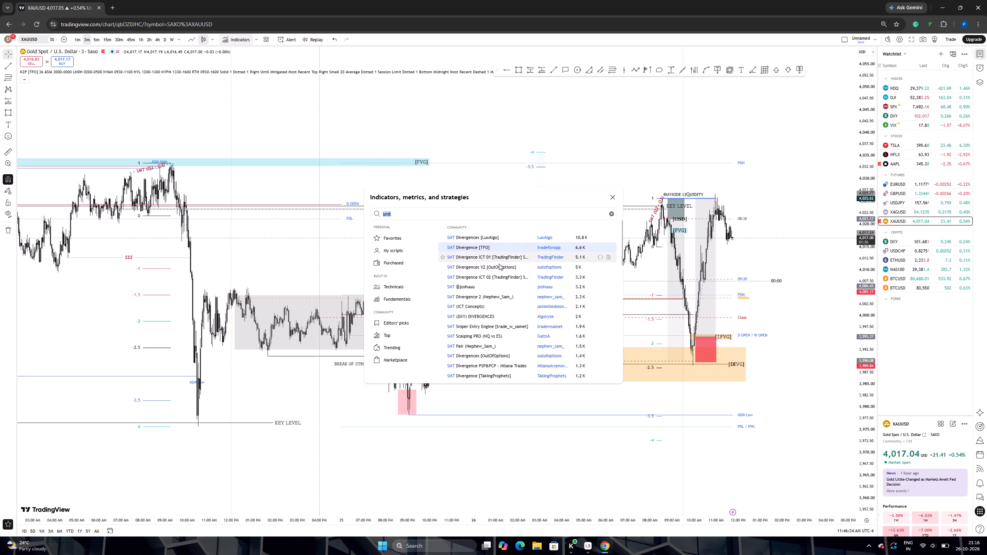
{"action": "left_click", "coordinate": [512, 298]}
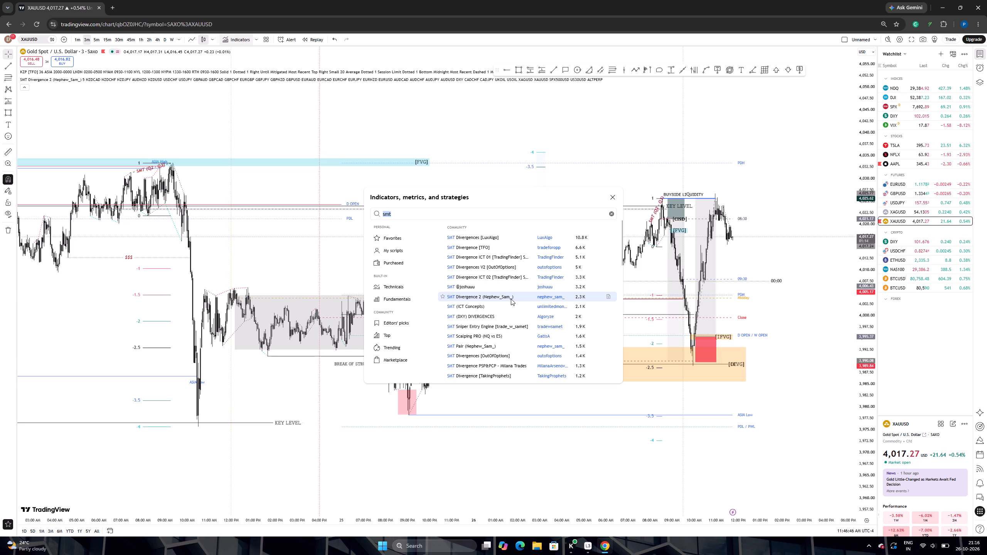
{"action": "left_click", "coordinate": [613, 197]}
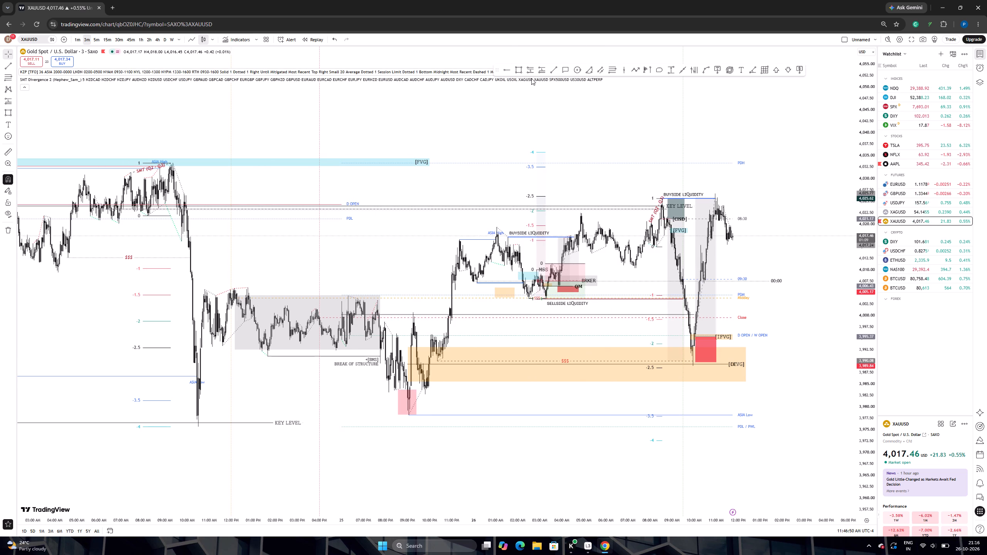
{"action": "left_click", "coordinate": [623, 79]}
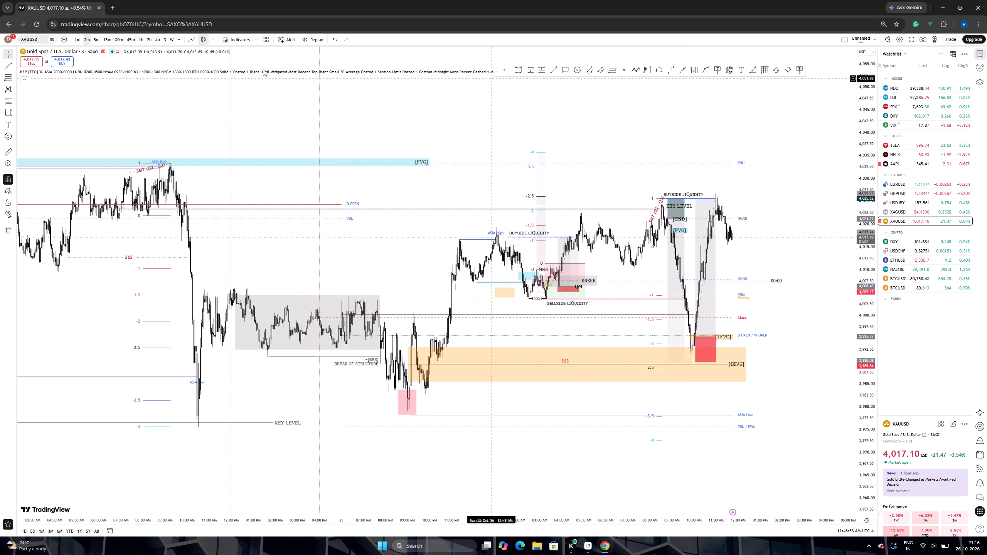
Add the community indicator SMT (ICT Concepts) to the XAUUSD 3-minute chart.
{"action": "left_click", "coordinate": [236, 39]}
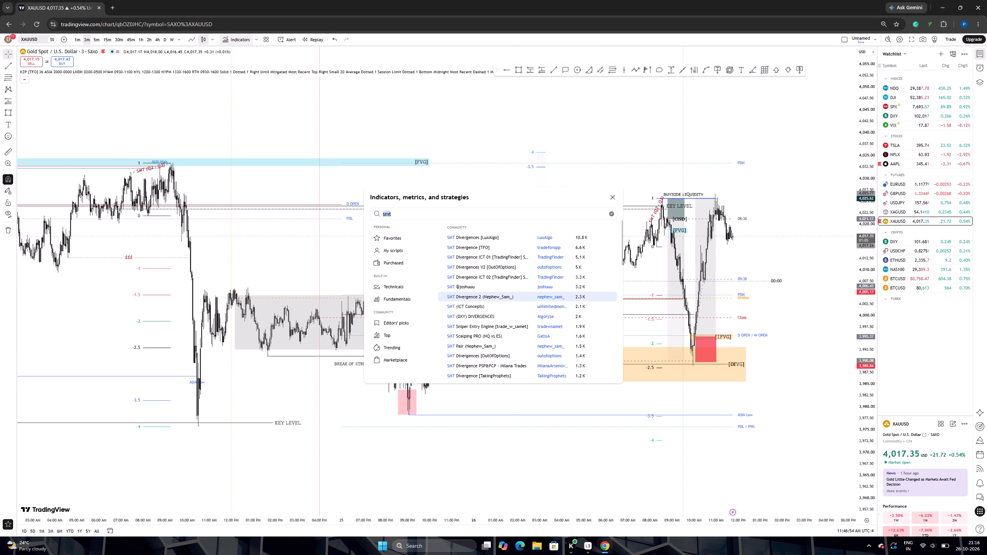
{"action": "left_click", "coordinate": [475, 304]}
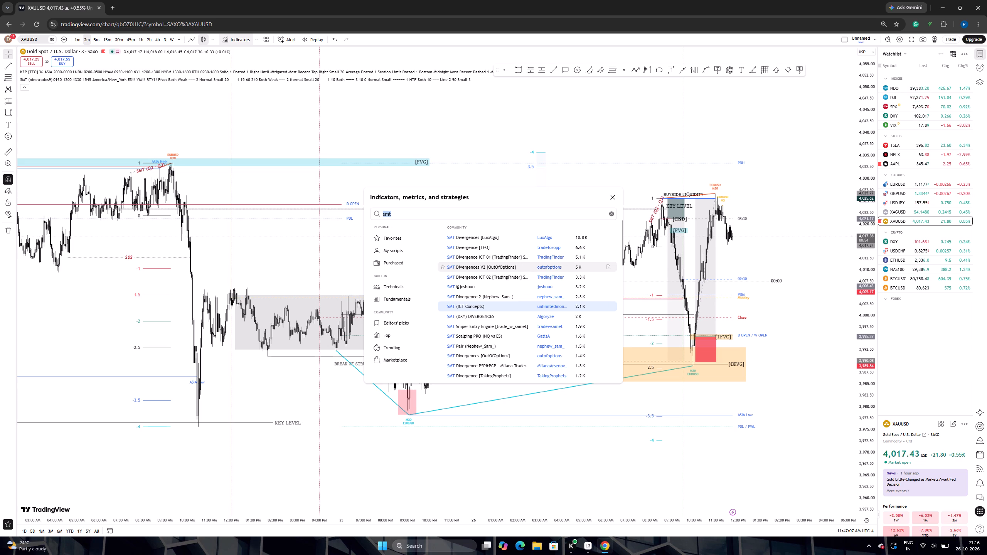
{"action": "left_click", "coordinate": [611, 197]}
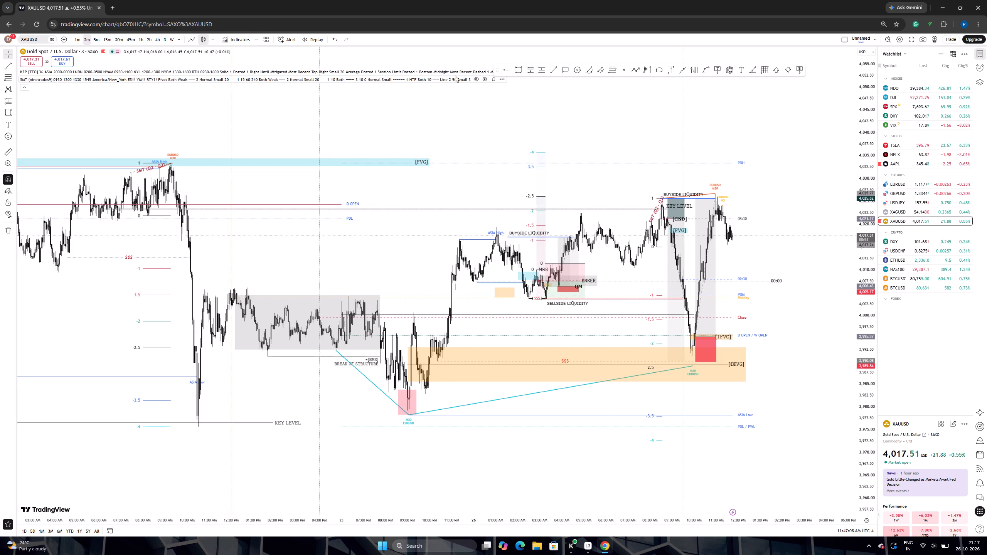
In the new SMT indicator's settings, enable Symbol 2 and set Symbol 1 to XAUUSD from SAXO, leaving the time filters off.
{"action": "left_click", "coordinate": [483, 79]}
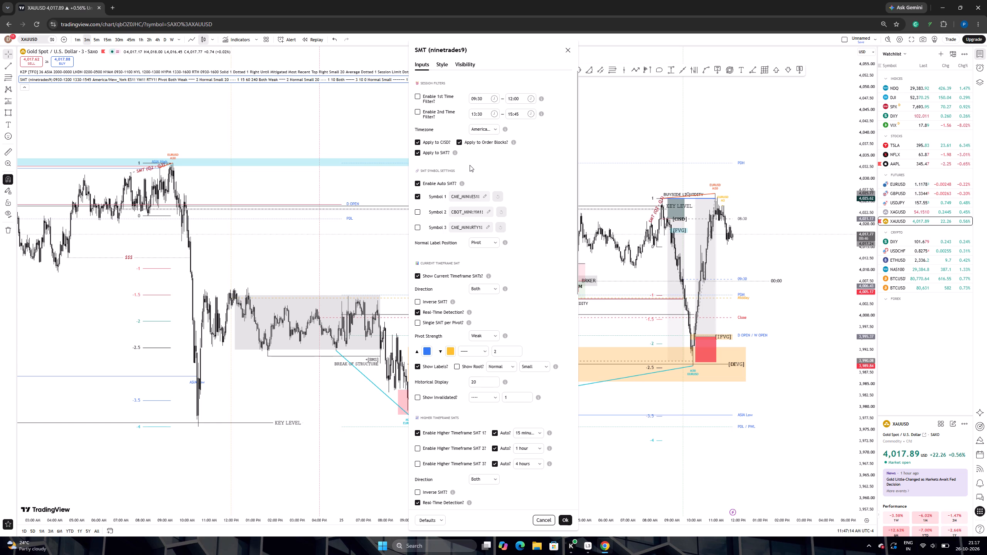
{"action": "left_click", "coordinate": [417, 96]}
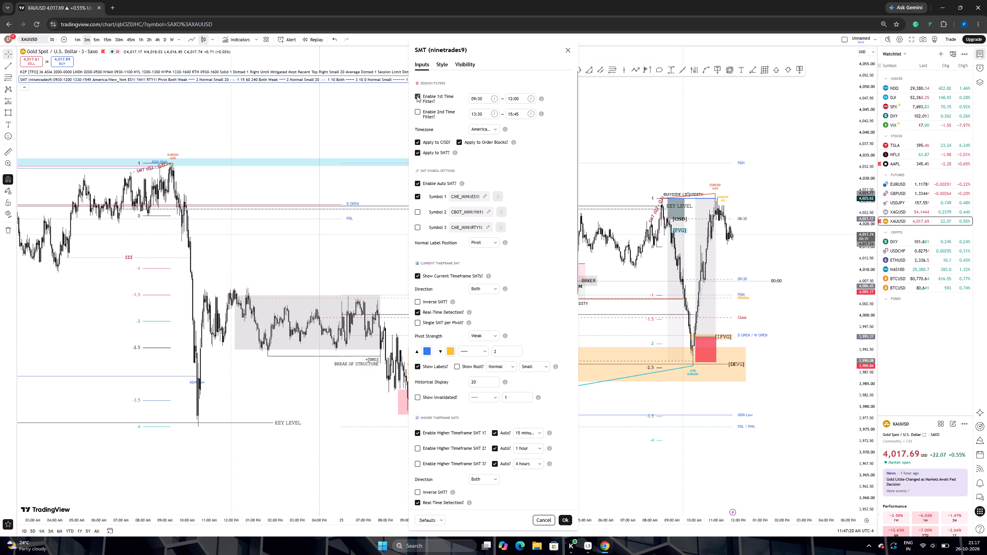
{"action": "left_click", "coordinate": [417, 96]}
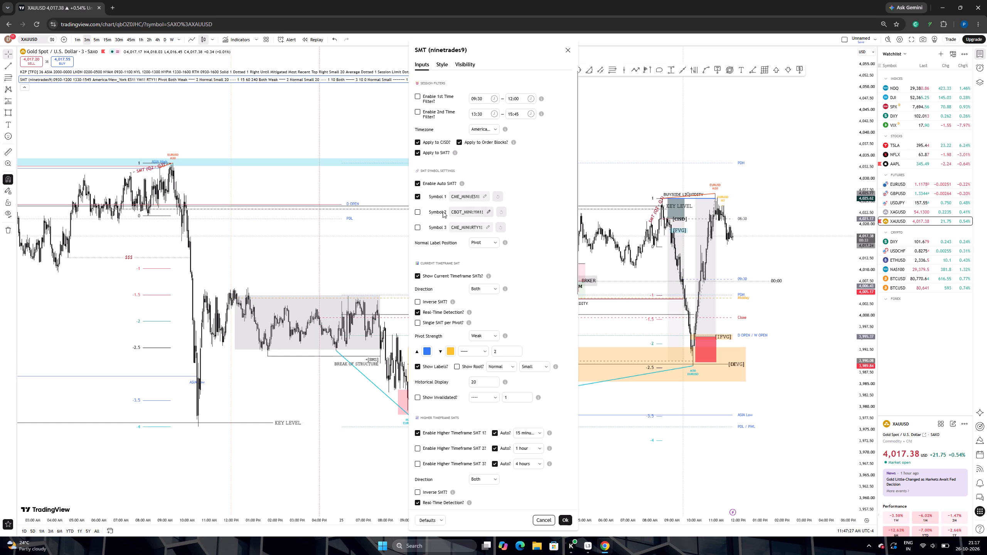
{"action": "left_click", "coordinate": [418, 211]}
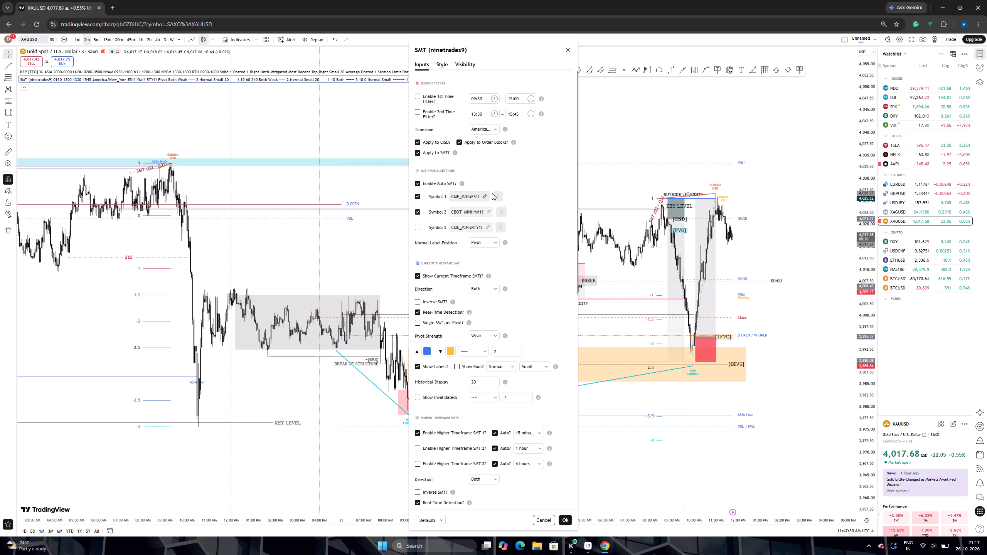
{"action": "left_click", "coordinate": [485, 197]}
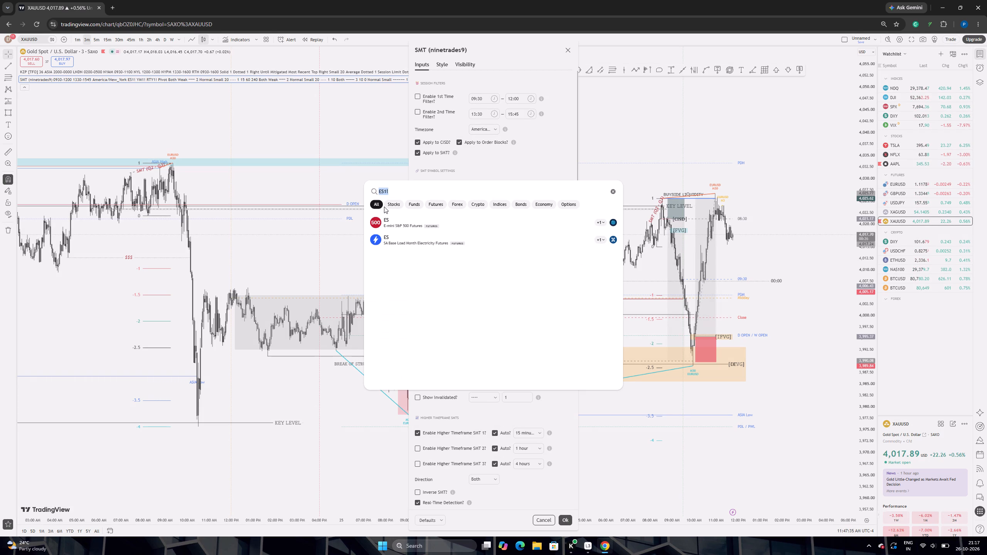
{"action": "type", "text": "xauusd"}
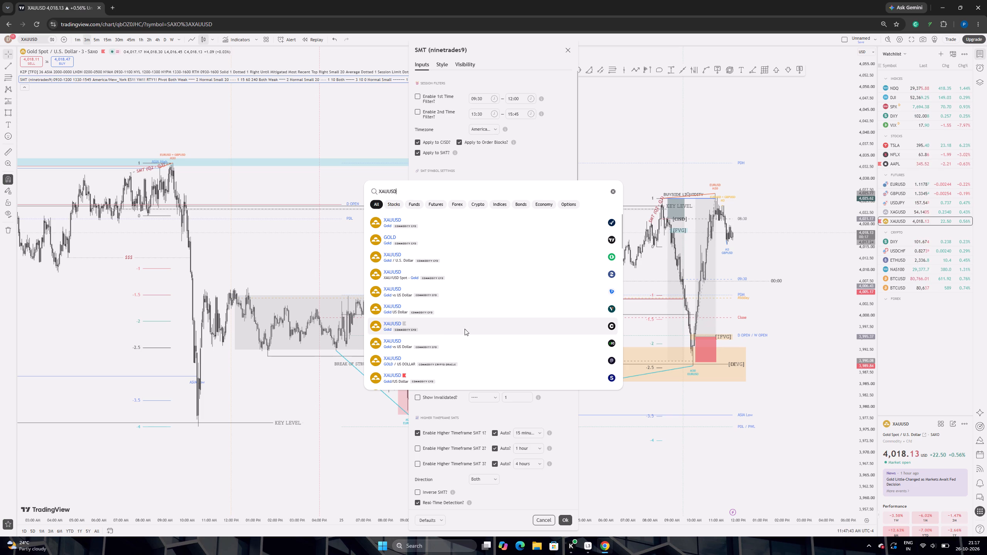
{"action": "scroll", "coordinate": [475, 334], "scroll_direction": "down", "scroll_amount": 3}
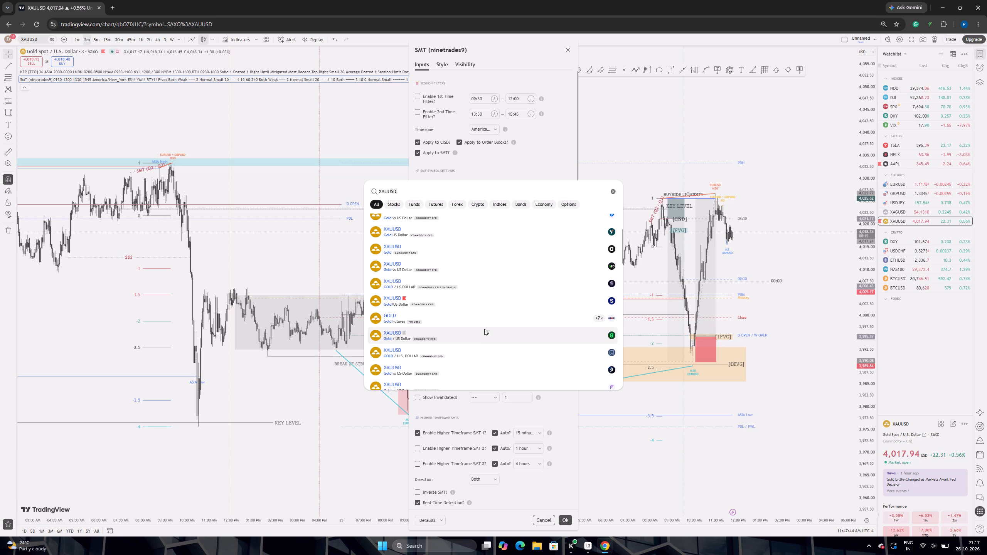
{"action": "scroll", "coordinate": [484, 329], "scroll_direction": "down", "scroll_amount": 2}
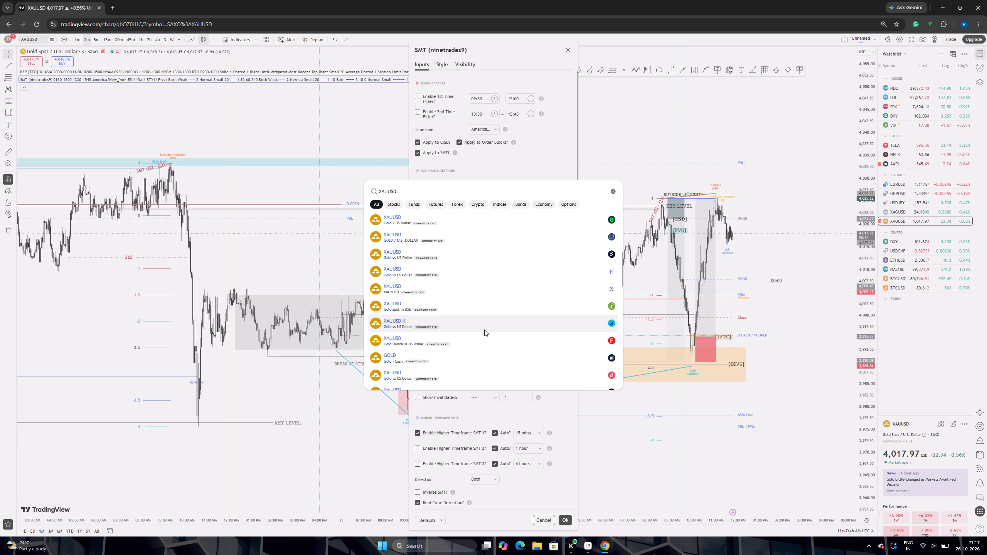
{"action": "scroll", "coordinate": [484, 330], "scroll_direction": "up", "scroll_amount": 12}
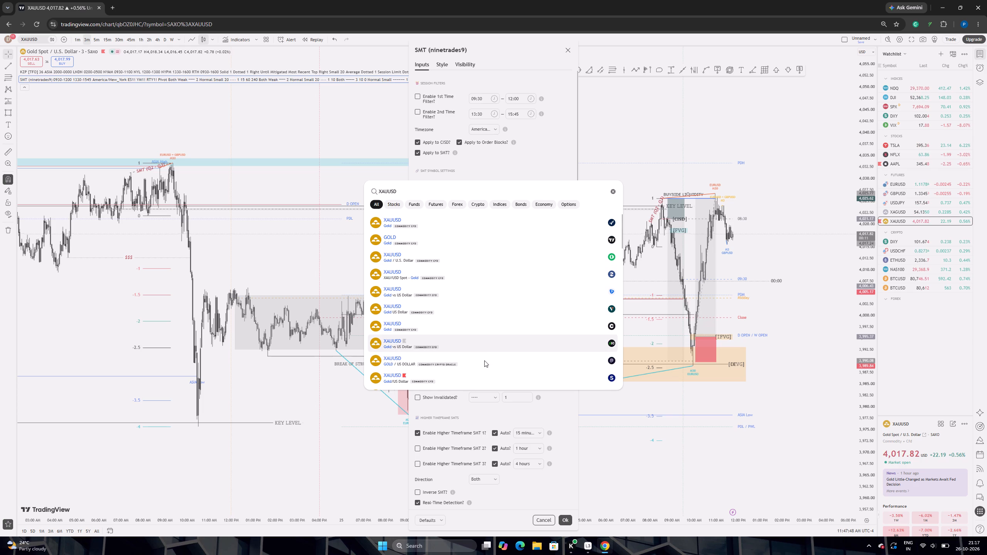
{"action": "left_click", "coordinate": [460, 378]}
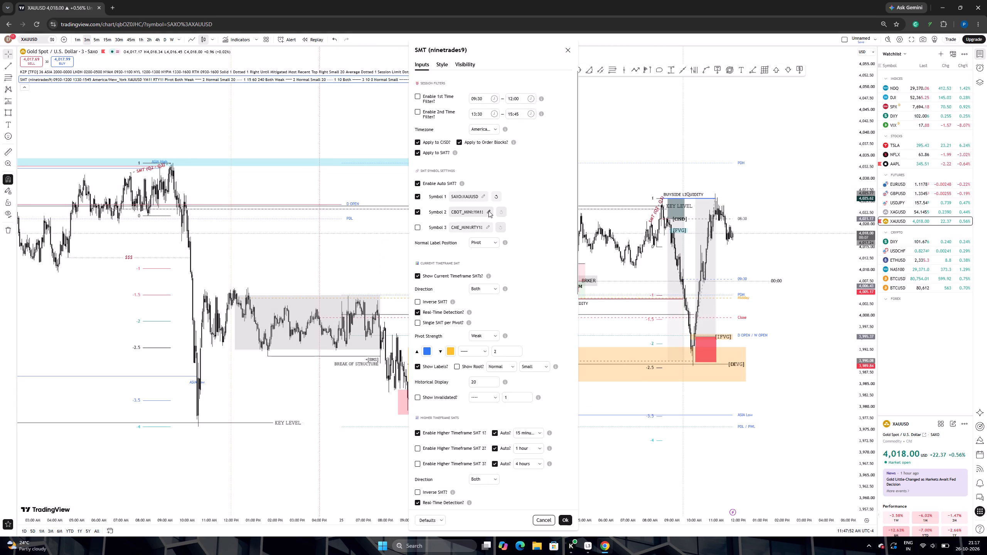
Set the SMT indicator's Symbol 2 to XAGUSD from SAXO and apply the settings.
{"action": "left_click", "coordinate": [488, 211]}
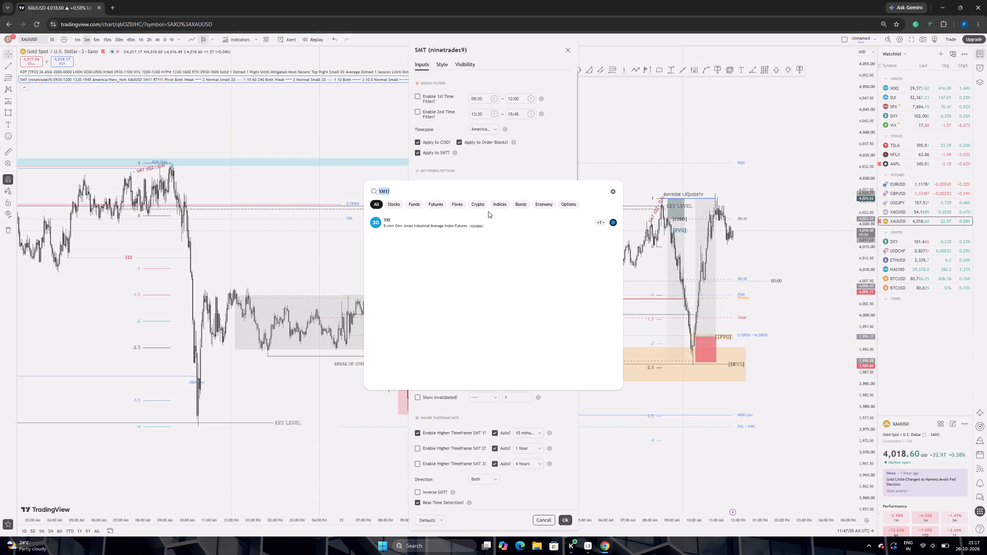
{"action": "type", "text": "xagusd"}
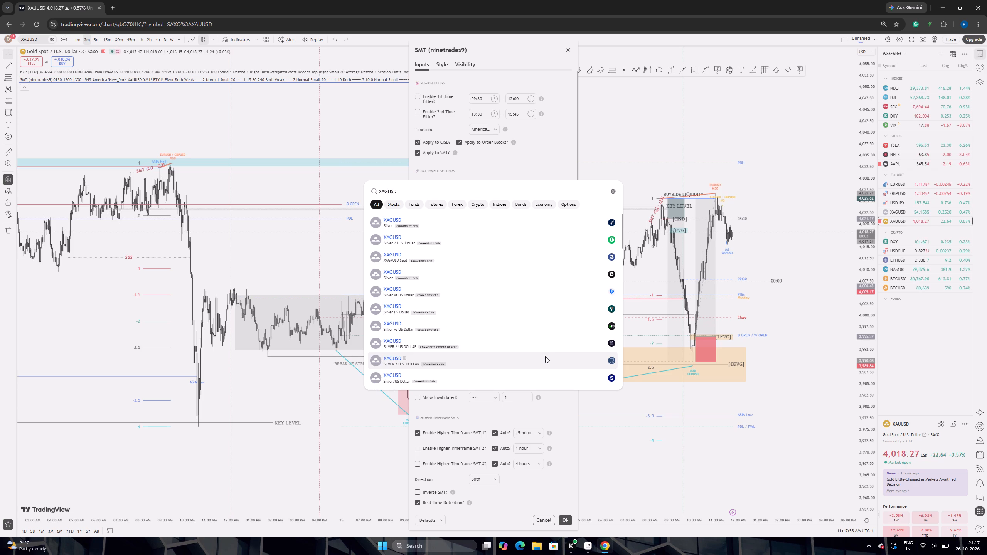
{"action": "left_click", "coordinate": [539, 377]}
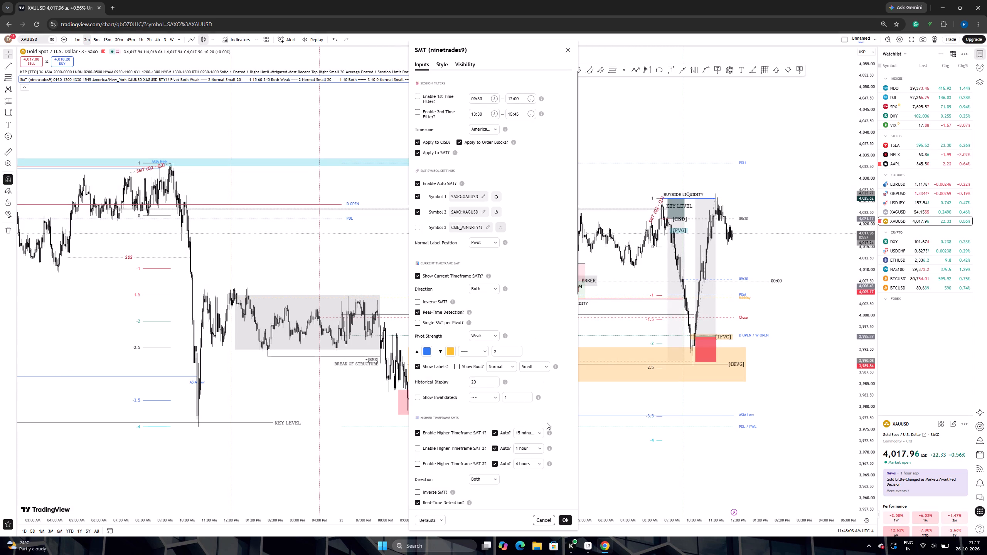
{"action": "left_click", "coordinate": [569, 515]}
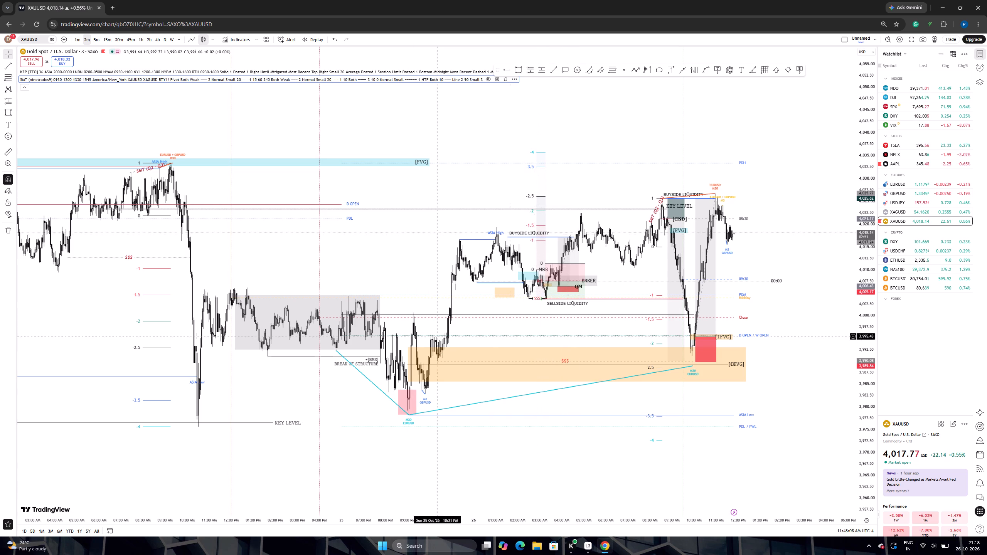
{"action": "left_click", "coordinate": [458, 437]}
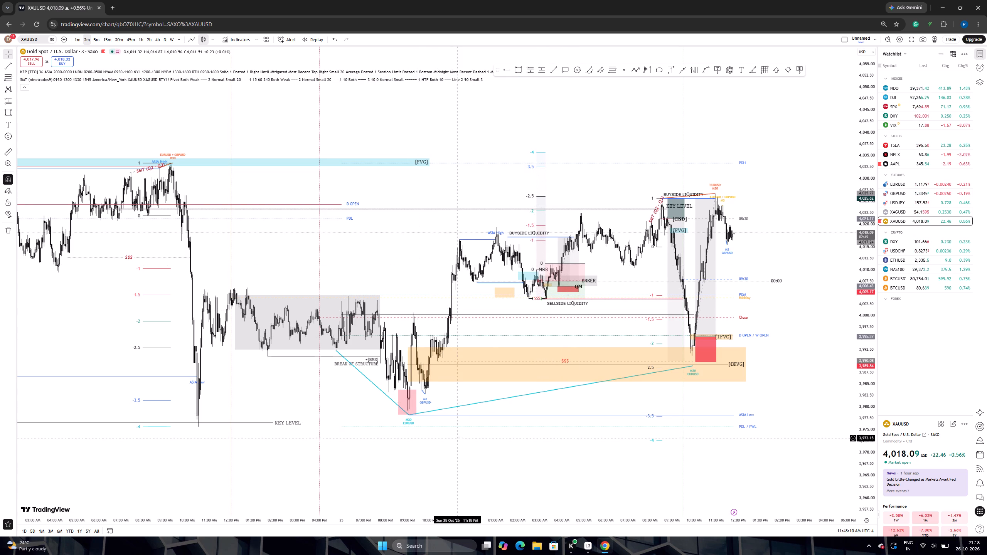
Review the SMT (ICT Concepts) indicator's inputs through to the alert settings, toggling the CISD and order block time filters off and back on.
{"action": "scroll", "coordinate": [443, 433], "scroll_direction": "down", "scroll_amount": 4}
{"action": "scroll", "coordinate": [442, 432], "scroll_direction": "up", "scroll_amount": 4}
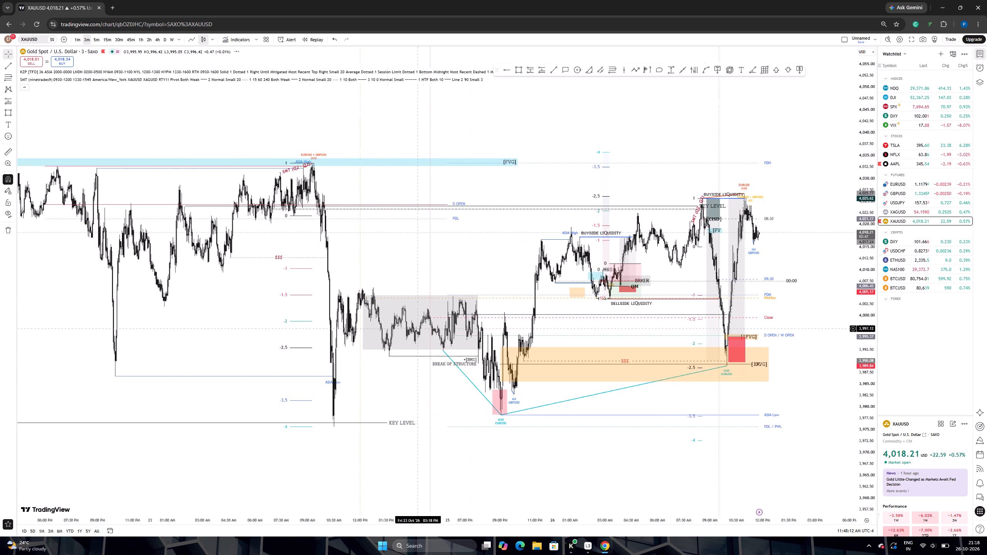
{"action": "left_click", "coordinate": [496, 79]}
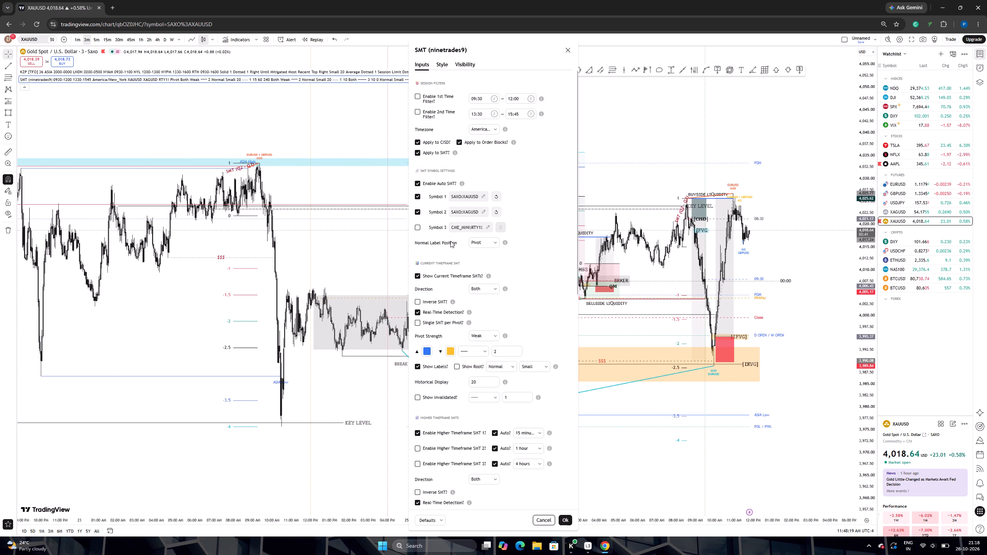
{"action": "left_click", "coordinate": [418, 141]}
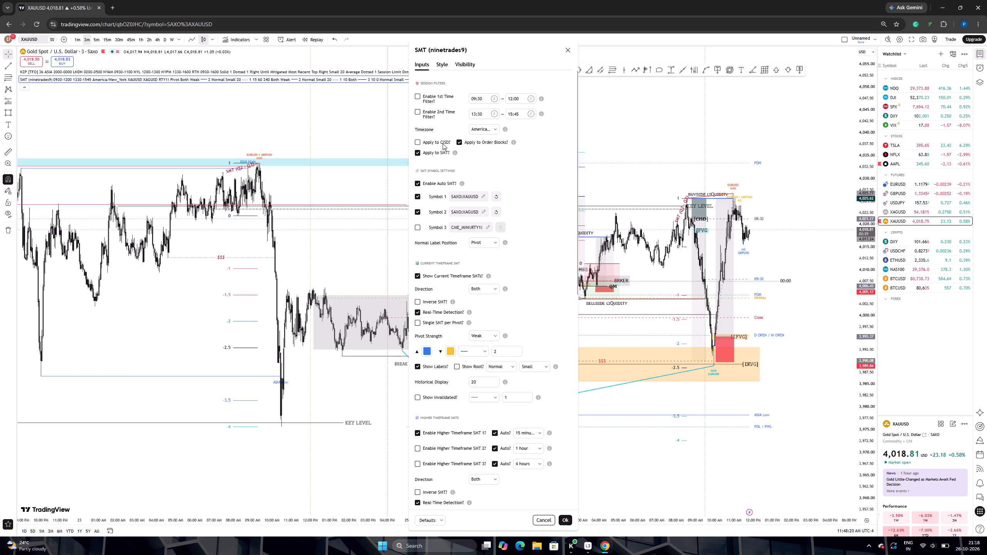
{"action": "left_click", "coordinate": [459, 140]}
{"action": "left_click", "coordinate": [459, 140]}
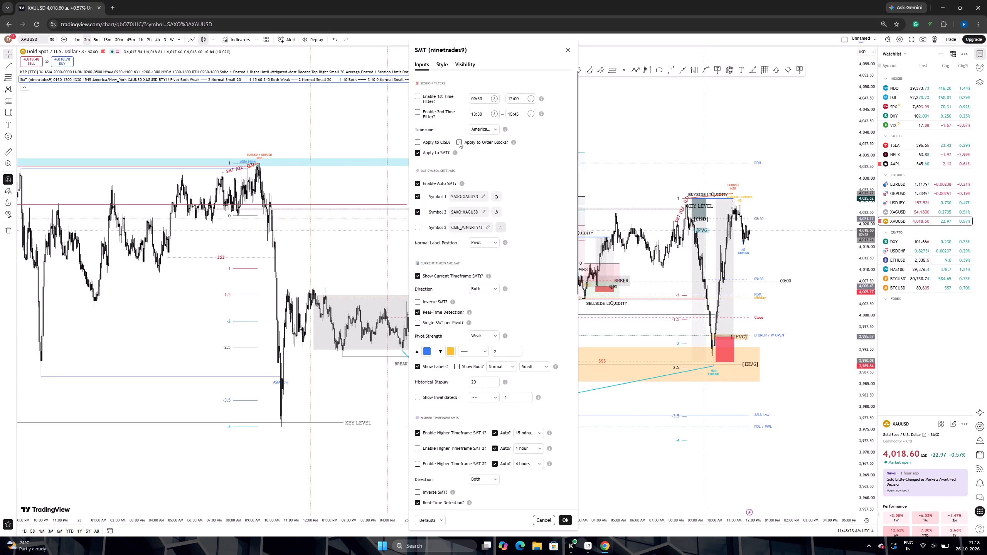
{"action": "left_click", "coordinate": [420, 143]}
{"action": "scroll", "coordinate": [445, 279], "scroll_direction": "down", "scroll_amount": 3}
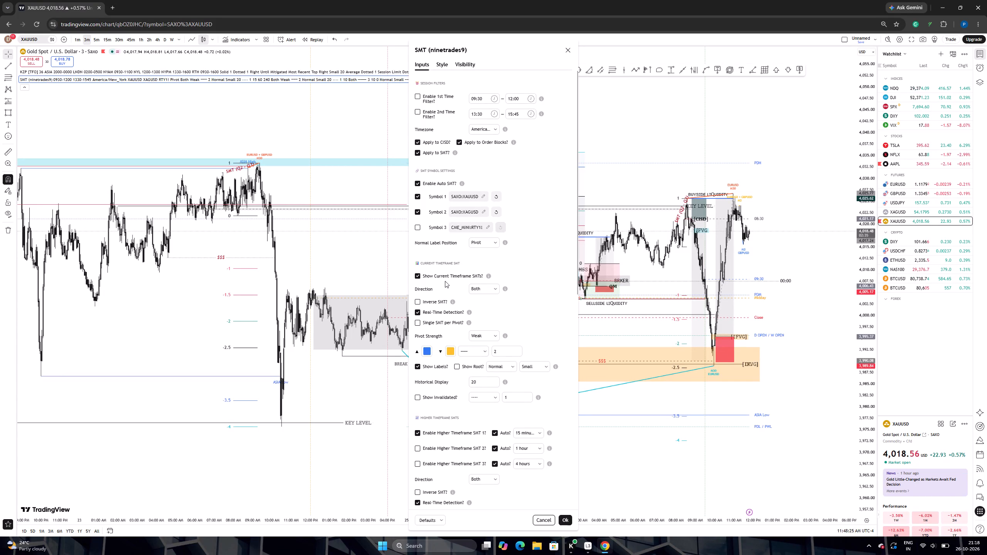
{"action": "scroll", "coordinate": [445, 283], "scroll_direction": "down", "scroll_amount": 4}
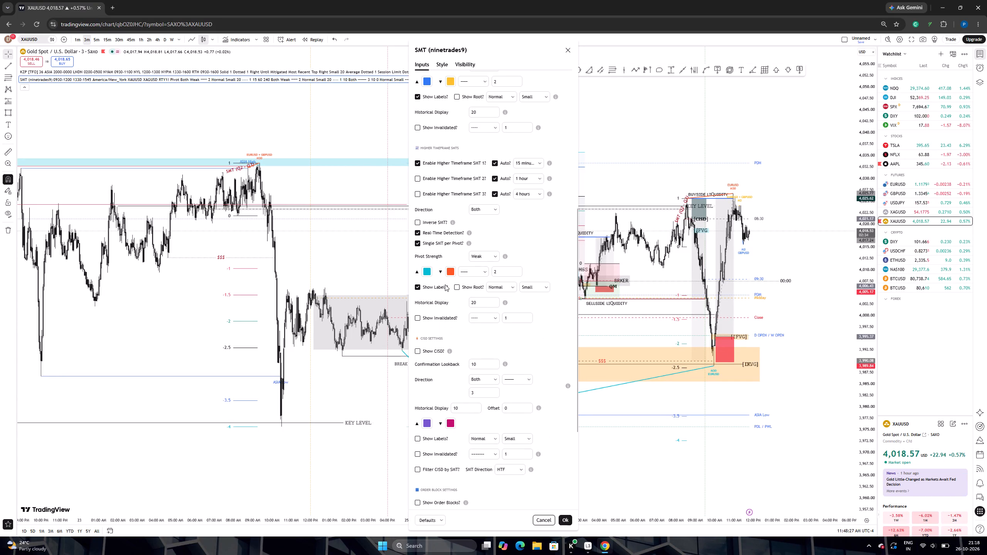
{"action": "scroll", "coordinate": [445, 284], "scroll_direction": "down", "scroll_amount": 9}
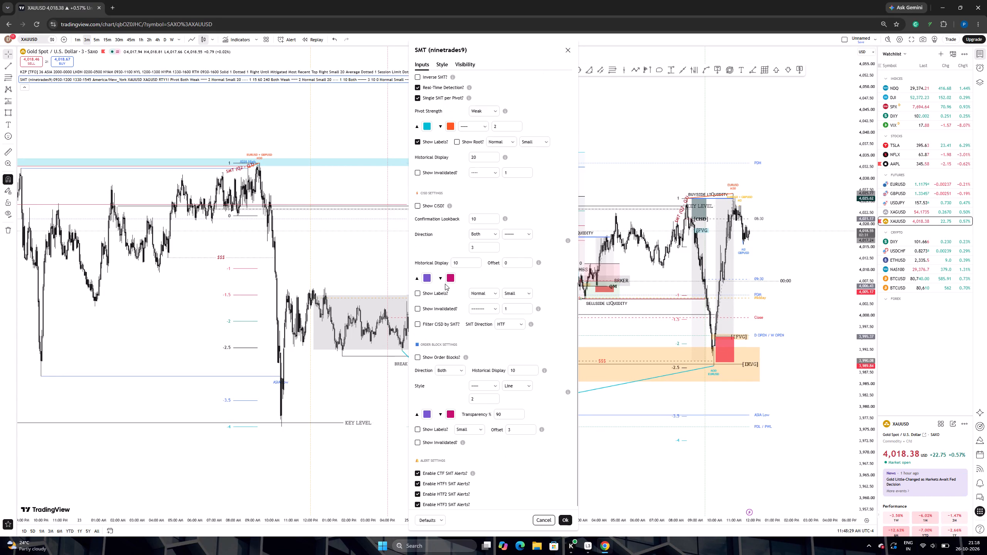
{"action": "scroll", "coordinate": [445, 284], "scroll_direction": "down", "scroll_amount": 4}
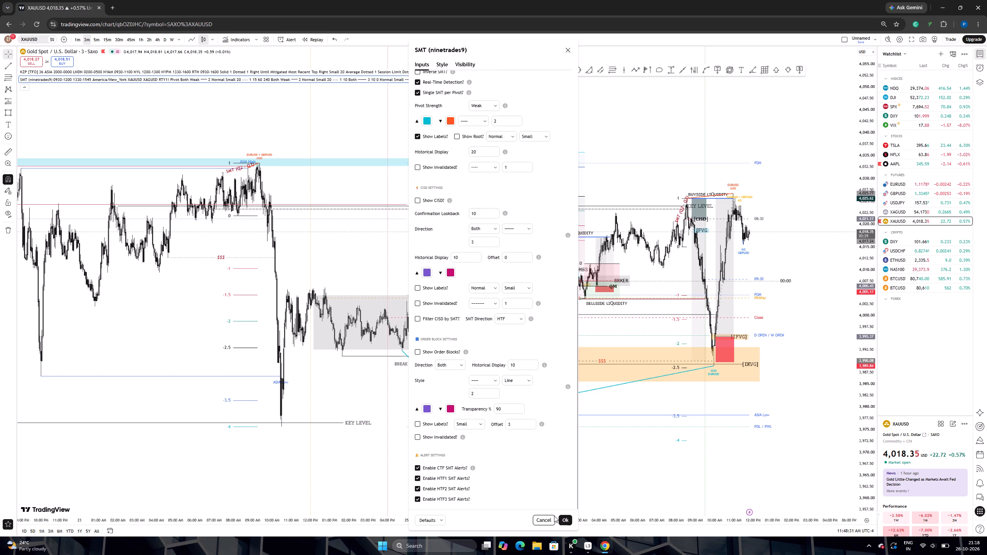
{"action": "left_click", "coordinate": [566, 518]}
Compare the SMT markings on XAUUSD across timeframes including 1-hour and 3-minute, ending on the 5-minute chart.
{"action": "scroll", "coordinate": [340, 191], "scroll_direction": "down", "scroll_amount": 7}
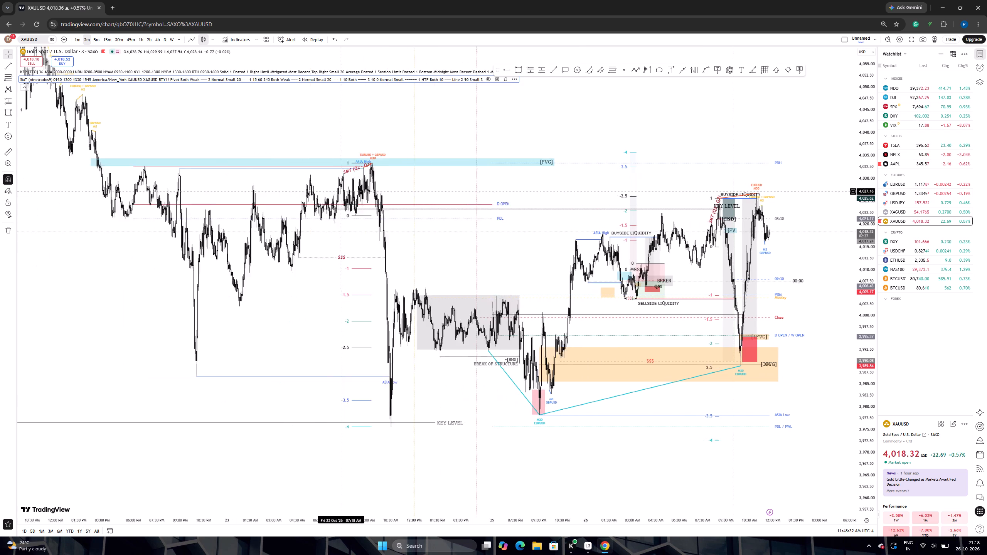
{"action": "left_click_drag", "start_coordinate": [336, 241], "coordinate": [364, 291]}
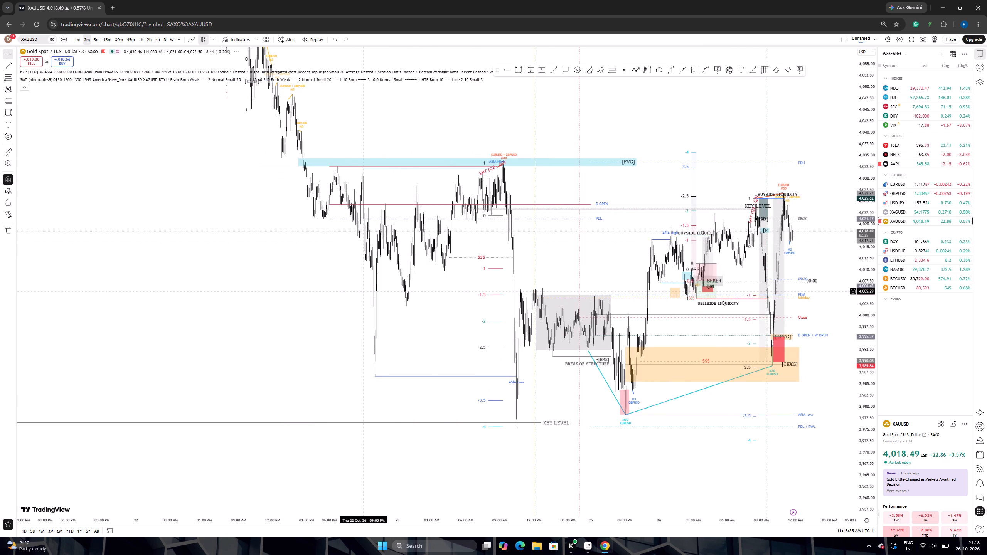
{"action": "left_click", "coordinate": [139, 40]}
{"action": "left_click", "coordinate": [111, 42]}
{"action": "left_click", "coordinate": [98, 40]}
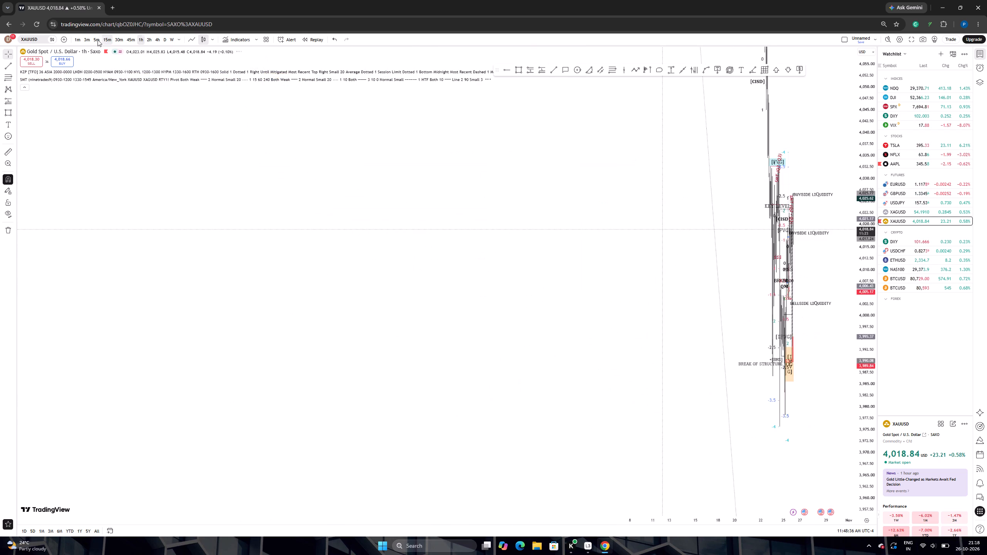
{"action": "left_click", "coordinate": [90, 40]}
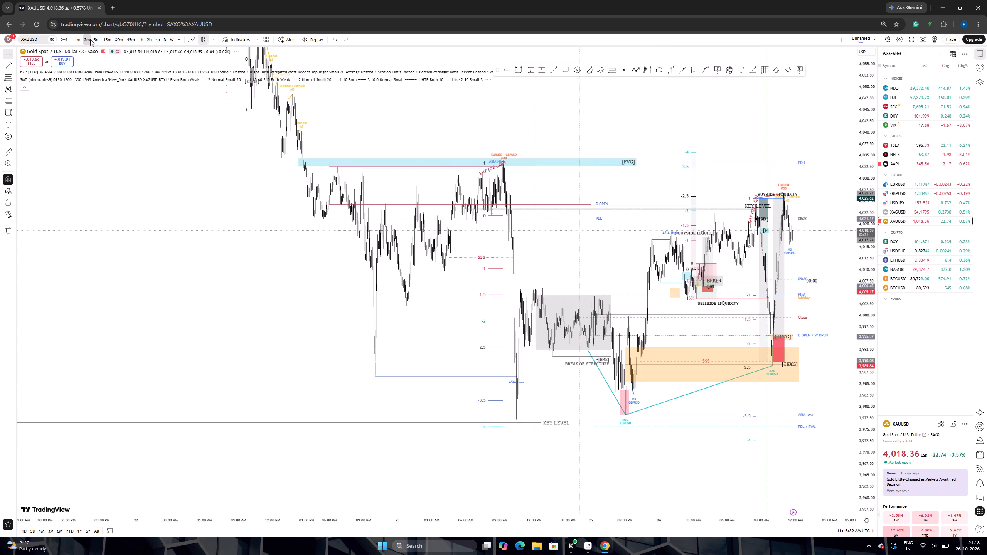
{"action": "left_click", "coordinate": [96, 37]}
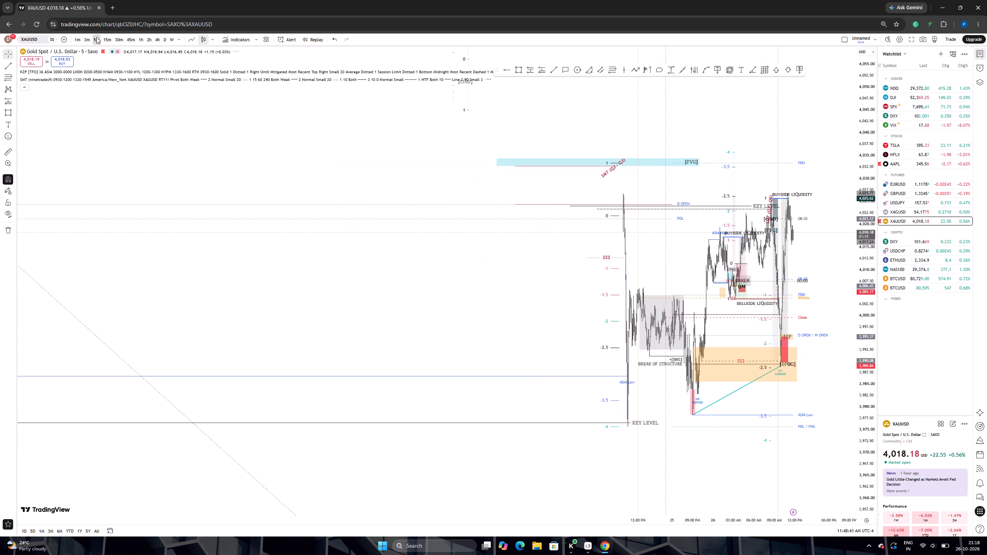
{"action": "scroll", "coordinate": [398, 256], "scroll_direction": "up", "scroll_amount": 11}
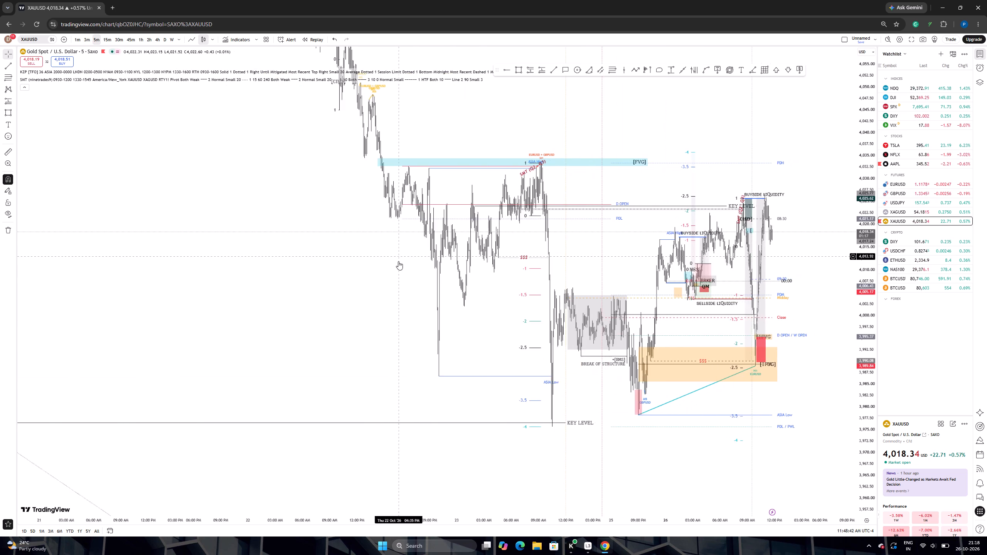
{"action": "scroll", "coordinate": [398, 261], "scroll_direction": "up", "scroll_amount": 6}
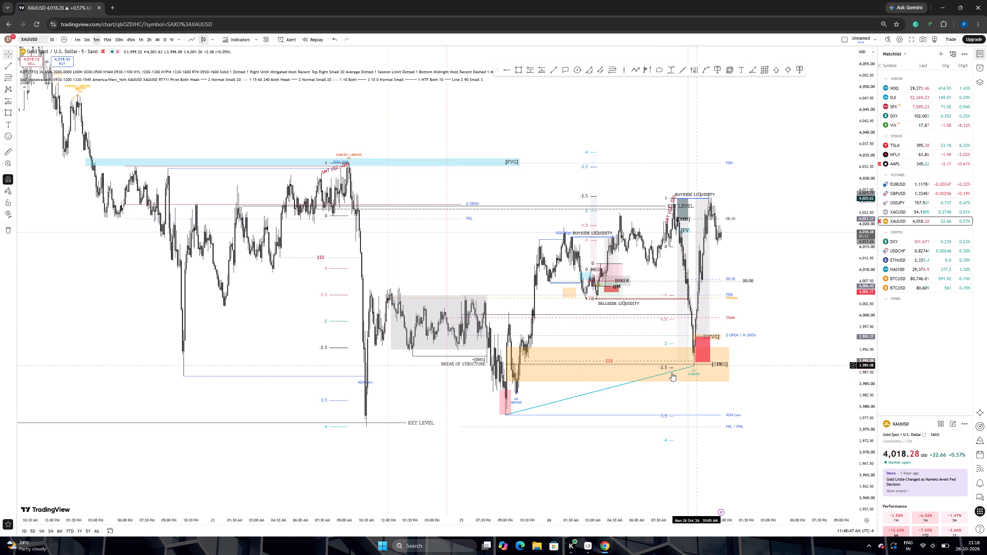
Open the EURUSD 5-minute chart and examine the SMT divergence lines drawn at its recent highs and lows.
{"action": "left_click", "coordinate": [895, 184]}
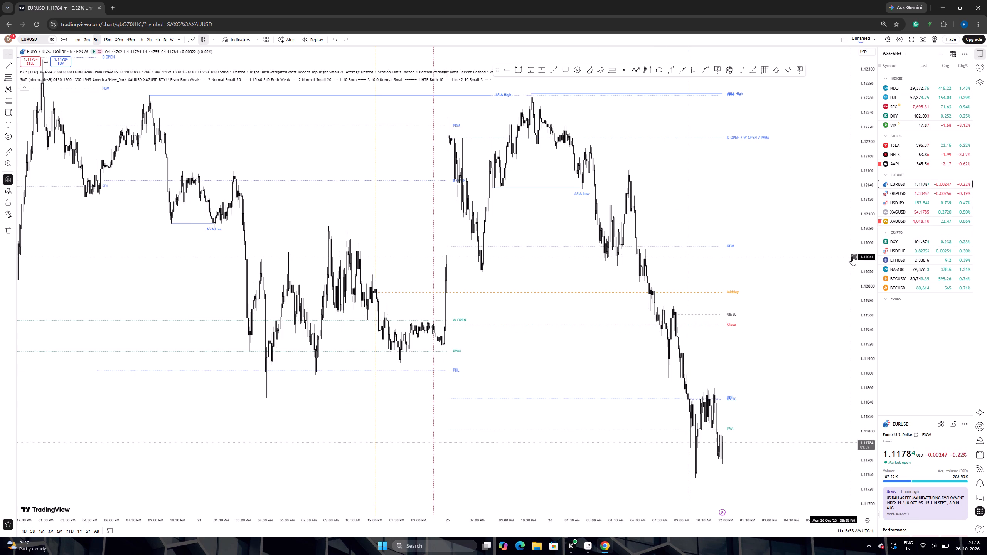
{"action": "scroll", "coordinate": [764, 317], "scroll_direction": "down", "scroll_amount": 1}
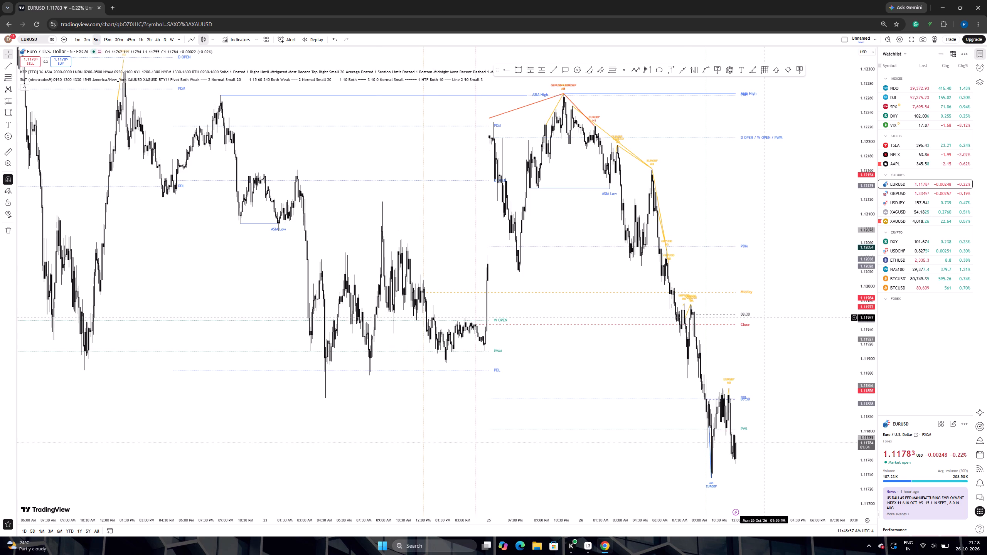
{"action": "left_click_drag", "start_coordinate": [865, 305], "coordinate": [862, 361]}
{"action": "scroll", "coordinate": [420, 295], "scroll_direction": "down", "scroll_amount": 4}
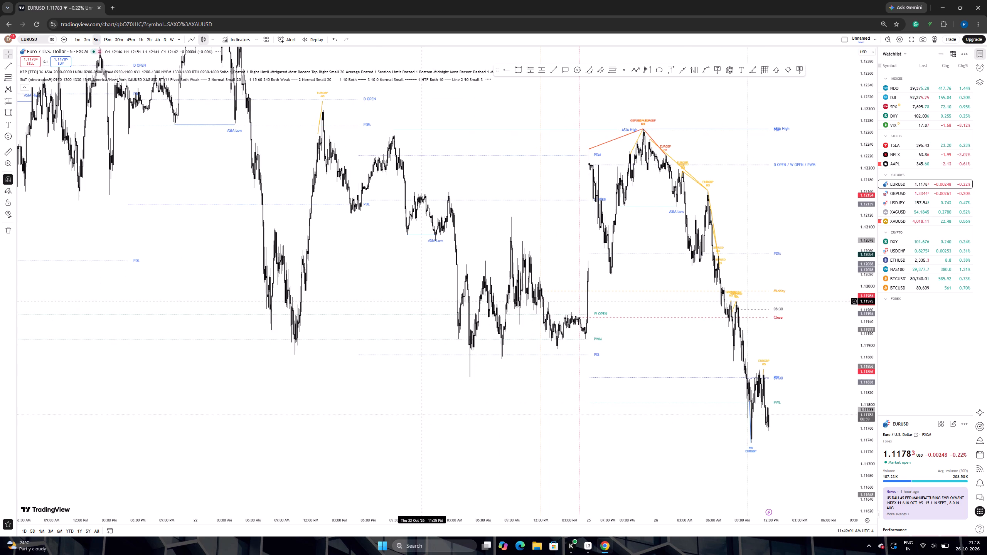
{"action": "scroll", "coordinate": [552, 387], "scroll_direction": "up", "scroll_amount": 2}
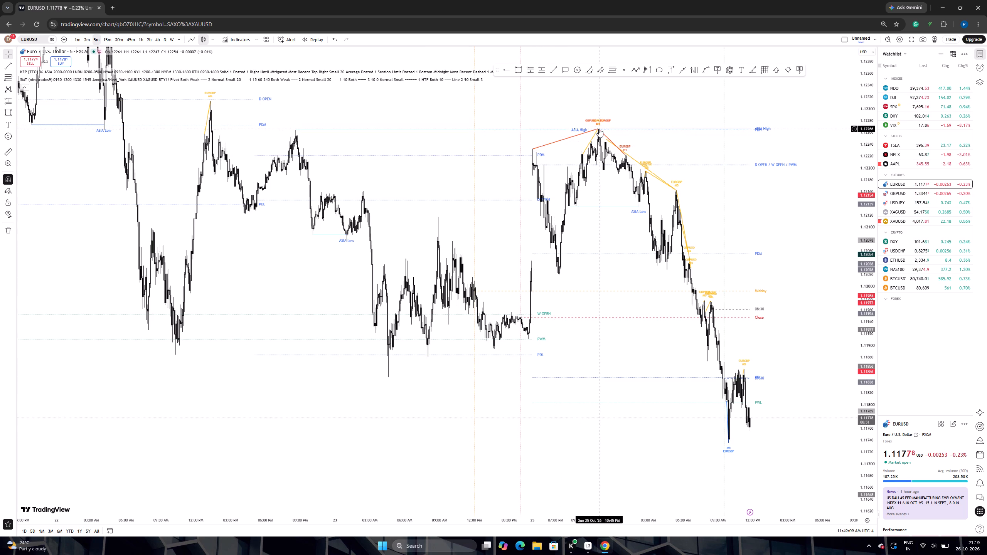
{"action": "scroll", "coordinate": [686, 201], "scroll_direction": "up", "scroll_amount": 4}
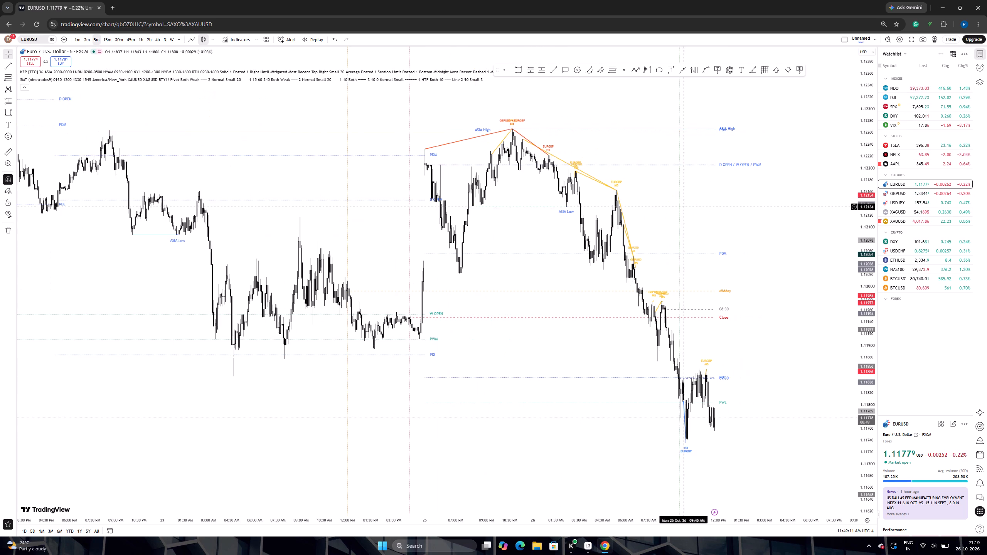
{"action": "scroll", "coordinate": [684, 208], "scroll_direction": "up", "scroll_amount": 3}
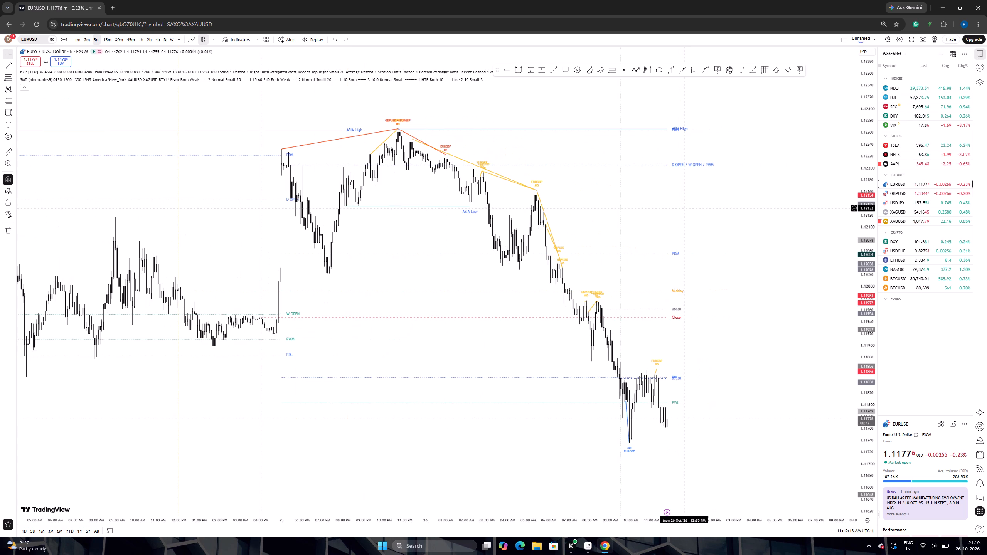
{"action": "scroll", "coordinate": [684, 208], "scroll_direction": "down", "scroll_amount": 5}
{"action": "scroll", "coordinate": [684, 208], "scroll_direction": "up", "scroll_amount": 1}
{"action": "scroll", "coordinate": [685, 204], "scroll_direction": "down", "scroll_amount": 1}
{"action": "left_click_drag", "start_coordinate": [572, 195], "coordinate": [581, 204]}
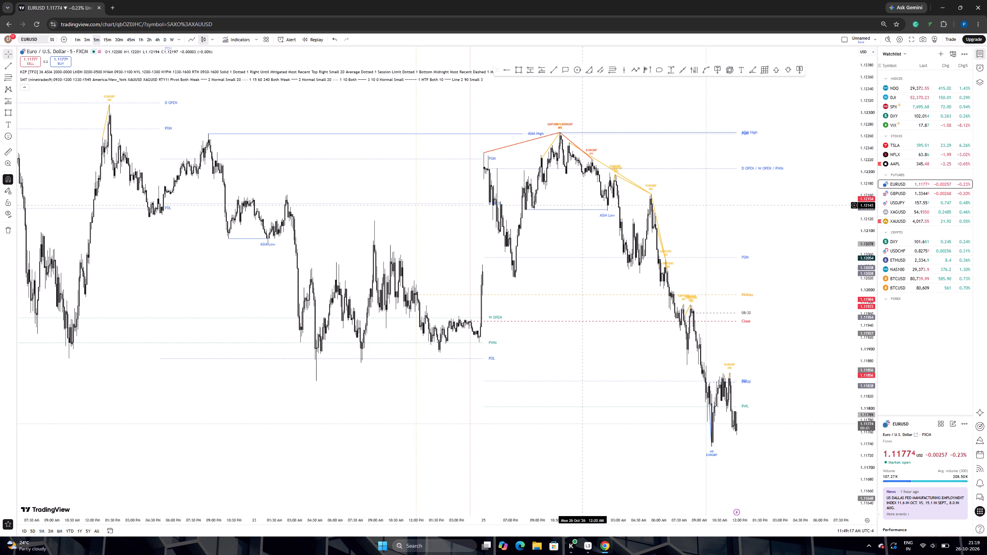
{"action": "scroll", "coordinate": [731, 214], "scroll_direction": "up", "scroll_amount": 1}
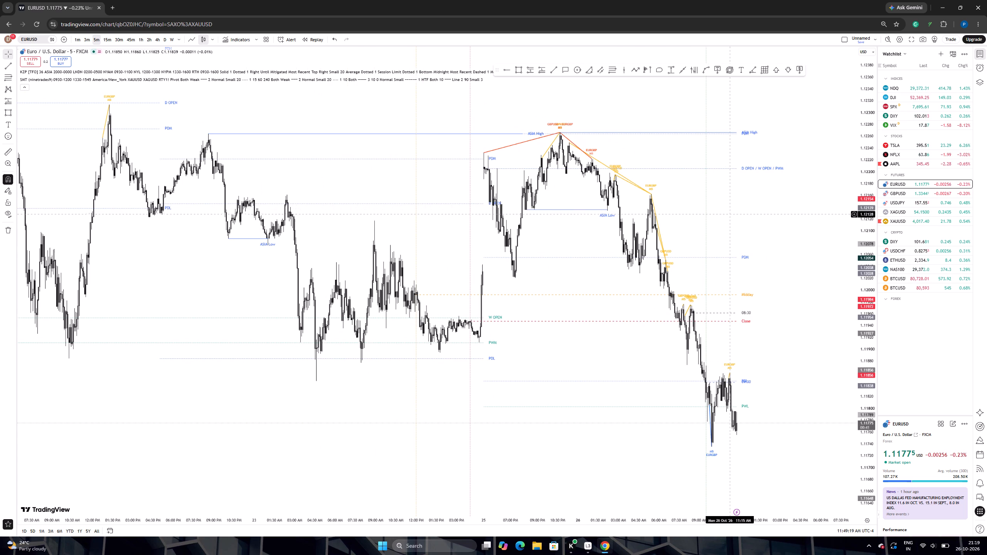
{"action": "scroll", "coordinate": [731, 214], "scroll_direction": "up", "scroll_amount": 4}
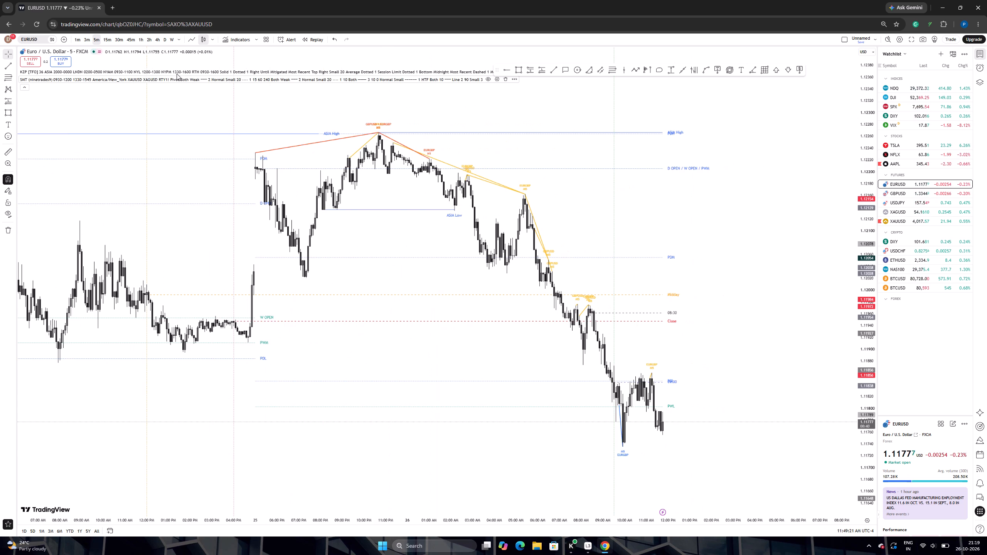
Remove the SMT (ICT Concepts) indicator from the chart.
{"action": "left_click", "coordinate": [504, 77]}
Add the community indicator SMT Divergences [LuxAlgo] to the EURUSD 5-minute chart.
{"action": "left_click", "coordinate": [243, 37]}
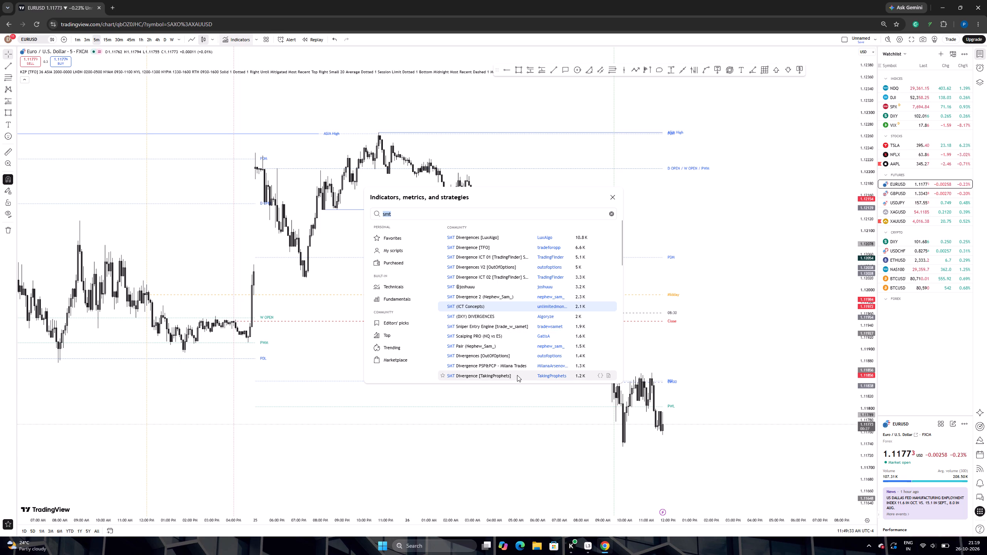
{"action": "left_click", "coordinate": [495, 235]}
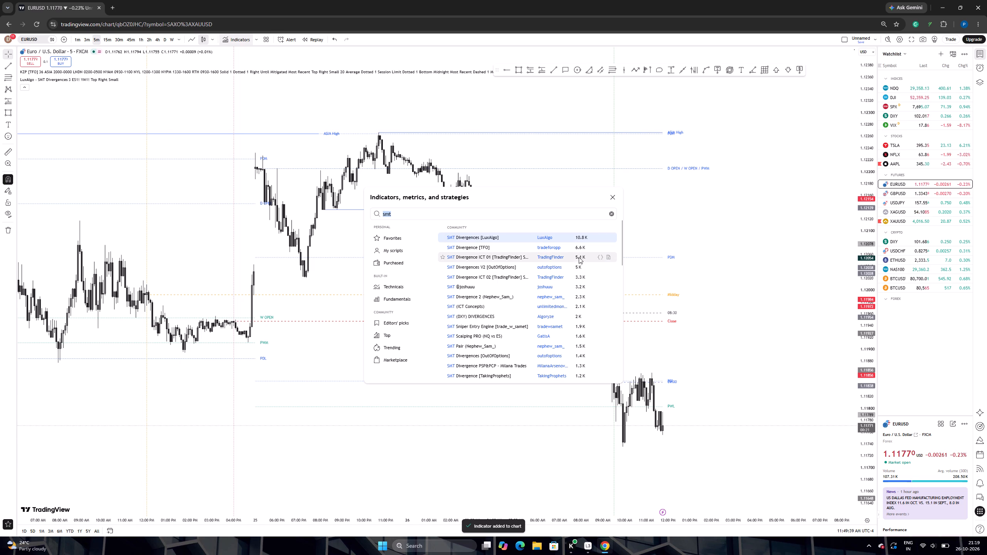
{"action": "left_click", "coordinate": [613, 197]}
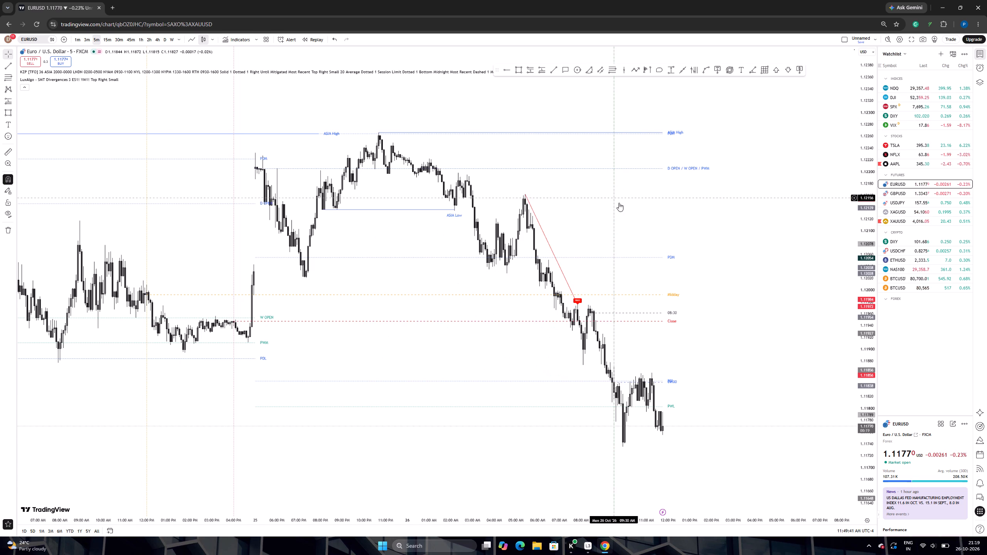
Switch back to the XAUUSD 5-minute chart and check its recent price action for LuxAlgo SMT divergences.
{"action": "left_click", "coordinate": [895, 217]}
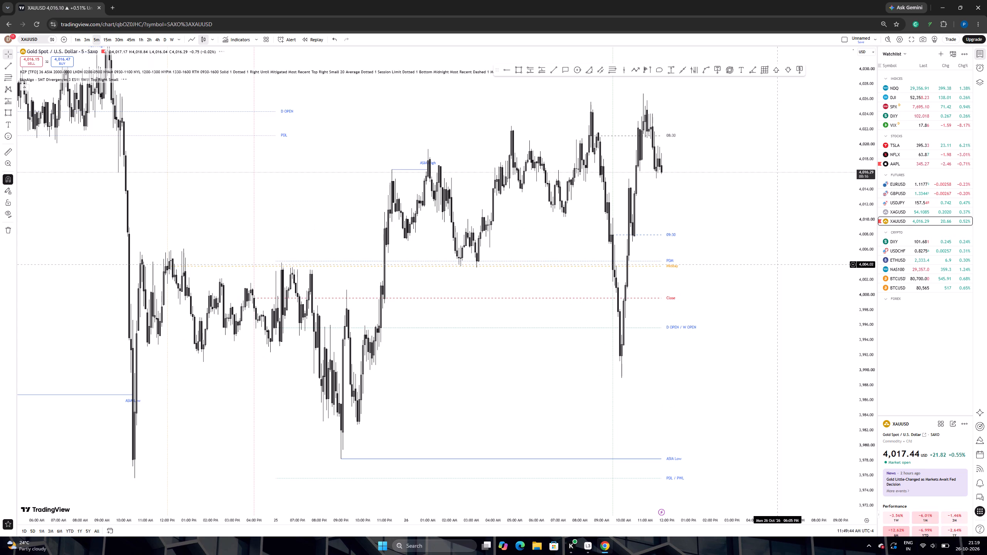
{"action": "scroll", "coordinate": [715, 258], "scroll_direction": "up", "scroll_amount": 5}
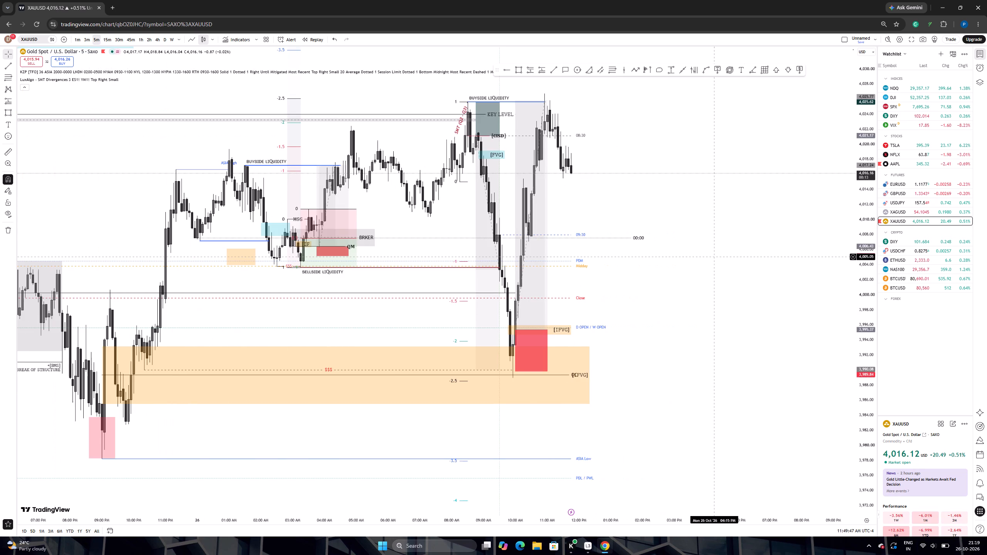
{"action": "scroll", "coordinate": [715, 257], "scroll_direction": "down", "scroll_amount": 2}
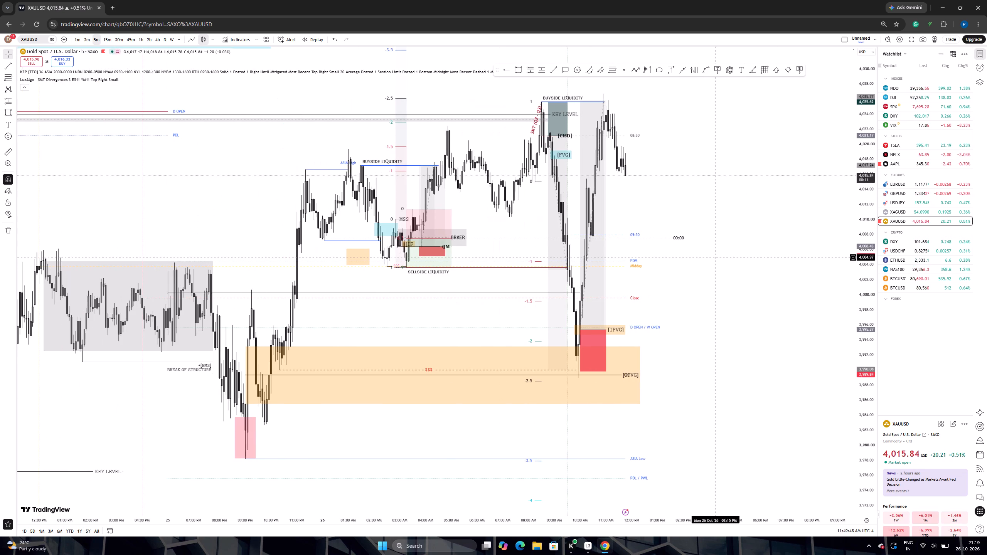
{"action": "scroll", "coordinate": [715, 257], "scroll_direction": "down", "scroll_amount": 3}
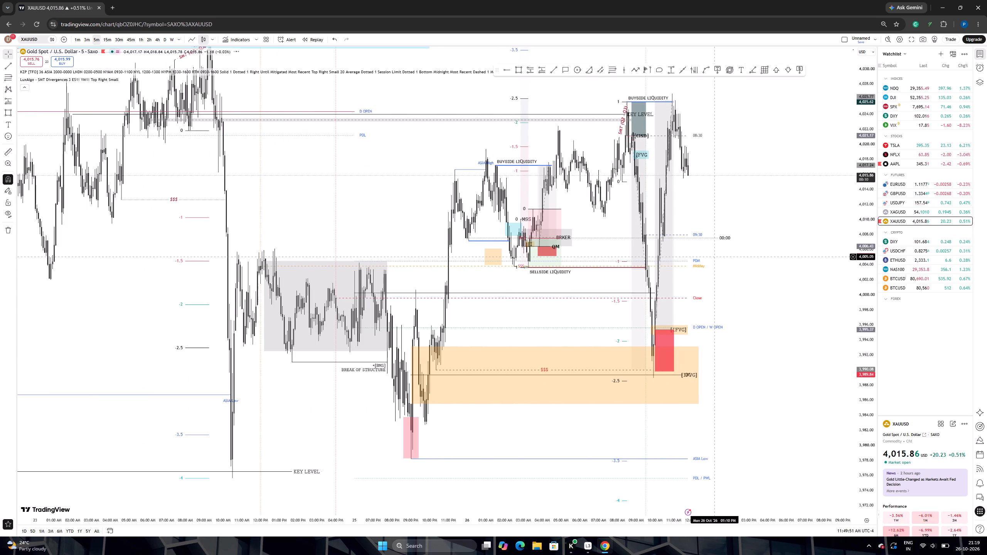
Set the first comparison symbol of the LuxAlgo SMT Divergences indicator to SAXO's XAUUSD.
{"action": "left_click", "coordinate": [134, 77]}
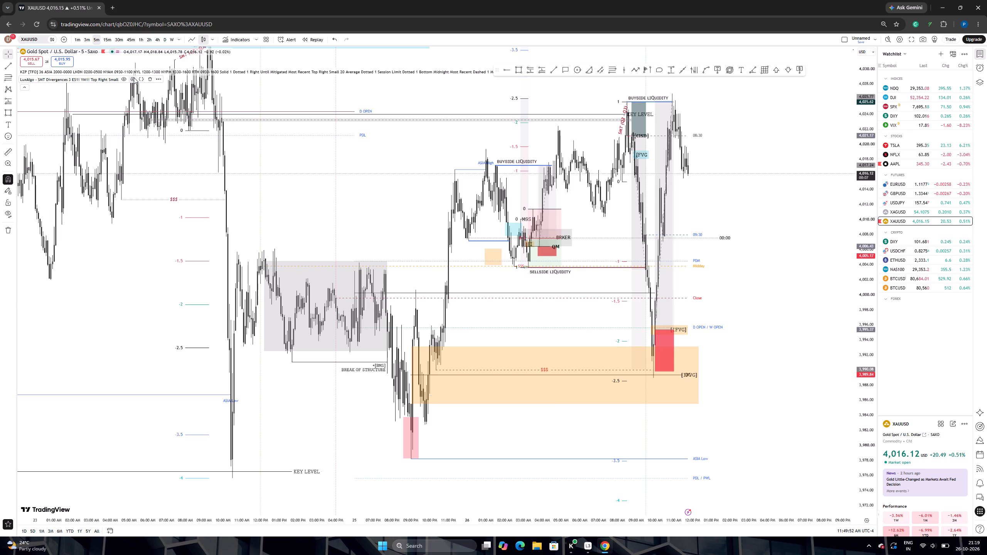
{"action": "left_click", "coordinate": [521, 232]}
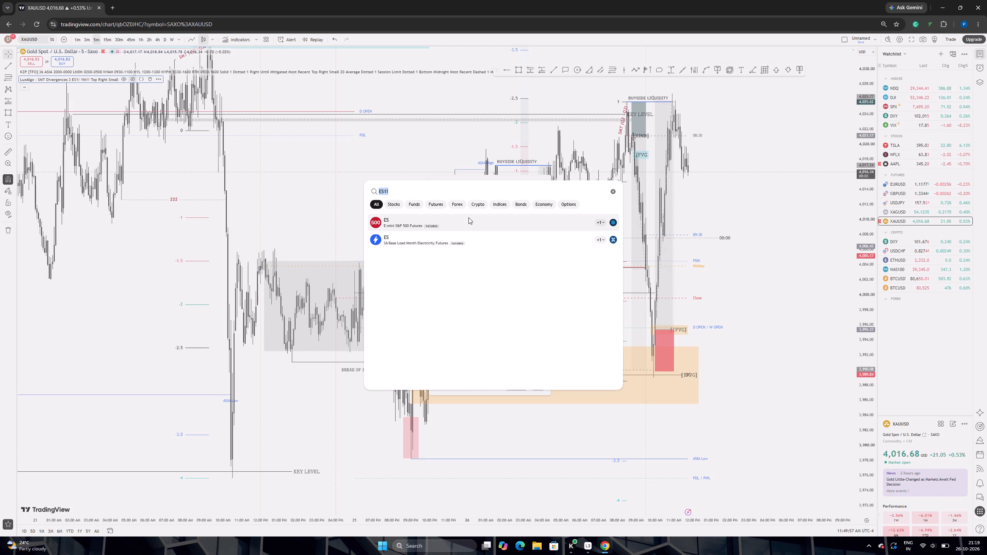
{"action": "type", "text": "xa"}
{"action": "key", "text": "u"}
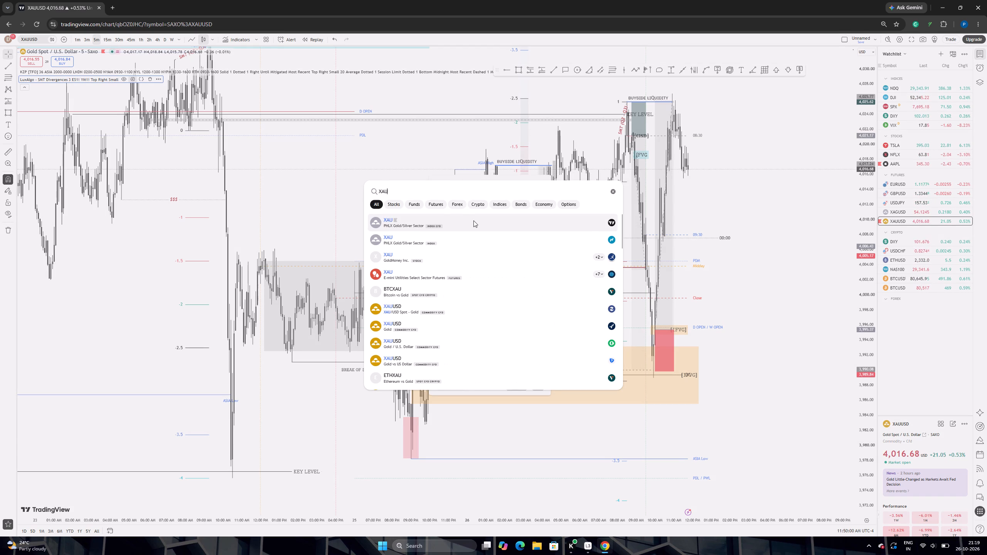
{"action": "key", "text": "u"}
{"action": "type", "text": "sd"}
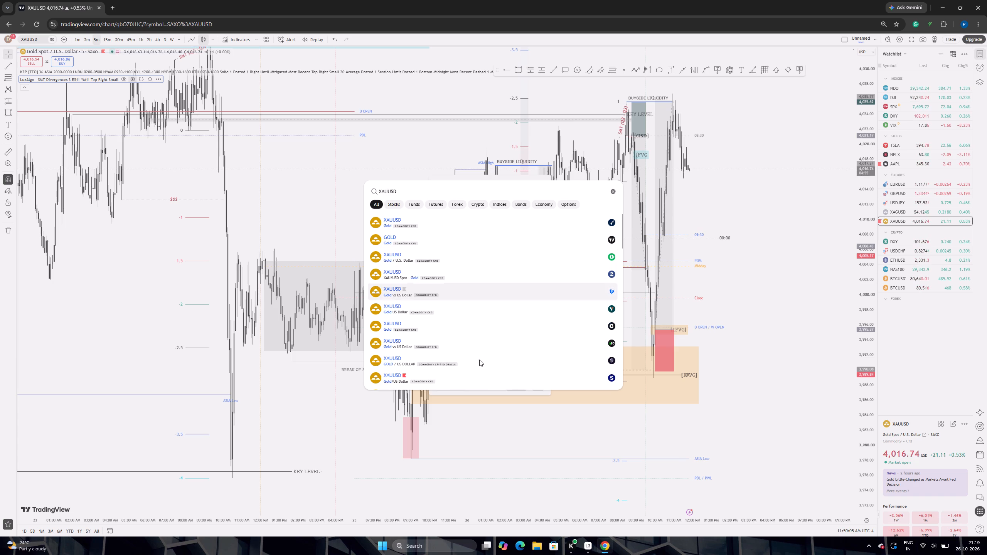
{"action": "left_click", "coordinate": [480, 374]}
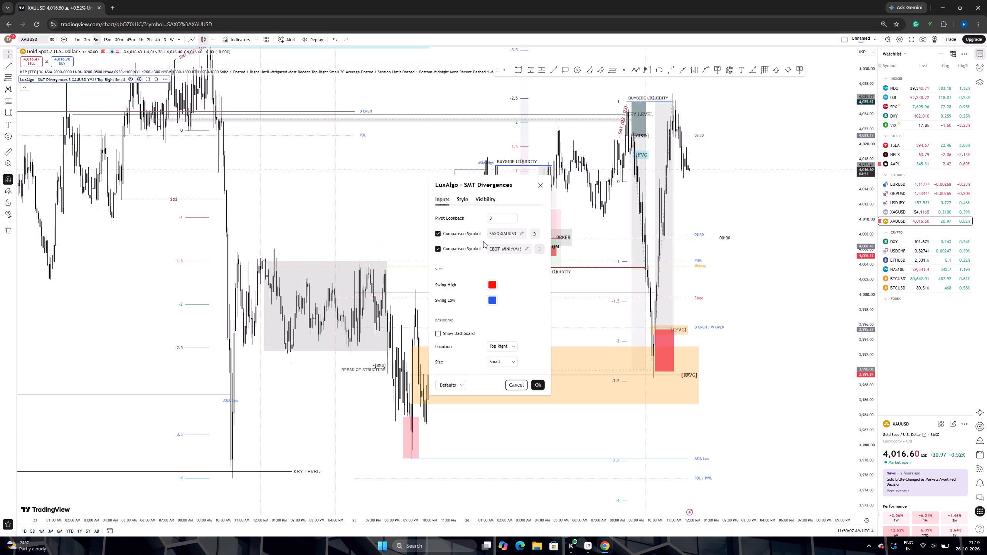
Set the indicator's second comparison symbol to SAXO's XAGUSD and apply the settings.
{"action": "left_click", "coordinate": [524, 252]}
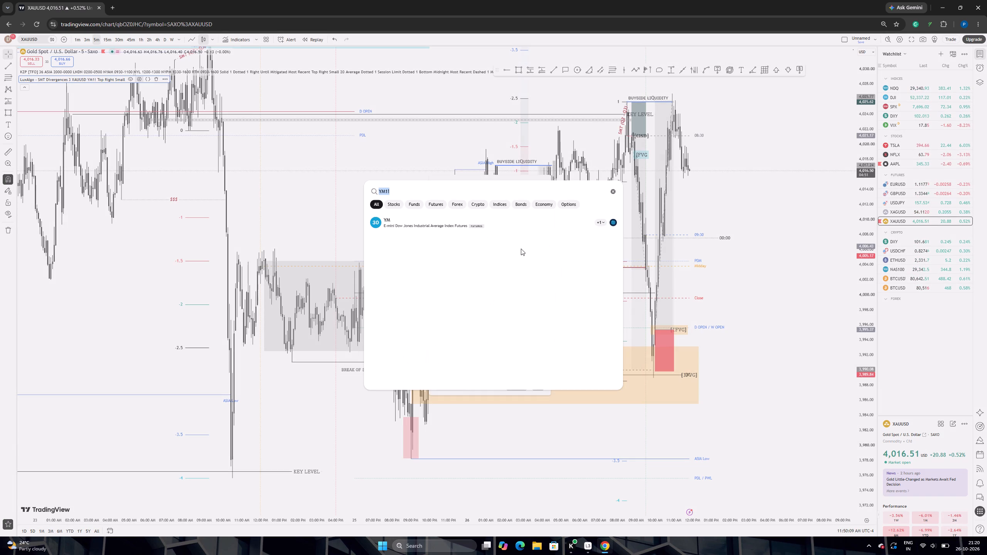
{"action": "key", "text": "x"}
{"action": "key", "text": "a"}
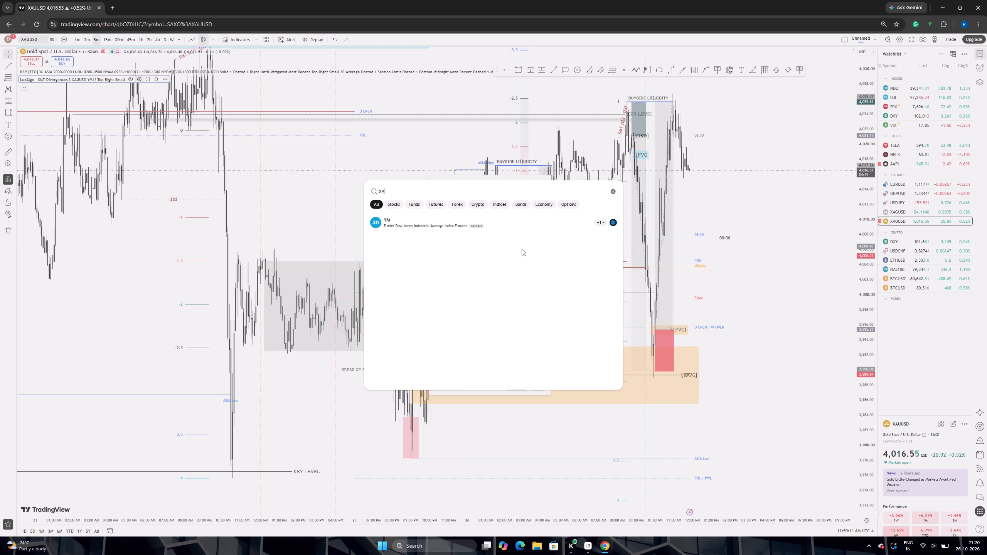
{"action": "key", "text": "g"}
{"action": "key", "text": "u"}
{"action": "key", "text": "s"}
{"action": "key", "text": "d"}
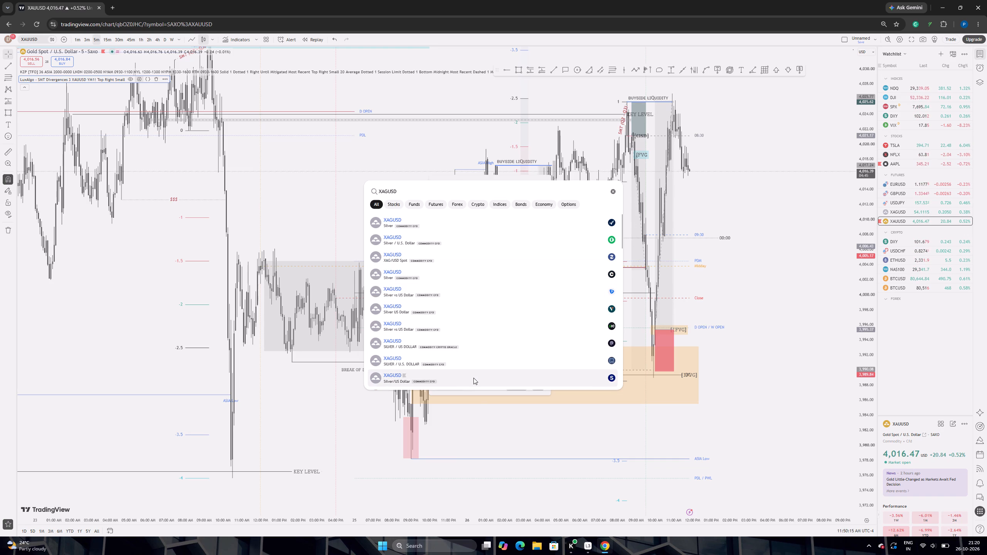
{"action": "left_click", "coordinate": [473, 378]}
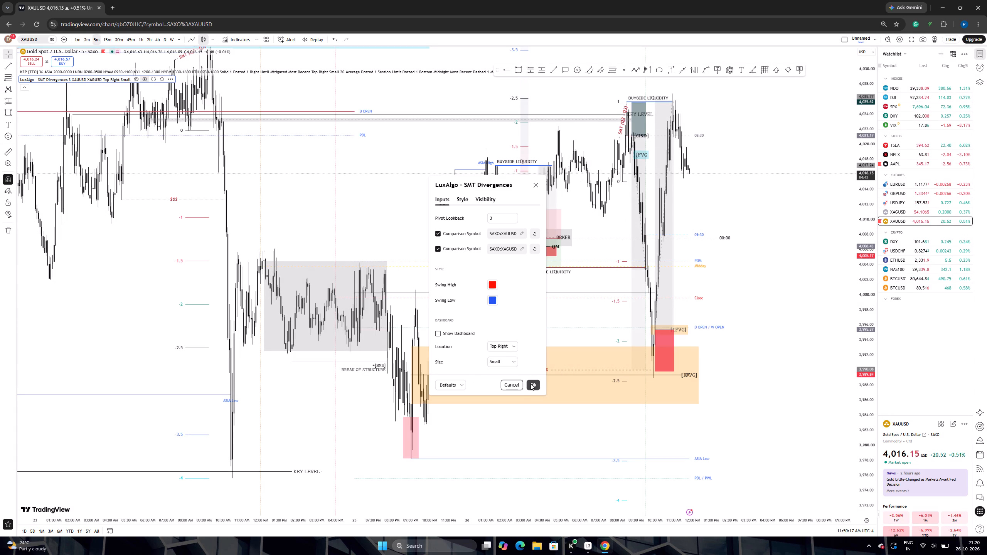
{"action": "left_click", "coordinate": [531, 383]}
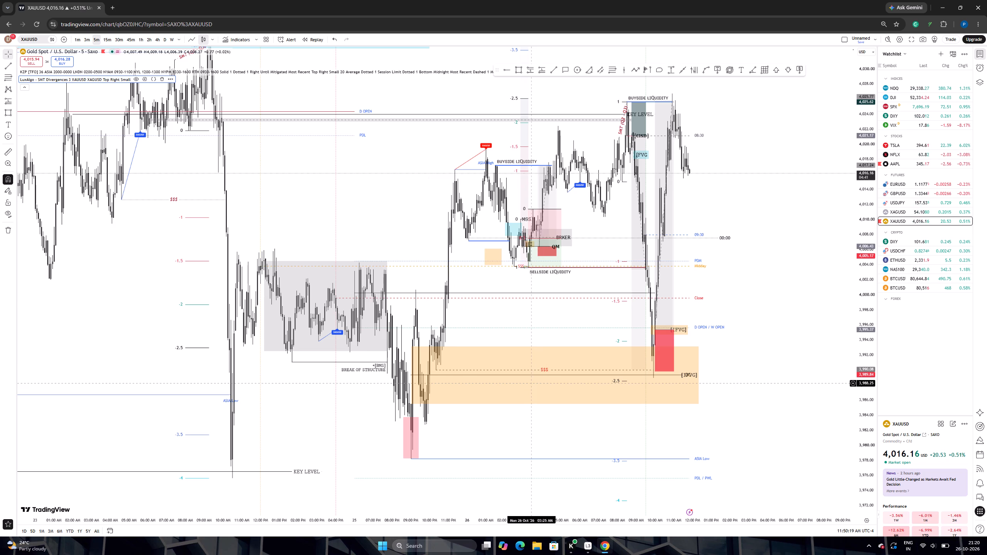
Examine the LuxAlgo SMT divergence labels around the recent swings on the XAUUSD 5-minute chart.
{"action": "scroll", "coordinate": [313, 351], "scroll_direction": "up", "scroll_amount": 3}
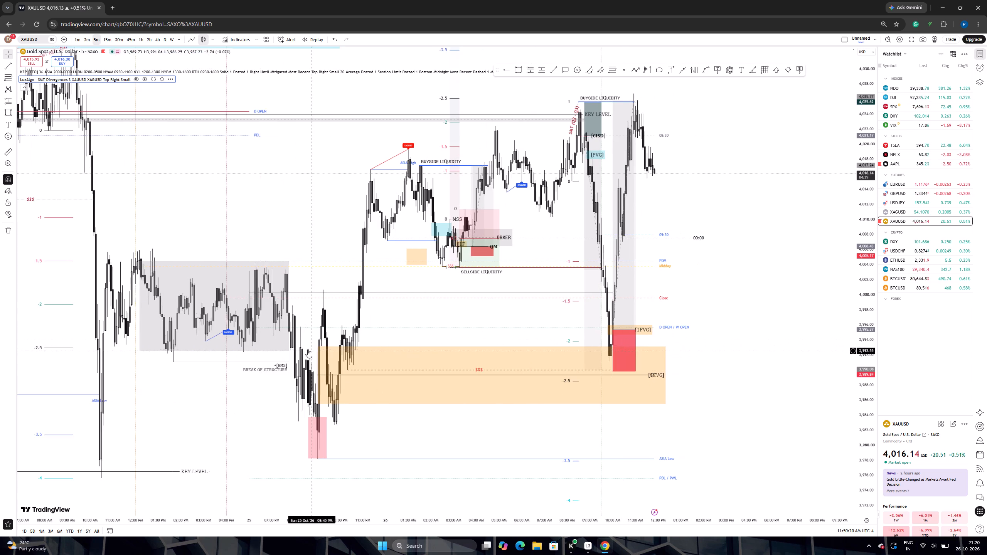
{"action": "scroll", "coordinate": [308, 349], "scroll_direction": "up", "scroll_amount": 1}
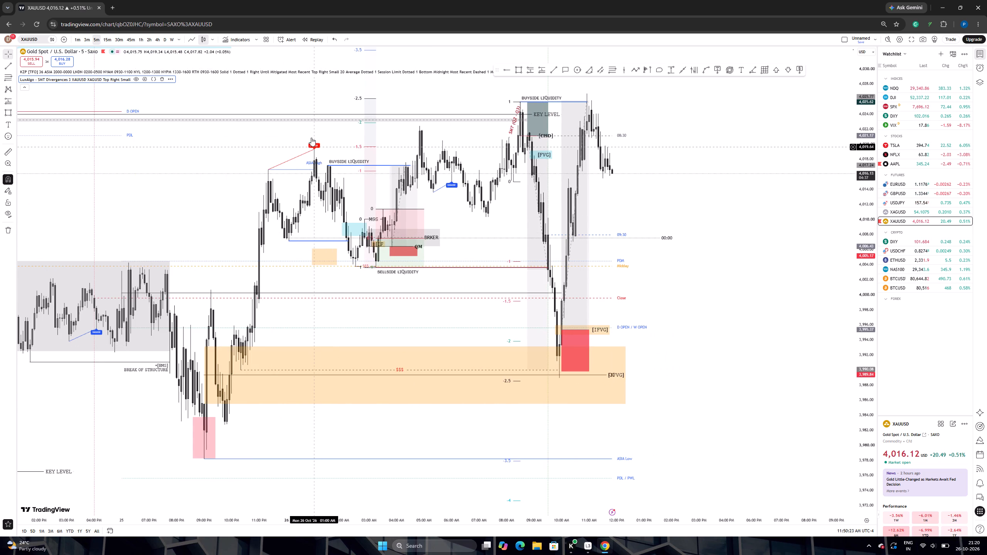
{"action": "scroll", "coordinate": [643, 199], "scroll_direction": "up", "scroll_amount": 2}
{"action": "left_click_drag", "start_coordinate": [608, 193], "coordinate": [857, 268]}
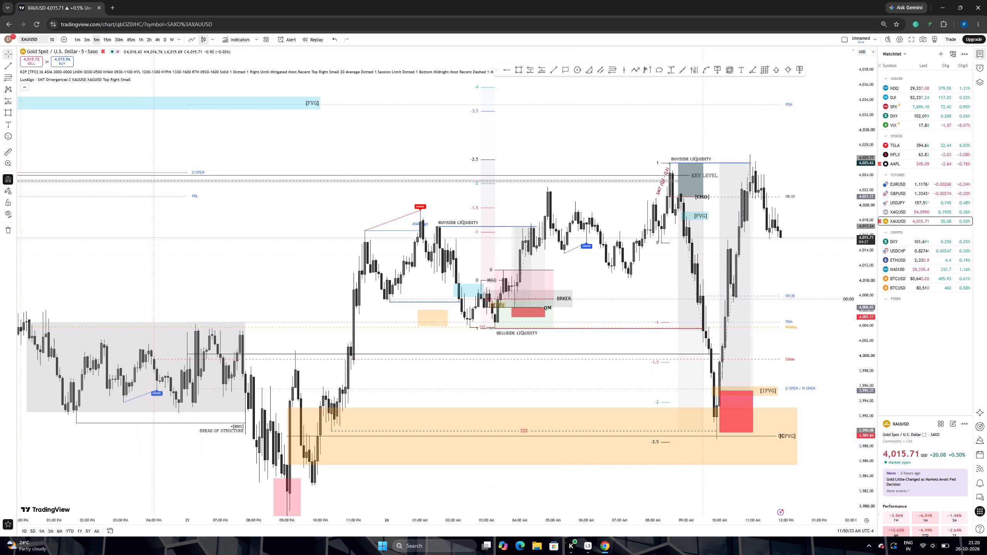
Switch the XAUUSD chart to the 1-minute timeframe and examine the SMT divergence labels near the marked setups.
{"action": "left_click", "coordinate": [79, 38]}
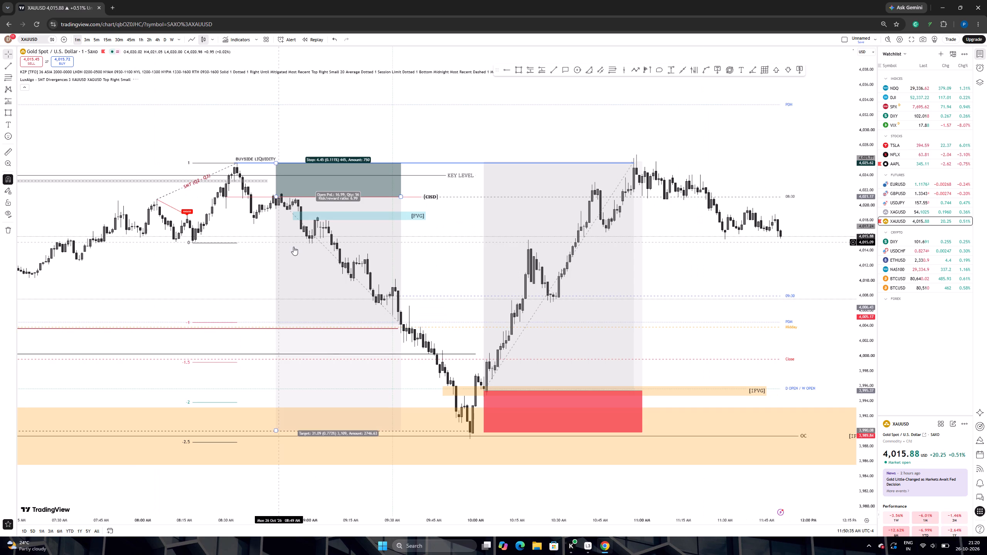
{"action": "left_click_drag", "start_coordinate": [863, 294], "coordinate": [864, 293]}
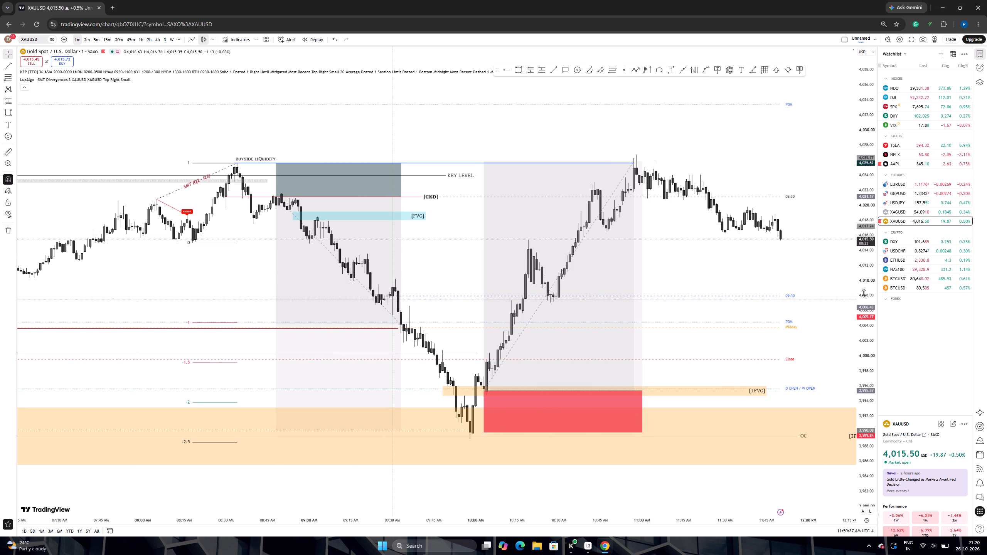
{"action": "left_click_drag", "start_coordinate": [864, 293], "coordinate": [838, 195]}
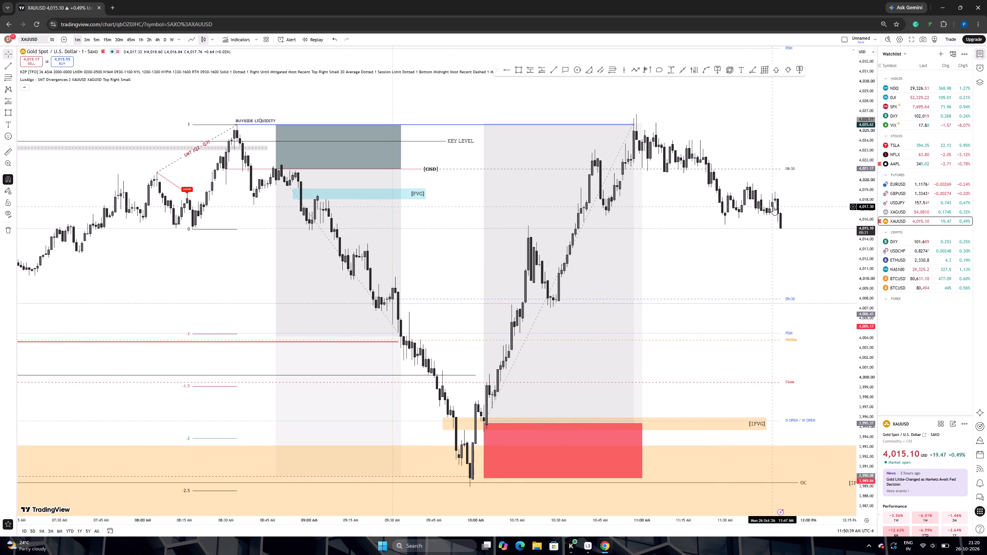
{"action": "scroll", "coordinate": [261, 299], "scroll_direction": "down", "scroll_amount": 5}
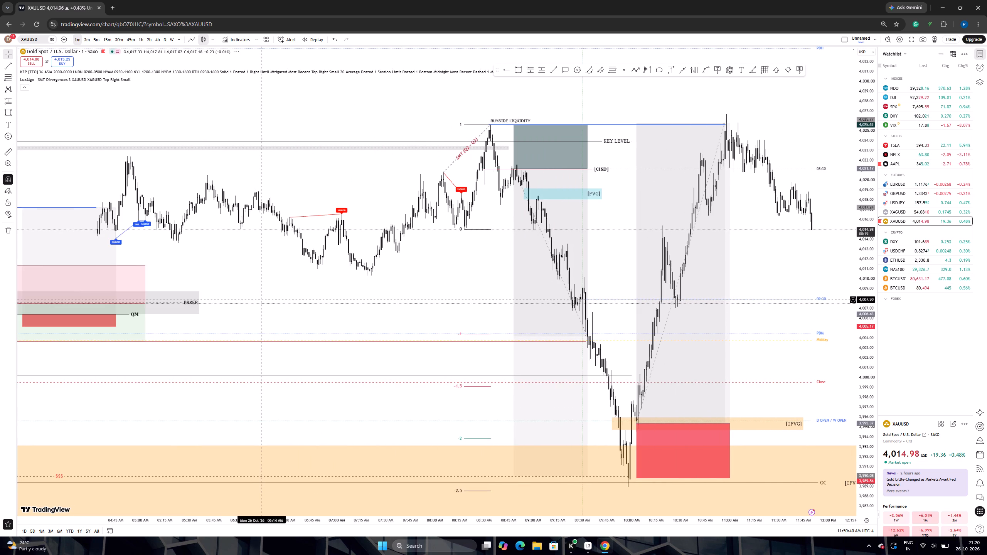
{"action": "scroll", "coordinate": [261, 299], "scroll_direction": "down", "scroll_amount": 3}
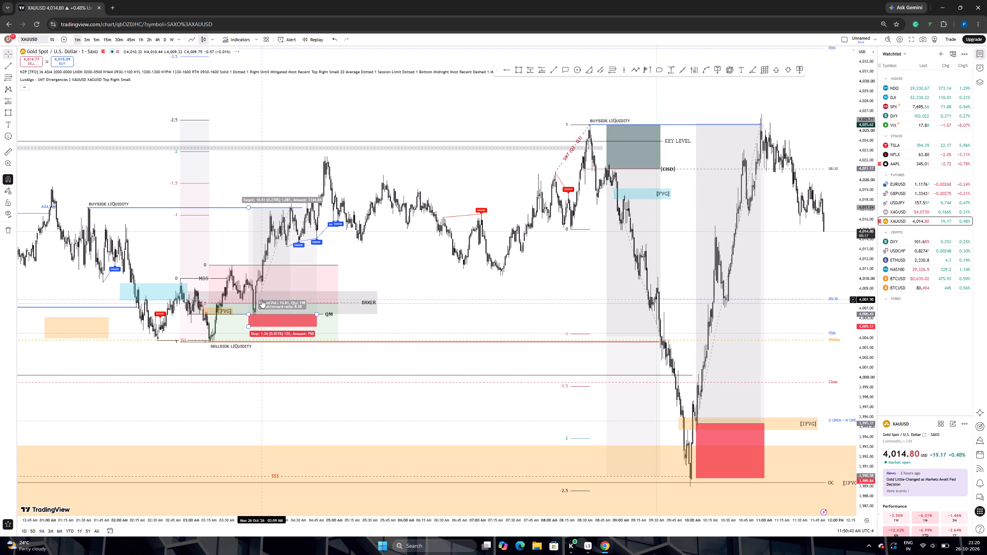
{"action": "scroll", "coordinate": [261, 299], "scroll_direction": "down", "scroll_amount": 1}
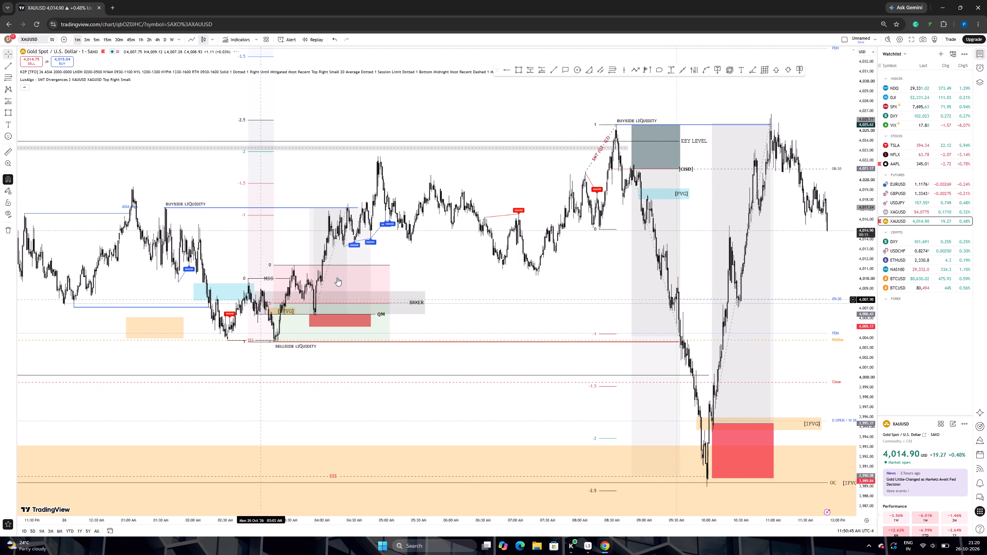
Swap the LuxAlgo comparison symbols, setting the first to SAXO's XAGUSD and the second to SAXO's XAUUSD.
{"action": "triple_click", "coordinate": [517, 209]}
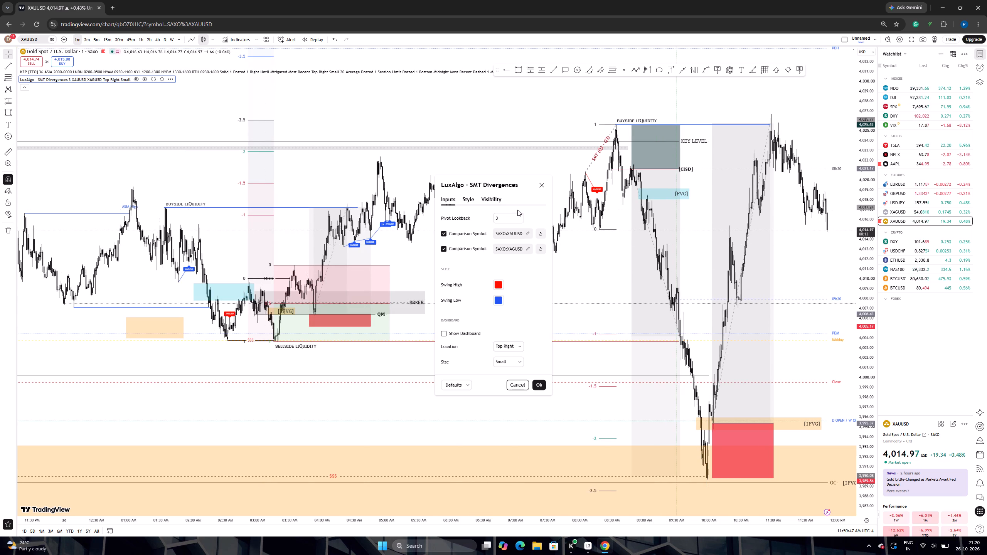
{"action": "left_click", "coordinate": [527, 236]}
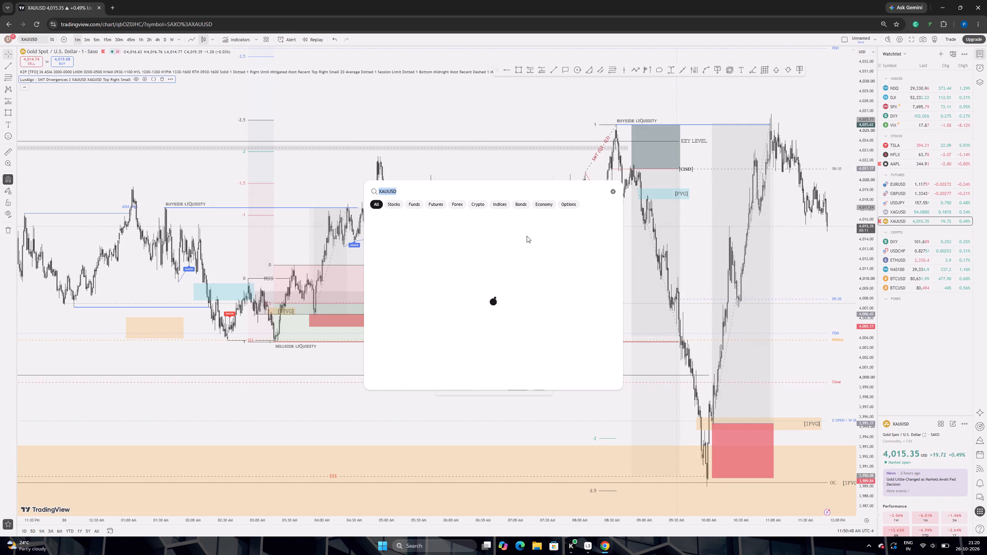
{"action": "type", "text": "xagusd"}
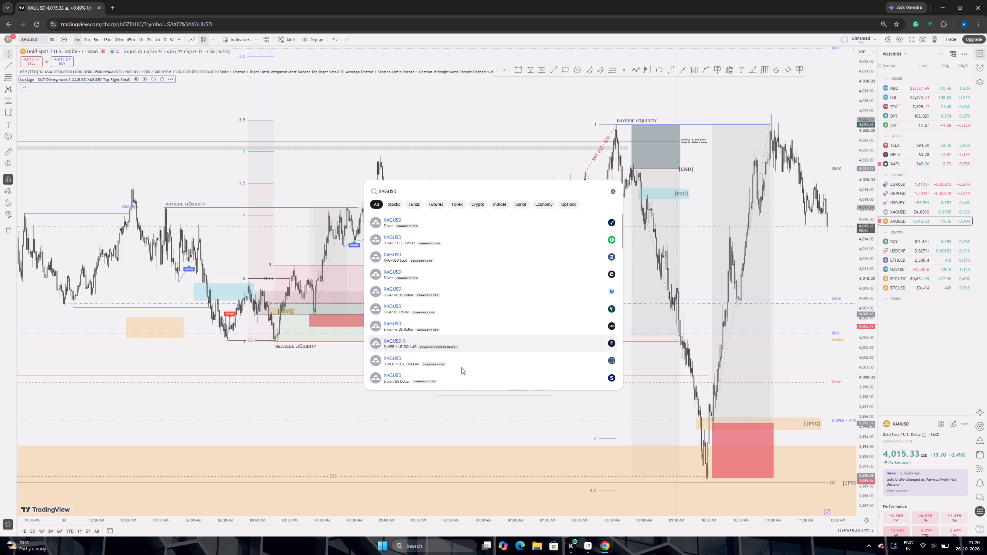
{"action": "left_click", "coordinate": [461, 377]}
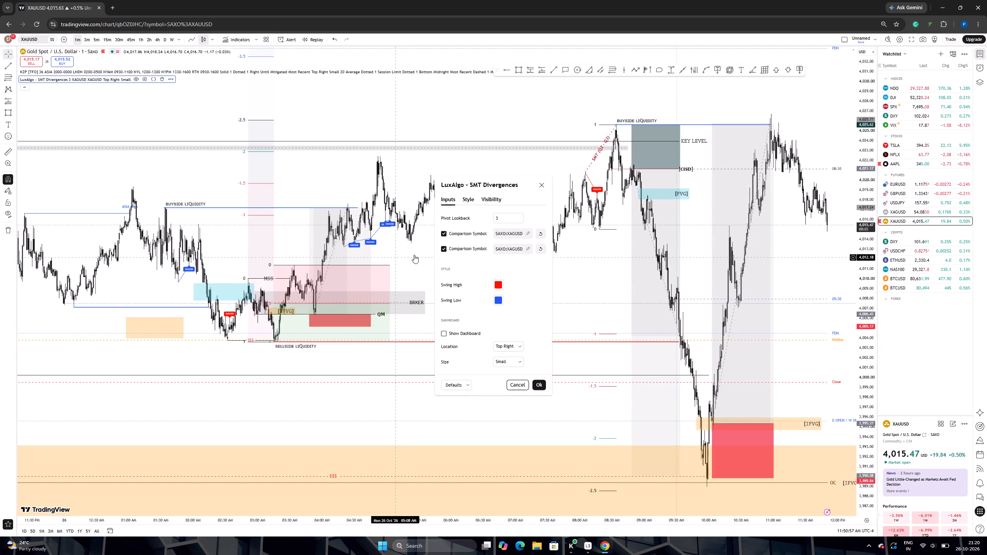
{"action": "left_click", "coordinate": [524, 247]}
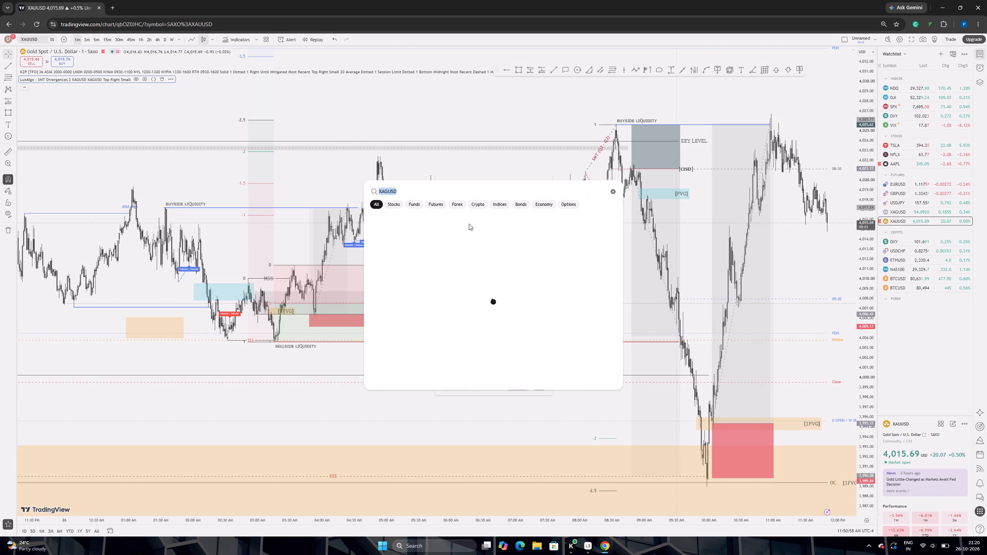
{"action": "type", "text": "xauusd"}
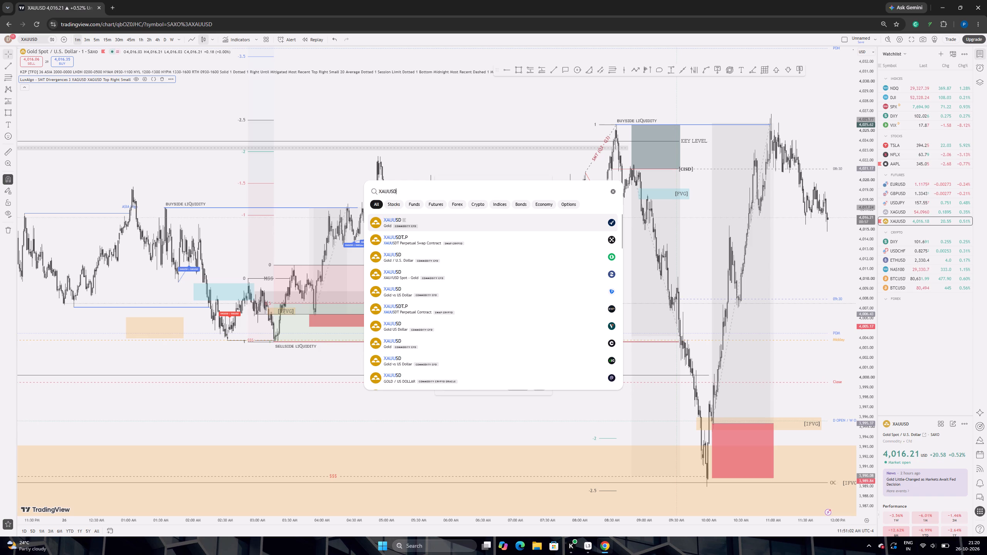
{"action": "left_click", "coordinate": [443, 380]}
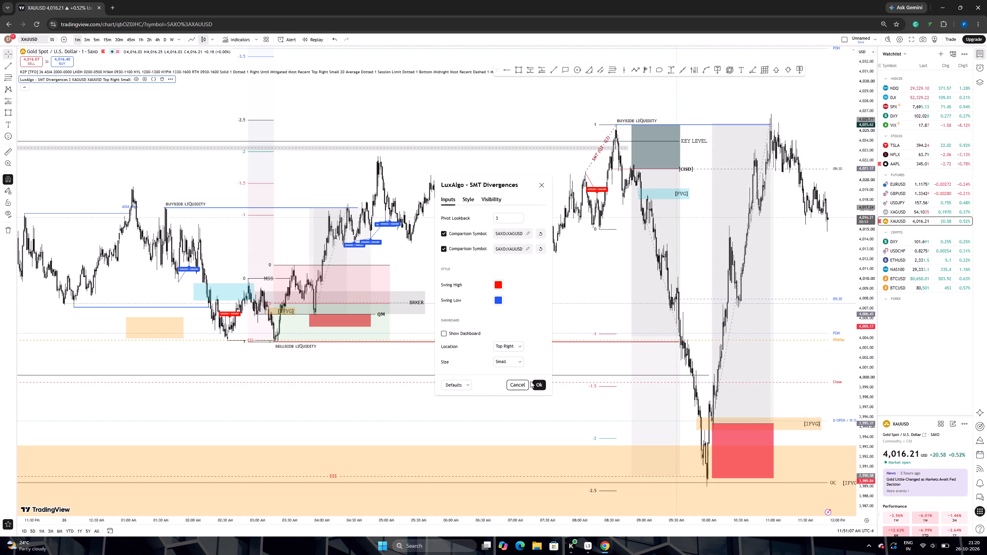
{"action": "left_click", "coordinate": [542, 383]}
Check the divergence labels near the buyside liquidity high and remove the LuxAlgo SMT Divergences indicator from the chart.
{"action": "scroll", "coordinate": [547, 283], "scroll_direction": "up", "scroll_amount": 2}
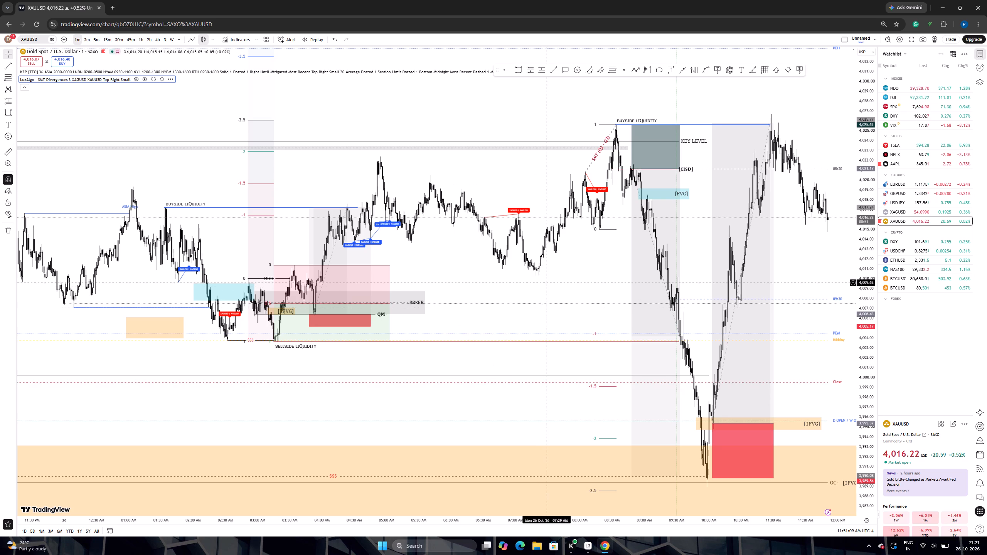
{"action": "scroll", "coordinate": [547, 283], "scroll_direction": "up", "scroll_amount": 4}
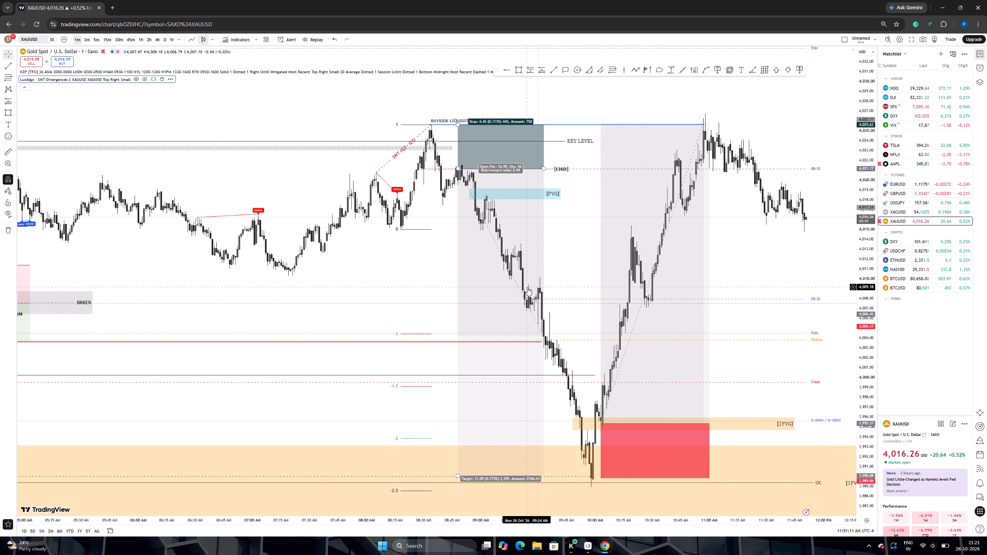
{"action": "left_click", "coordinate": [162, 80]}
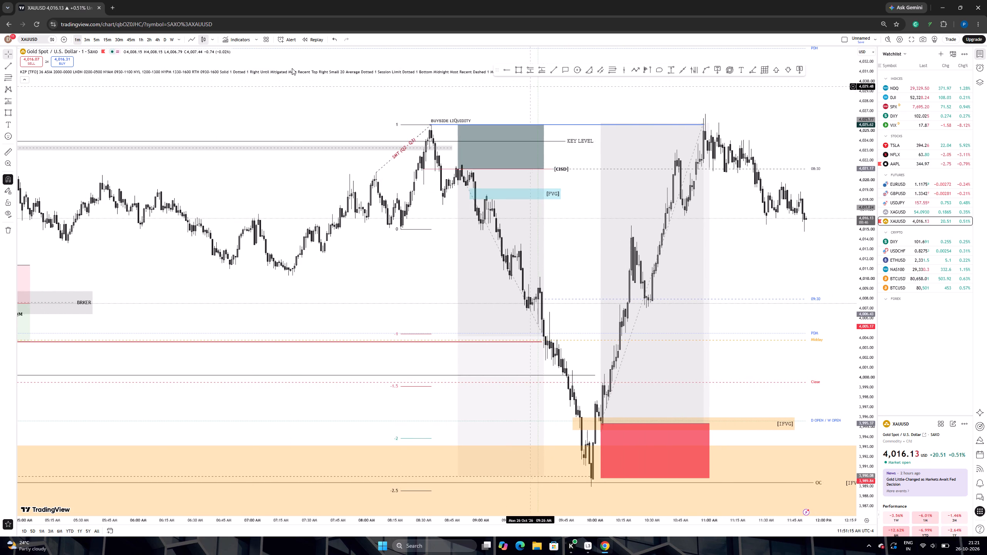
Search the indicator library for "higher" and "higher po3", and look through the matching community scripts.
{"action": "left_click", "coordinate": [240, 43]}
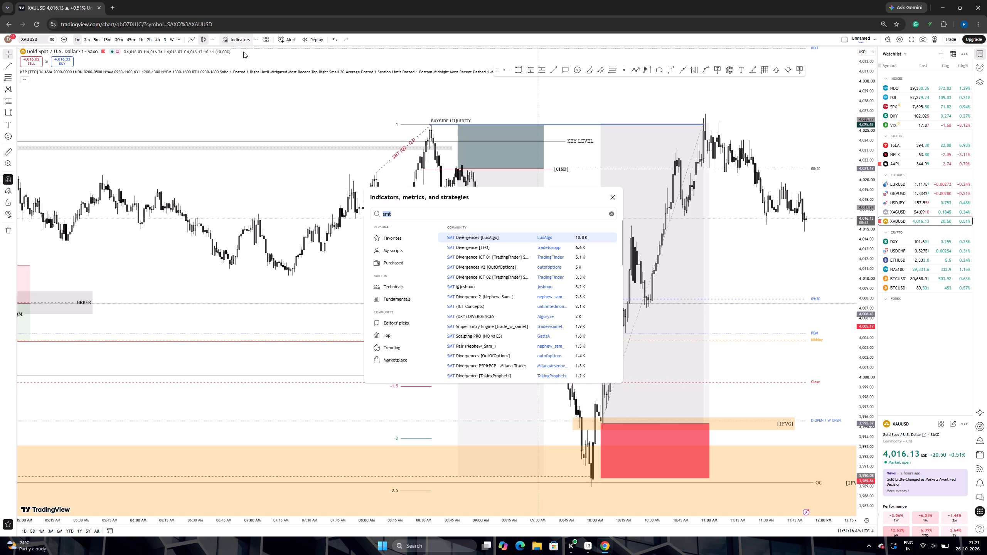
{"action": "type", "text": "hi"}
{"action": "key", "text": "f"}
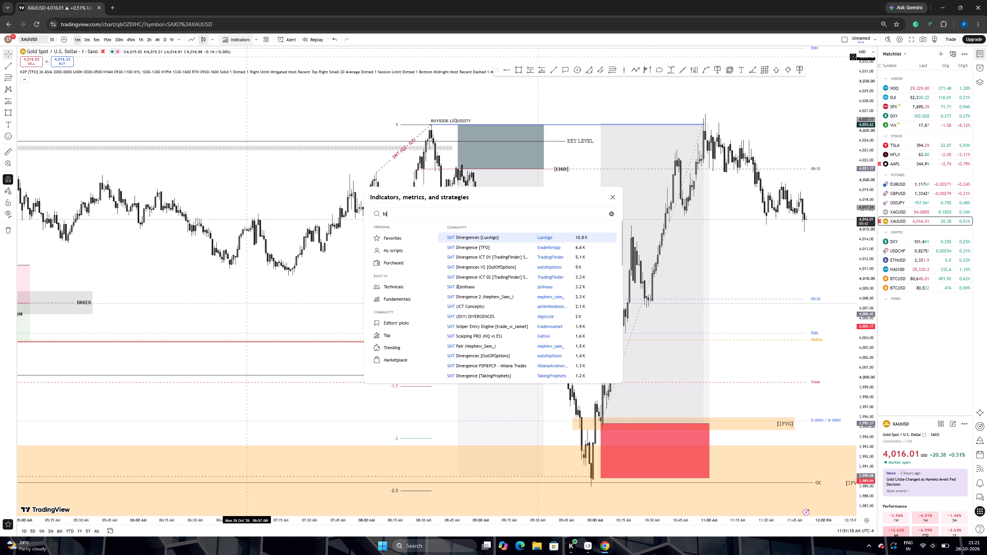
{"action": "key", "text": "g"}
{"action": "key", "text": "BackSpace"}
{"action": "key", "text": "BackSpace"}
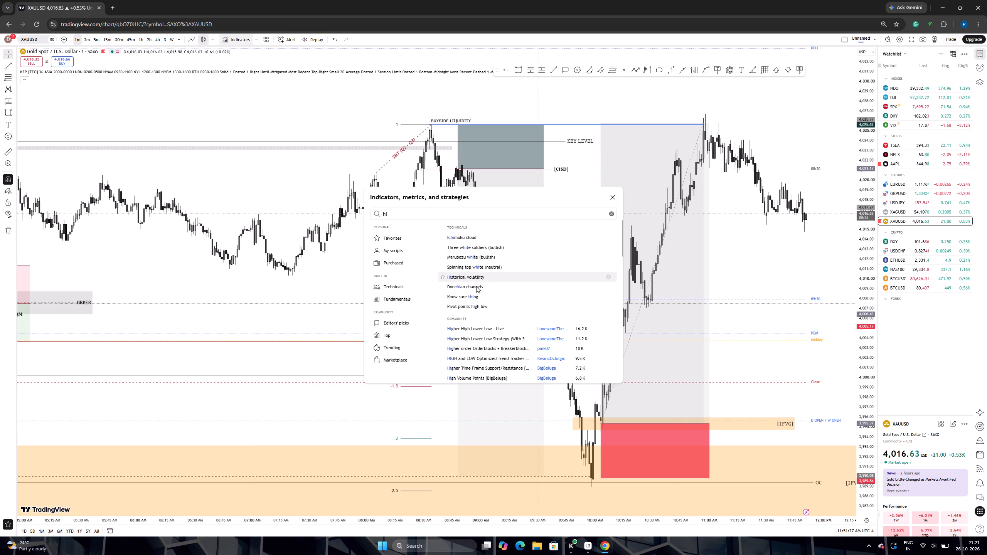
{"action": "scroll", "coordinate": [483, 296], "scroll_direction": "down", "scroll_amount": 1}
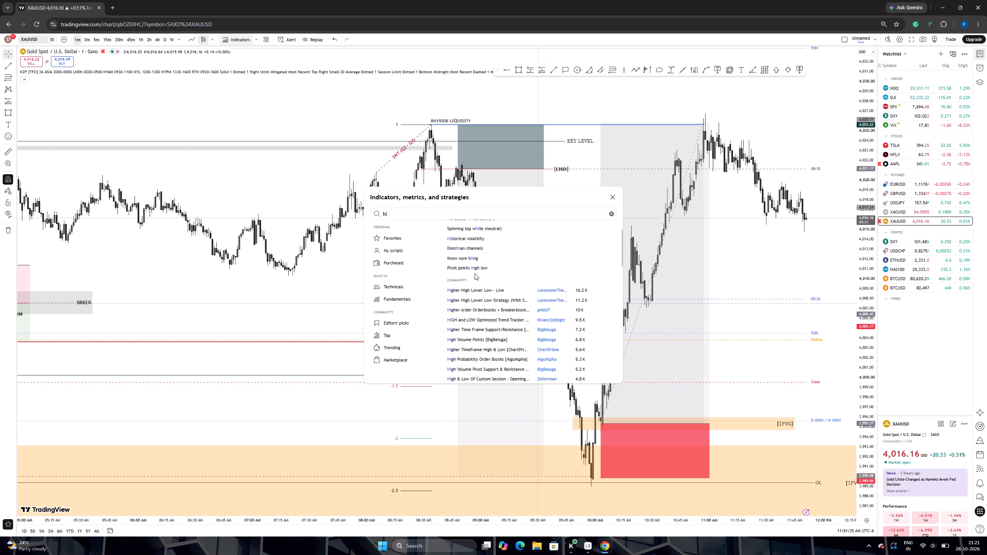
{"action": "type", "text": "gher"}
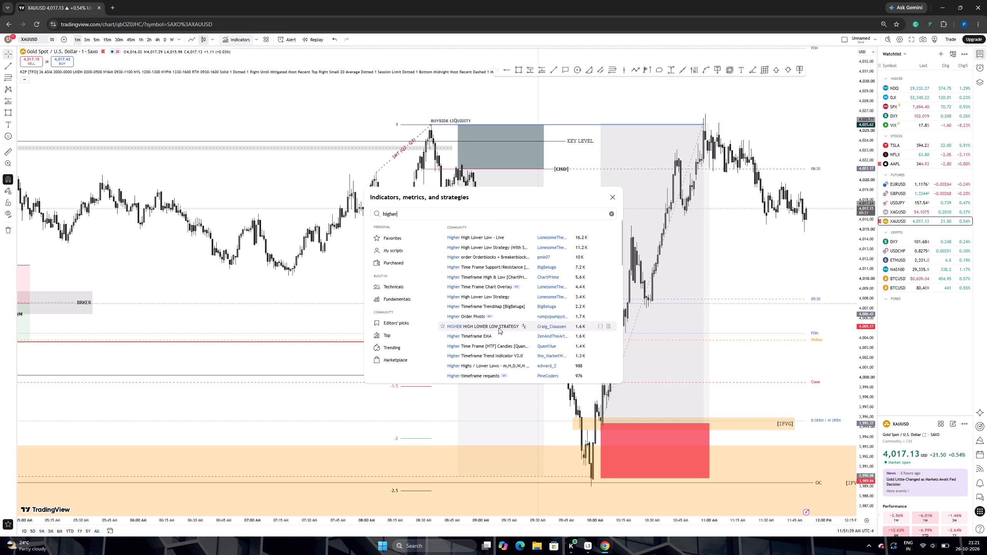
{"action": "scroll", "coordinate": [504, 321], "scroll_direction": "down", "scroll_amount": 2}
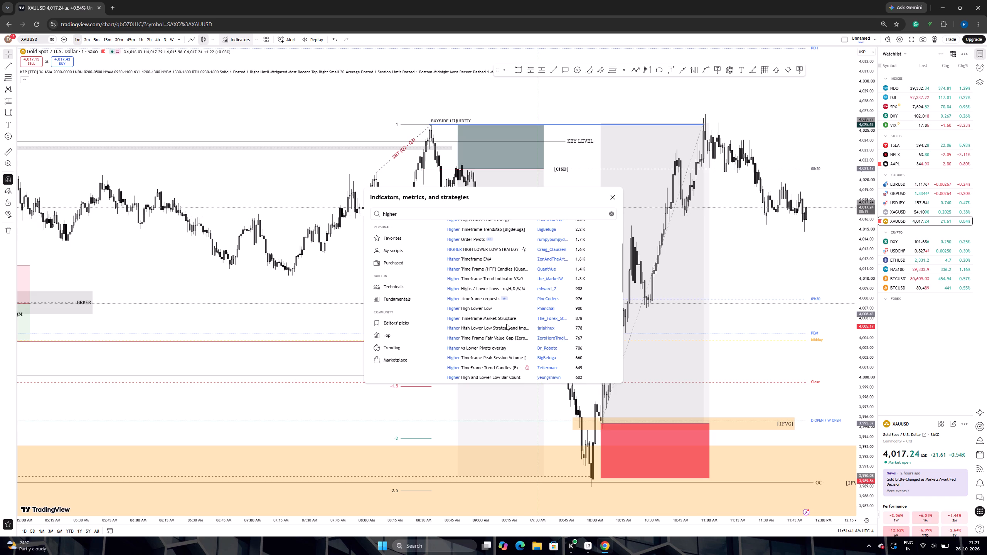
{"action": "scroll", "coordinate": [506, 323], "scroll_direction": "up", "scroll_amount": 8}
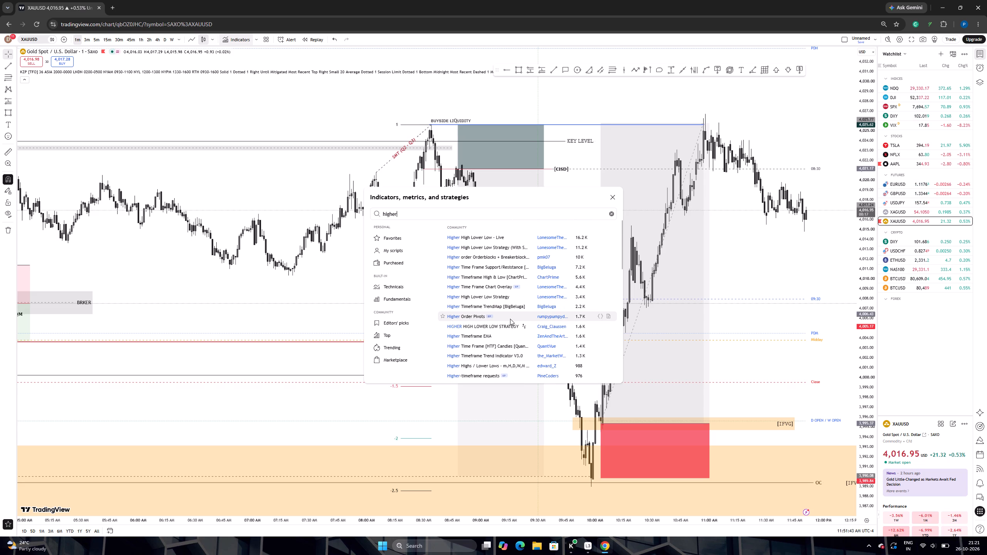
{"action": "key", "text": "space"}
{"action": "type", "text": "po"}
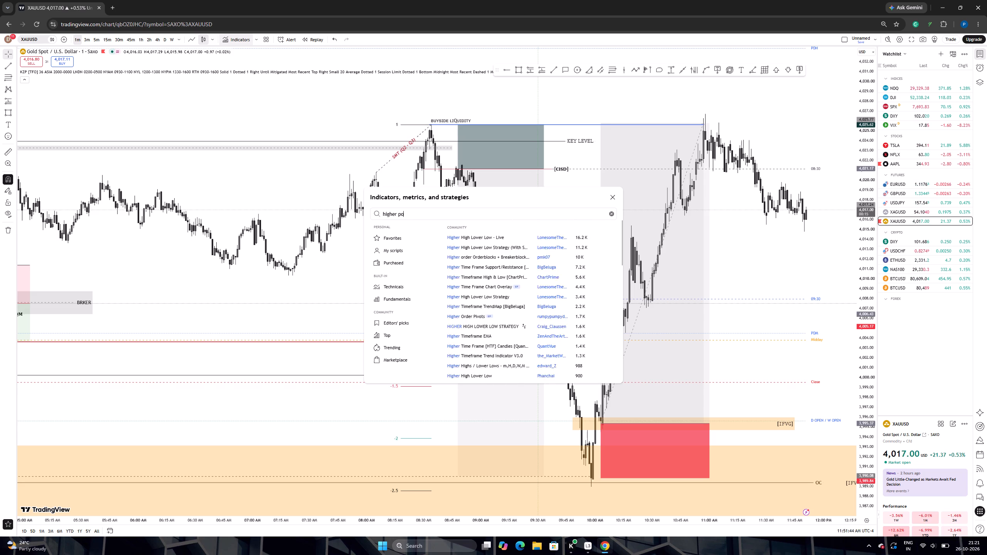
{"action": "key", "text": "3"}
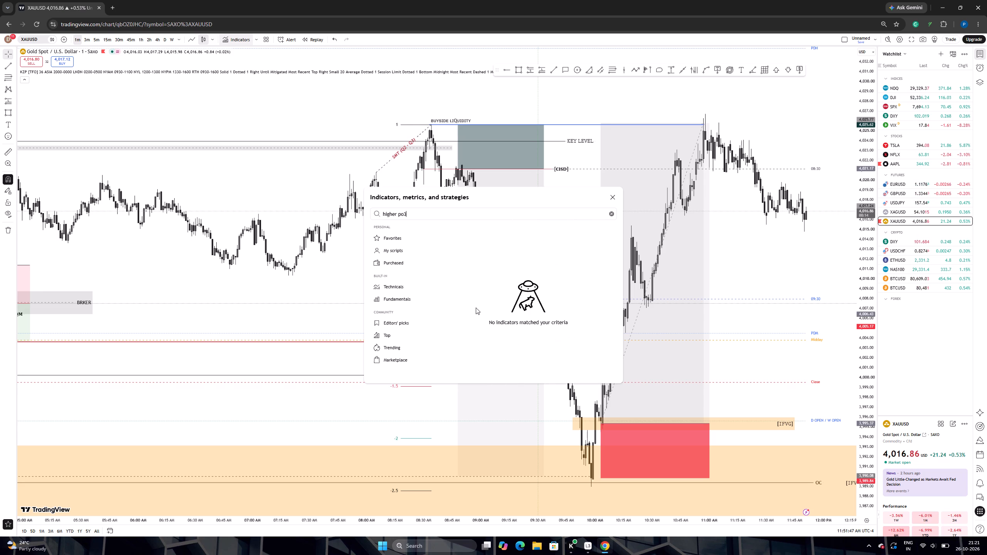
Replace the indicator search with "po3" and add the PO3 Model [CantoLab] community indicator to the XAUUSD chart.
{"action": "left_click_drag", "start_coordinate": [397, 214], "coordinate": [361, 213]}
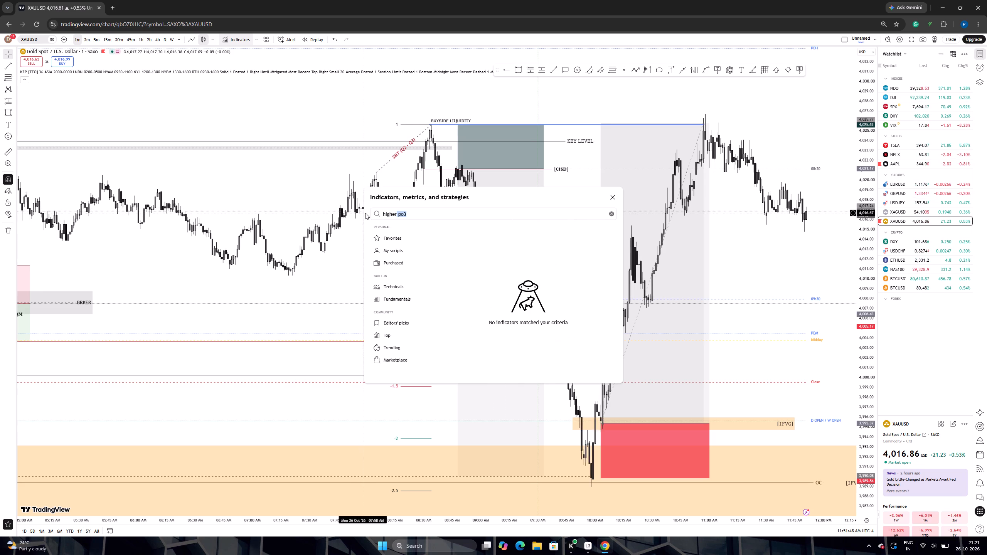
{"action": "key", "text": "BackSpace"}
{"action": "left_click_drag", "start_coordinate": [397, 211], "coordinate": [392, 212]}
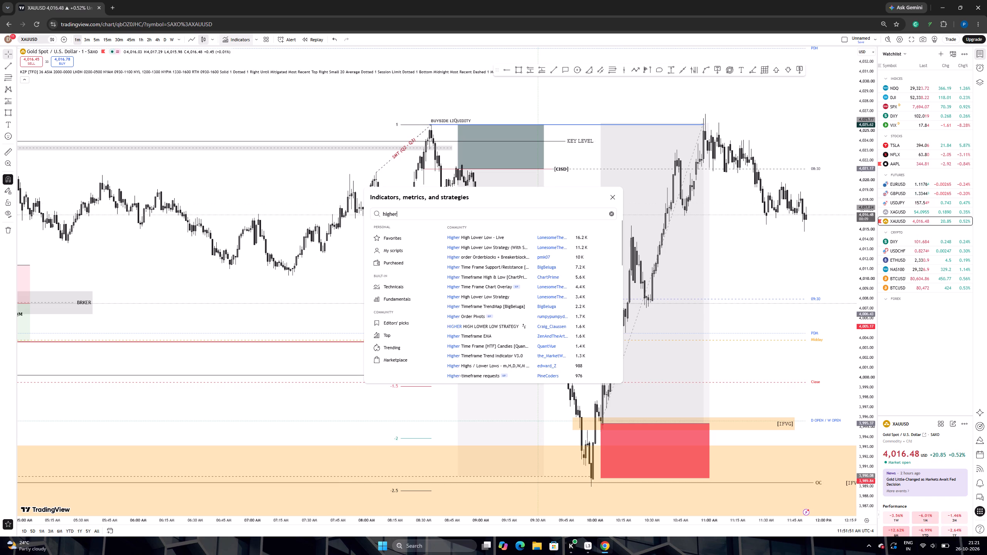
{"action": "left_click_drag", "start_coordinate": [392, 212], "coordinate": [355, 217]}
{"action": "key", "text": "BackSpace"}
{"action": "key", "text": "BackSpace"}
{"action": "key", "text": "BackSpace"}
{"action": "key", "text": "BackSpace"}
{"action": "key", "text": "BackSpace"}
{"action": "key", "text": "BackSpace"}
{"action": "key", "text": "BackSpace"}
{"action": "key", "text": "BackSpace"}
{"action": "key", "text": "BackSpace"}
{"action": "key", "text": "BackSpace"}
{"action": "key", "text": "BackSpace"}
{"action": "key", "text": "BackSpace"}
{"action": "key", "text": "BackSpace"}
{"action": "key", "text": "BackSpace"}
{"action": "key", "text": "BackSpace"}
{"action": "key", "text": "BackSpace"}
{"action": "key", "text": "BackSpace"}
{"action": "key", "text": "BackSpace"}
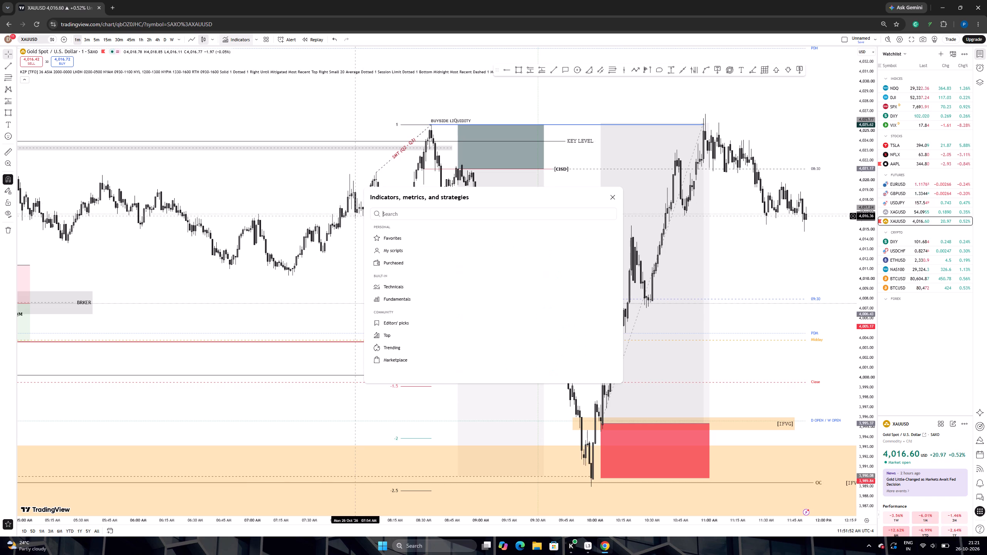
{"action": "type", "text": "po0"}
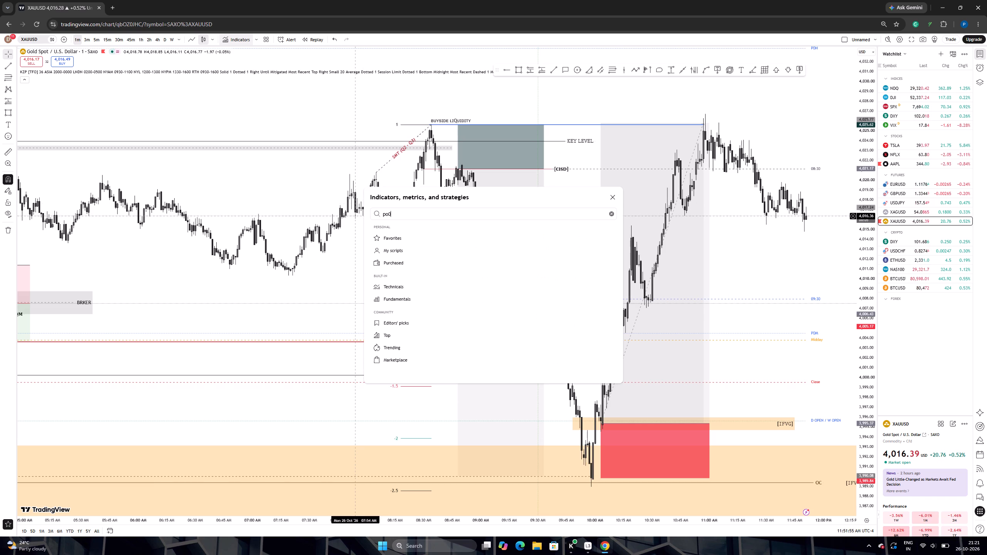
{"action": "key", "text": "BackSpace"}
{"action": "key", "text": "3"}
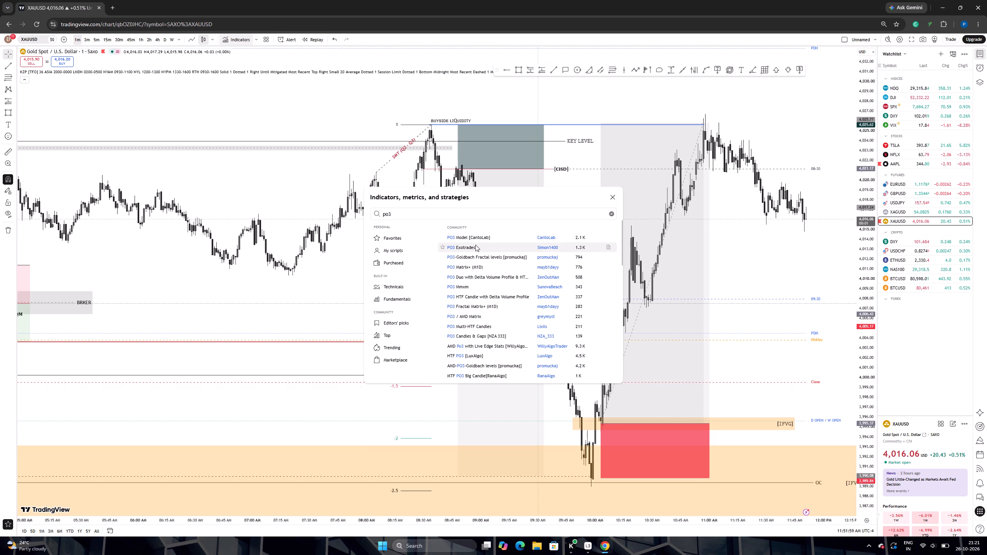
{"action": "left_click", "coordinate": [493, 236]}
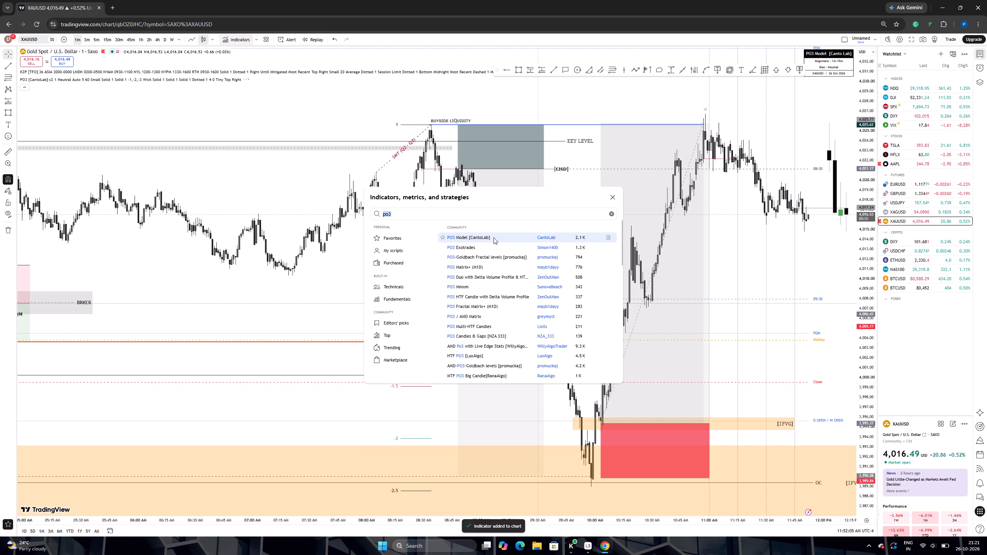
{"action": "left_click", "coordinate": [613, 195]}
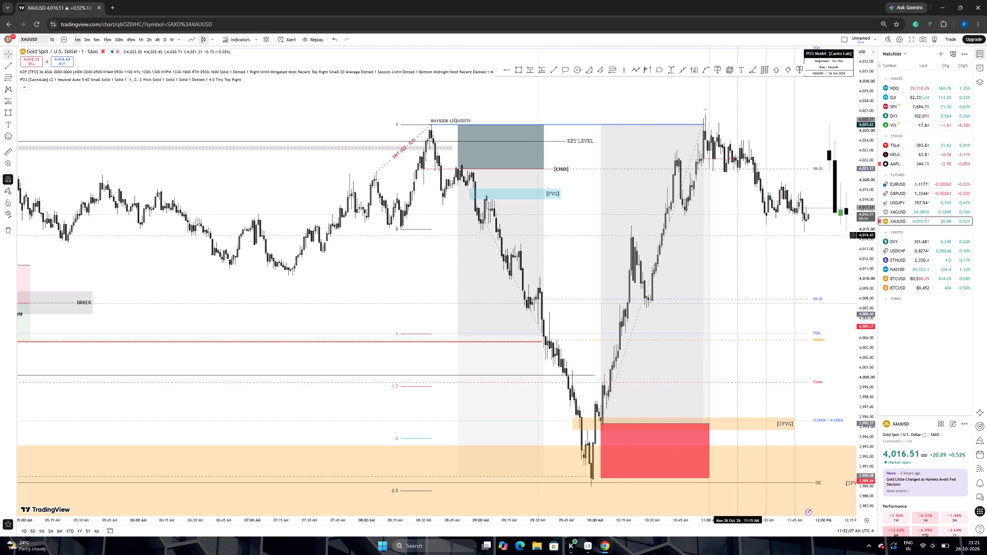
In the PO3 [CantoLab] settings, set the PO3 candle body colours to dark grey for bullish and black for bearish.
{"action": "left_click_drag", "start_coordinate": [739, 236], "coordinate": [523, 271]}
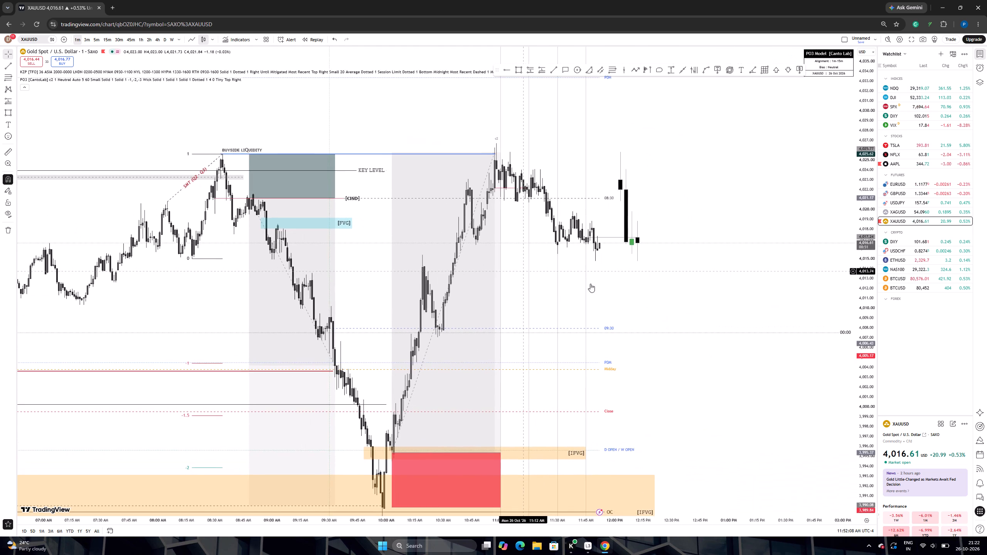
{"action": "scroll", "coordinate": [640, 280], "scroll_direction": "up", "scroll_amount": 2}
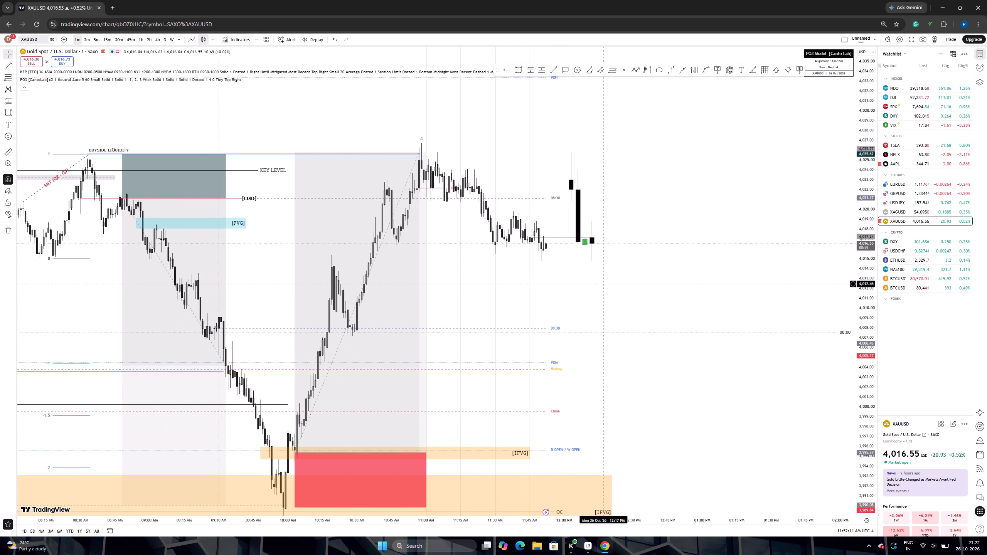
{"action": "double_click", "coordinate": [576, 217]}
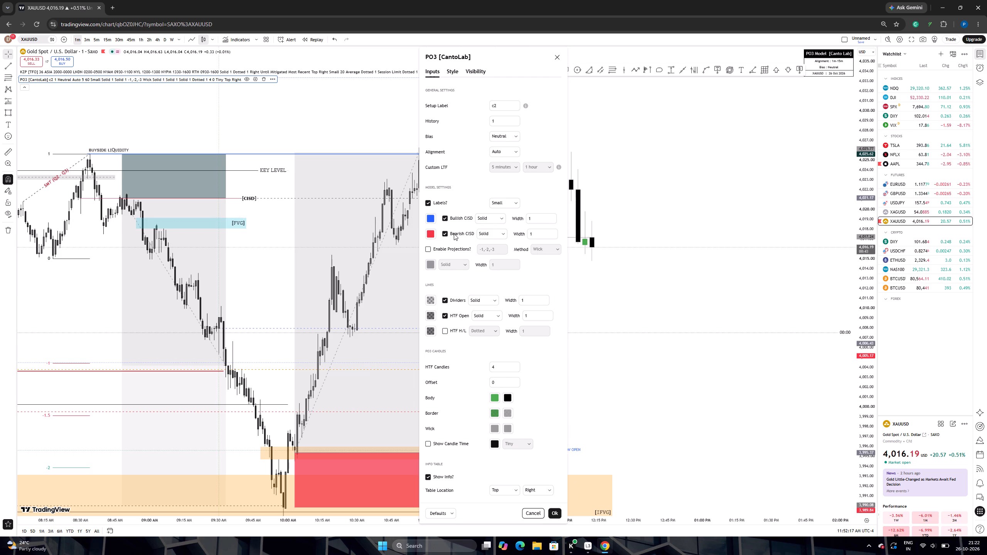
{"action": "left_click", "coordinate": [494, 396]}
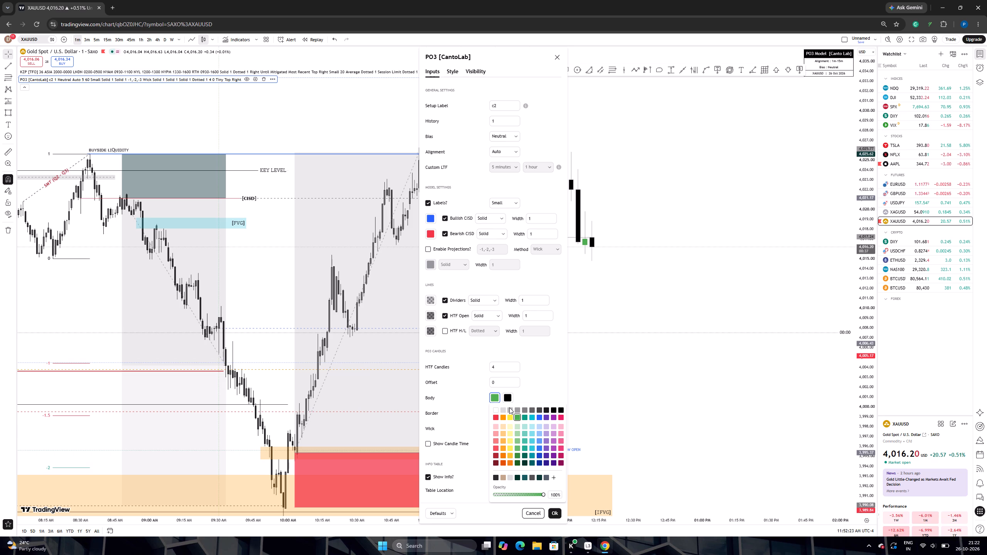
{"action": "left_click", "coordinate": [531, 478]}
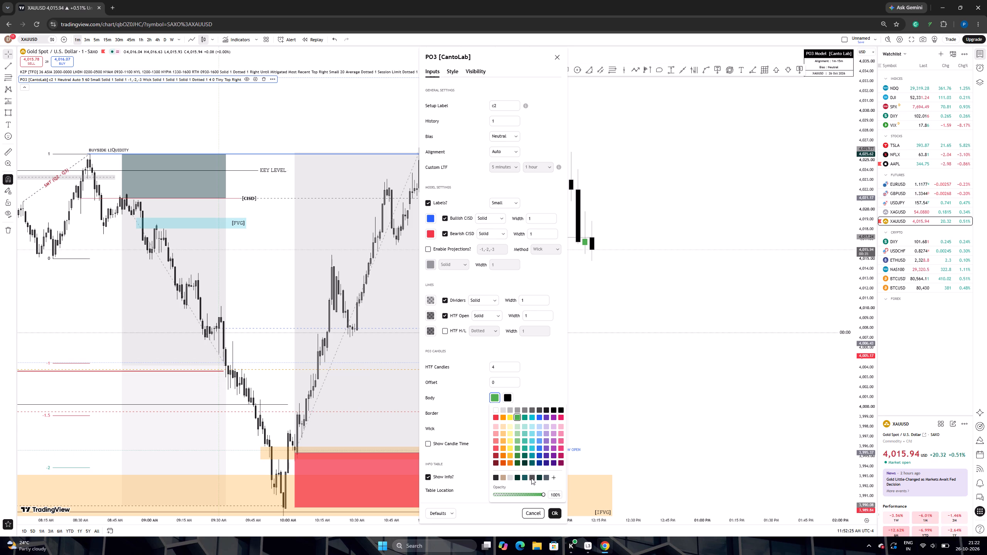
{"action": "left_click", "coordinate": [519, 397]}
{"action": "left_click", "coordinate": [510, 399]}
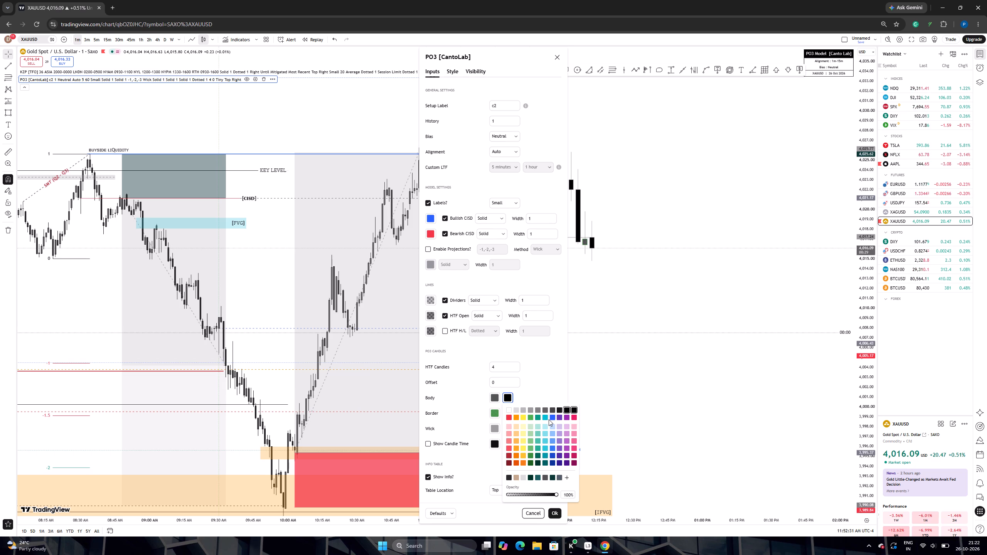
{"action": "left_click", "coordinate": [567, 410]}
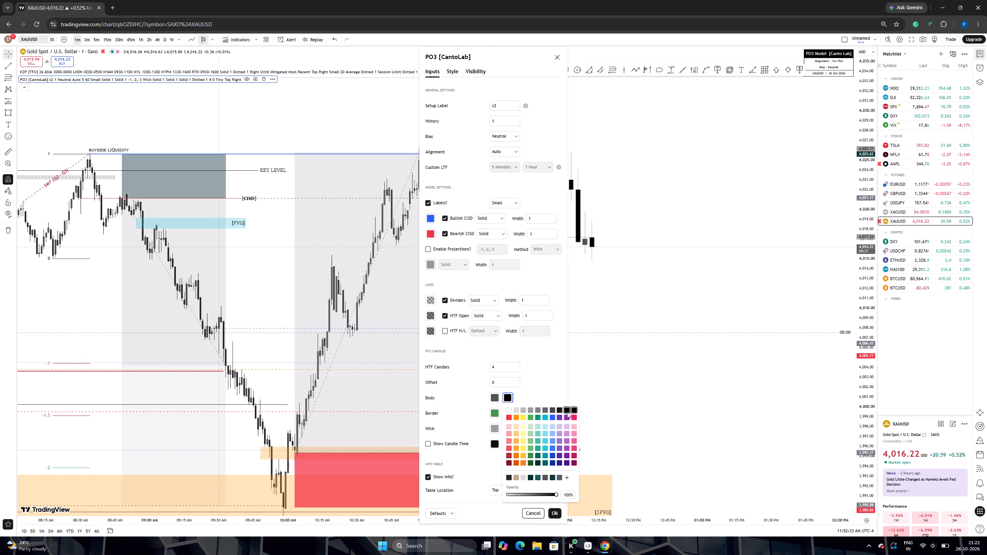
{"action": "left_click", "coordinate": [528, 388]}
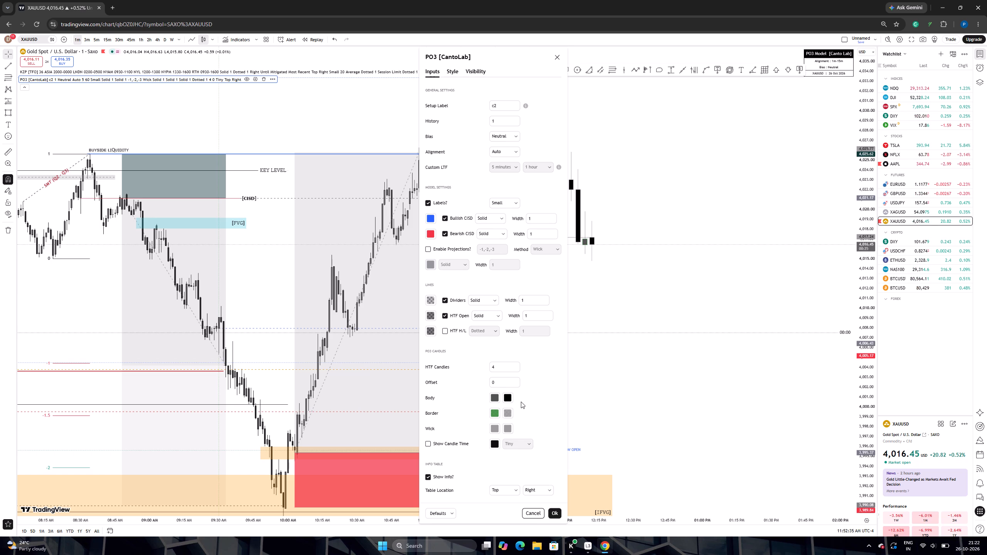
Set both border colours and both wick colours of the PO3 candles to black.
{"action": "left_click", "coordinate": [495, 412]}
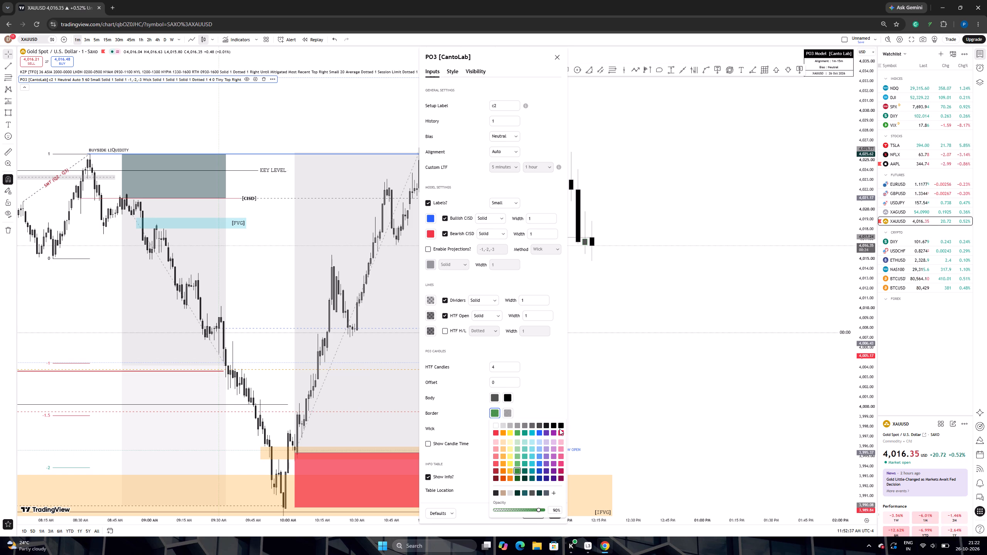
{"action": "left_click", "coordinate": [563, 424]}
{"action": "left_click", "coordinate": [512, 413]}
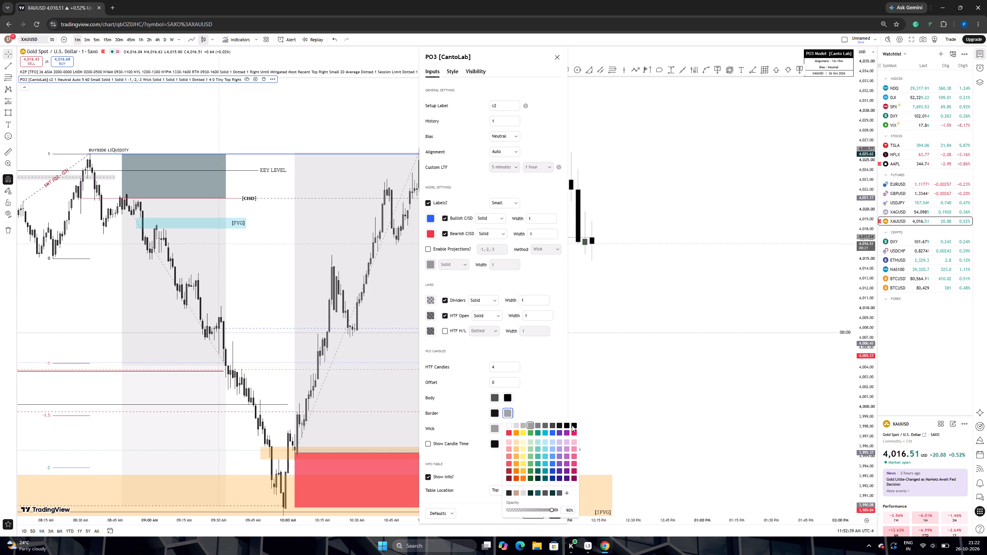
{"action": "left_click", "coordinate": [578, 427]}
{"action": "left_click", "coordinate": [571, 422]}
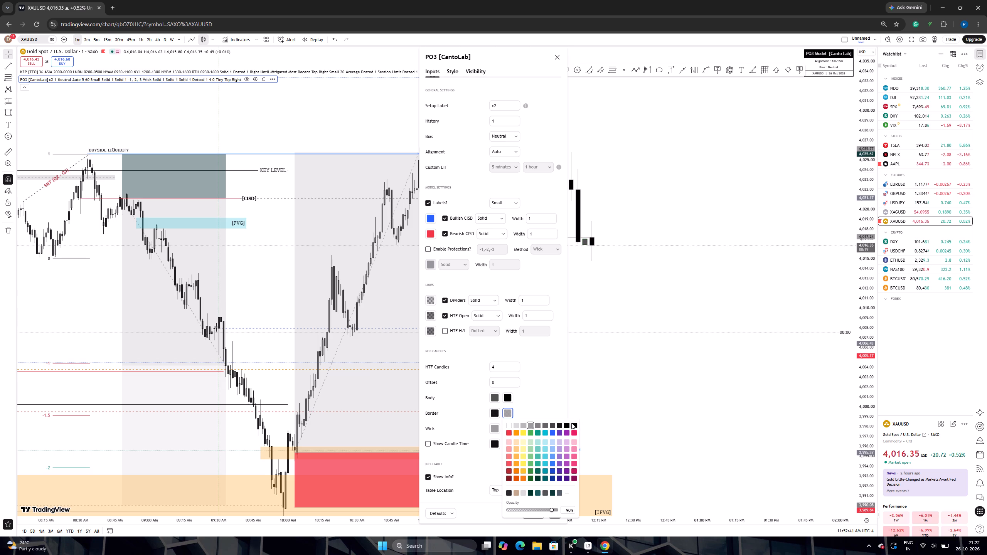
{"action": "left_click", "coordinate": [492, 429]}
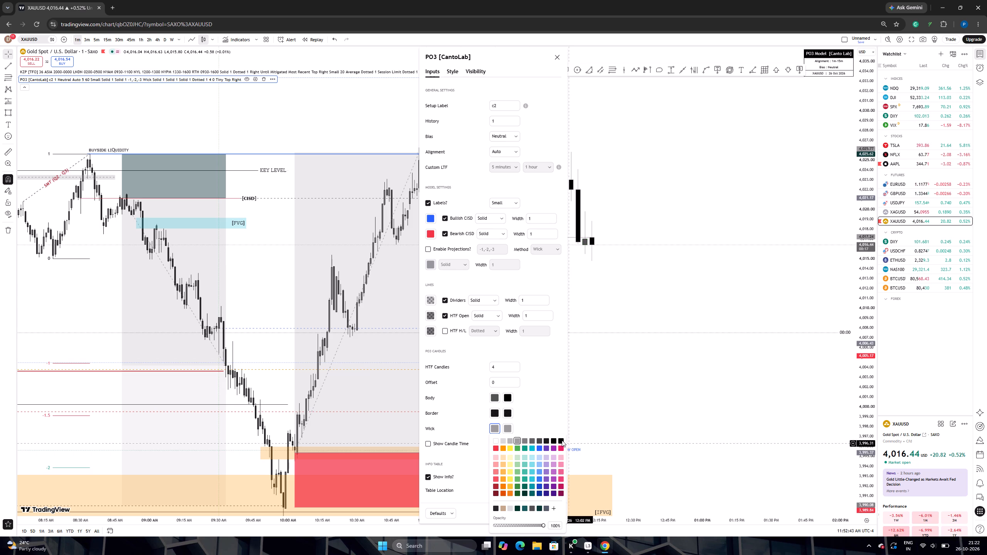
{"action": "left_click", "coordinate": [560, 439]}
{"action": "left_click", "coordinate": [509, 426]}
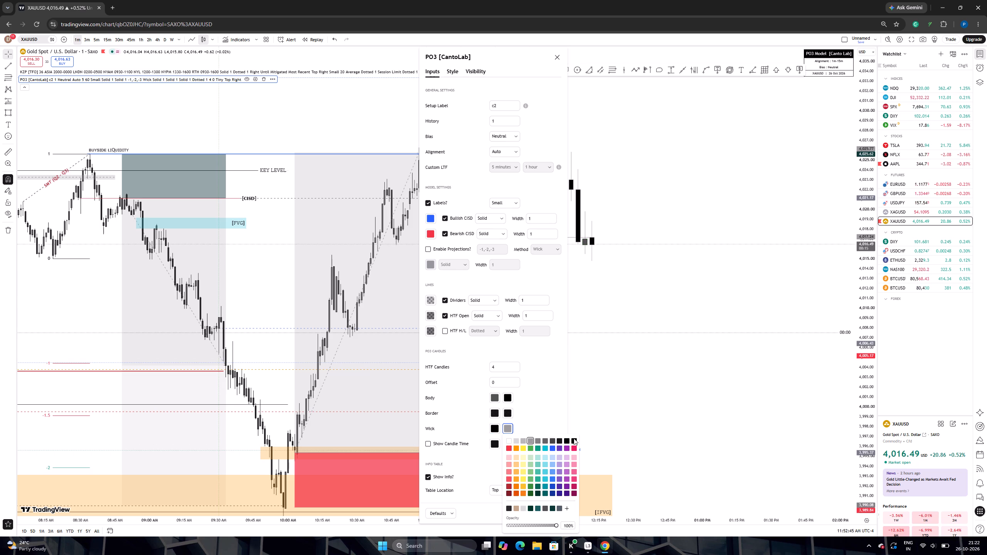
{"action": "left_click", "coordinate": [574, 438]}
{"action": "left_click", "coordinate": [540, 410]}
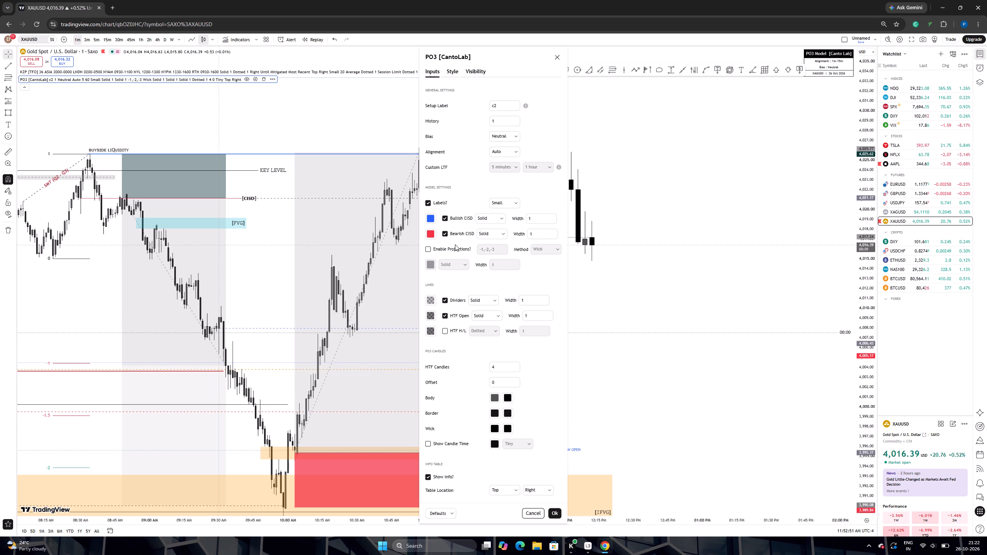
Review the remaining PO3 [CantoLab] inputs, including custom timeframe and projections, and apply the indicator settings.
{"action": "scroll", "coordinate": [450, 252], "scroll_direction": "up", "scroll_amount": 1}
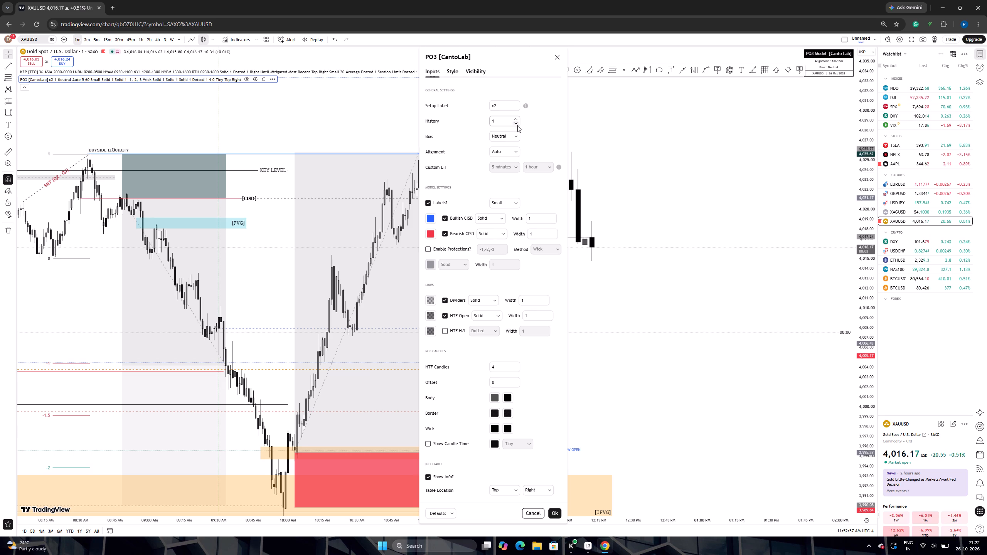
{"action": "left_click", "coordinate": [511, 165]}
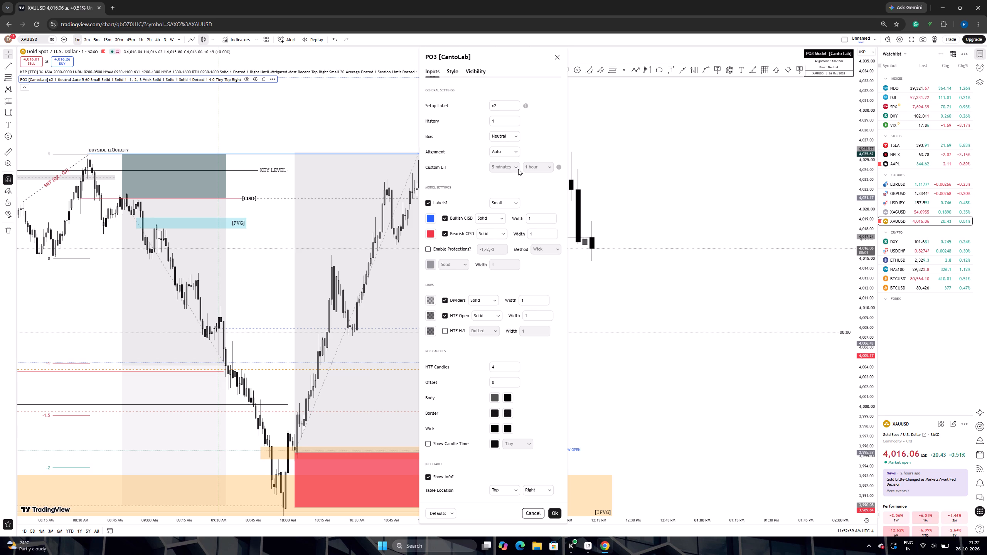
{"action": "left_click", "coordinate": [518, 169]}
{"action": "left_click", "coordinate": [542, 168]}
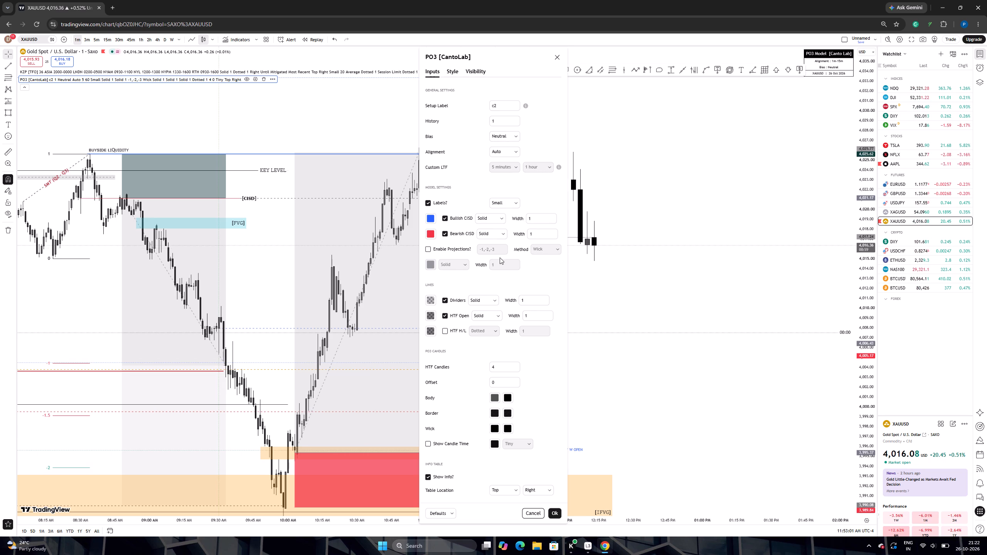
{"action": "left_click", "coordinate": [500, 250]}
{"action": "left_click", "coordinate": [545, 249]}
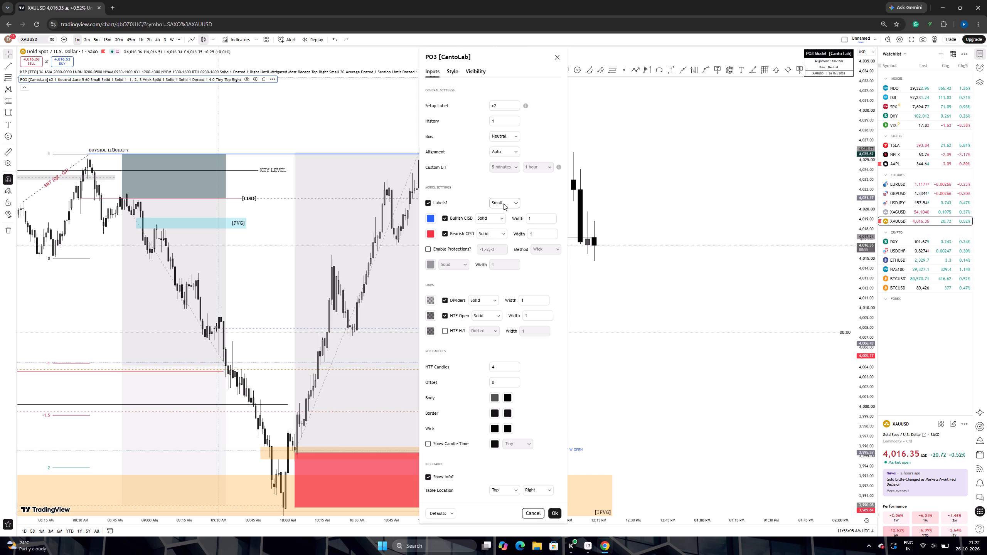
{"action": "scroll", "coordinate": [503, 422], "scroll_direction": "down", "scroll_amount": 1}
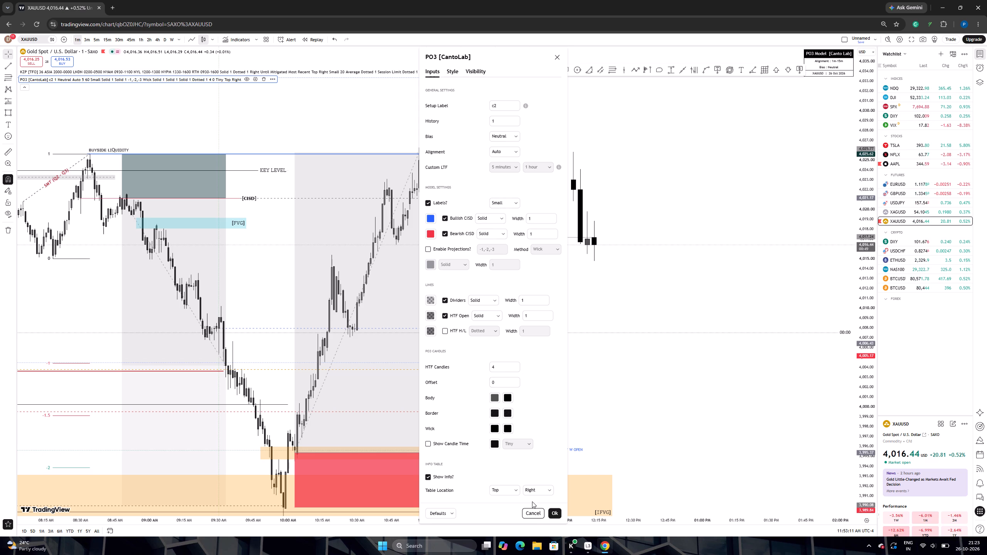
{"action": "left_click", "coordinate": [556, 513]}
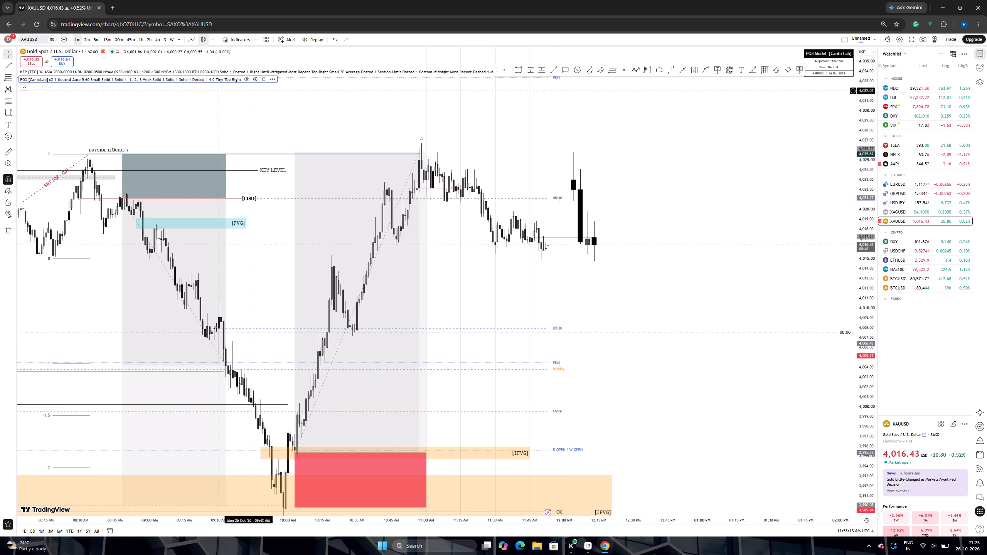
Examine the PO3 candles against XAUUSD price action on the 1-hour and 4-hour timeframes.
{"action": "left_click", "coordinate": [144, 41]}
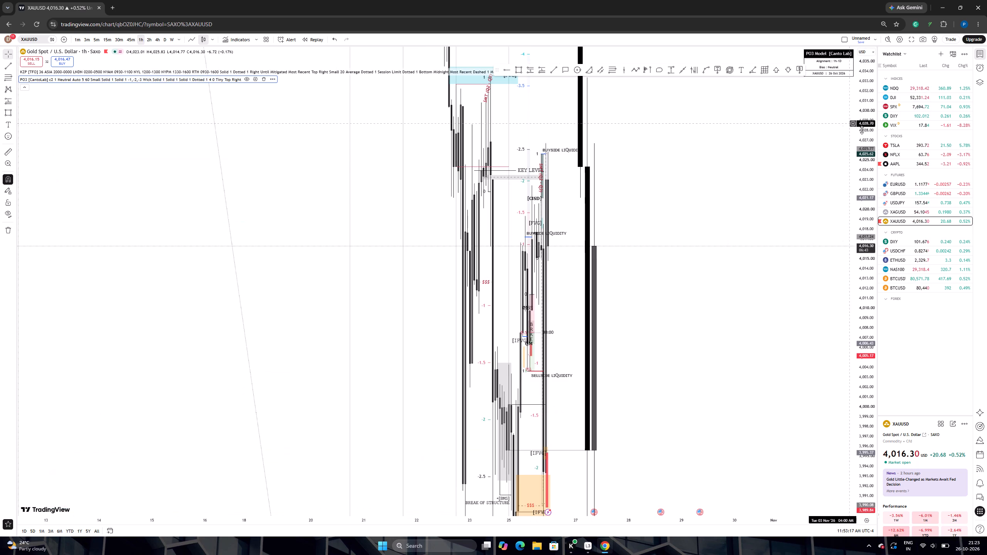
{"action": "left_click_drag", "start_coordinate": [863, 132], "coordinate": [855, 441]}
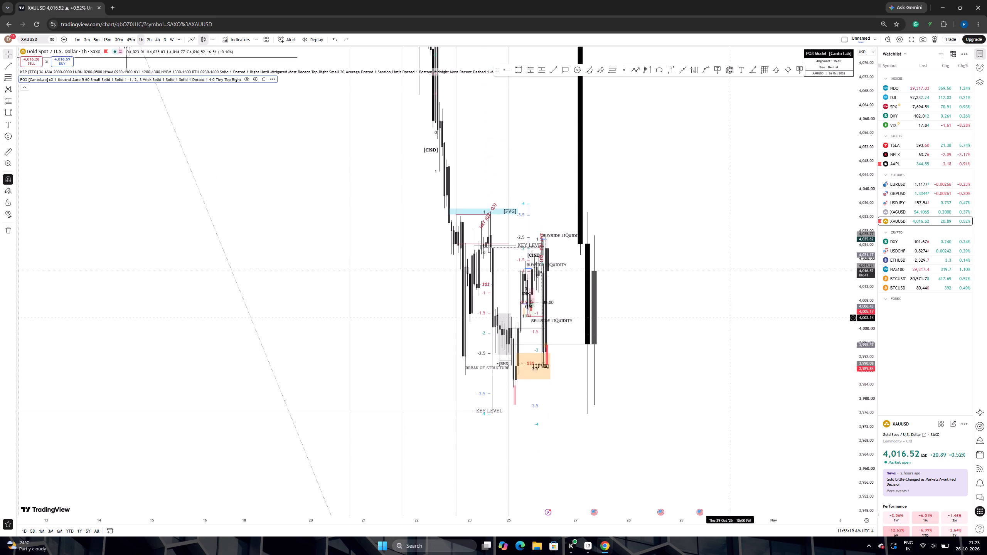
{"action": "left_click_drag", "start_coordinate": [863, 215], "coordinate": [855, 442]}
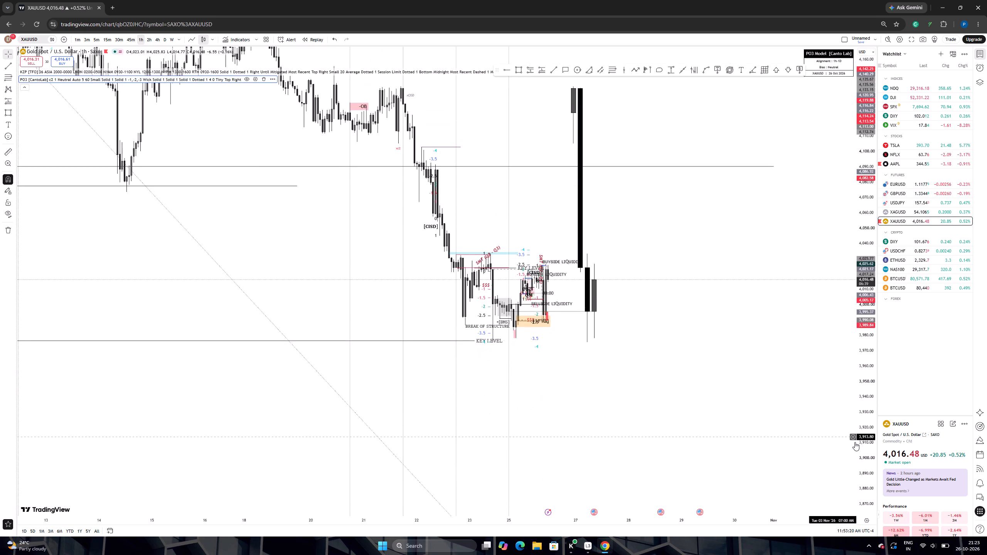
{"action": "left_click_drag", "start_coordinate": [855, 442], "coordinate": [855, 441]}
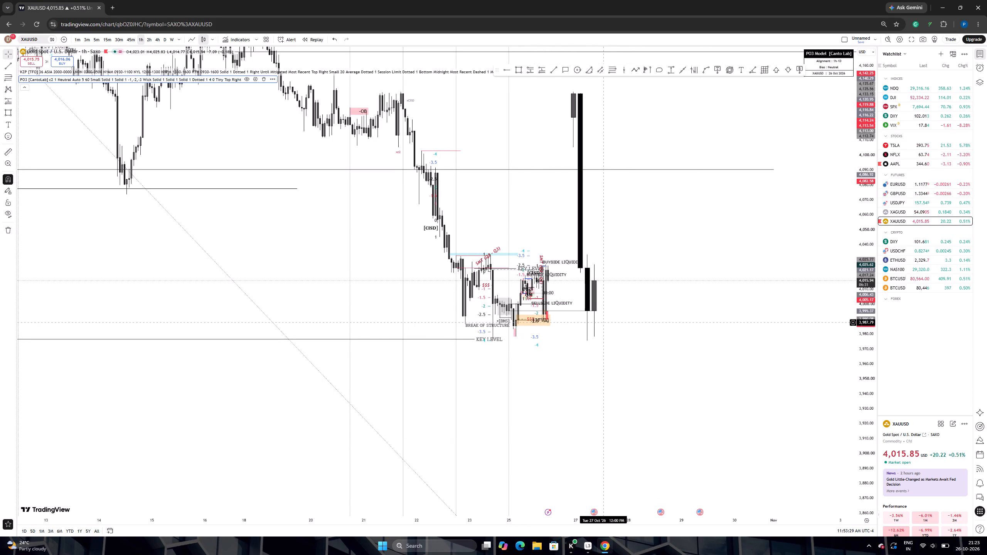
{"action": "left_click", "coordinate": [155, 39]}
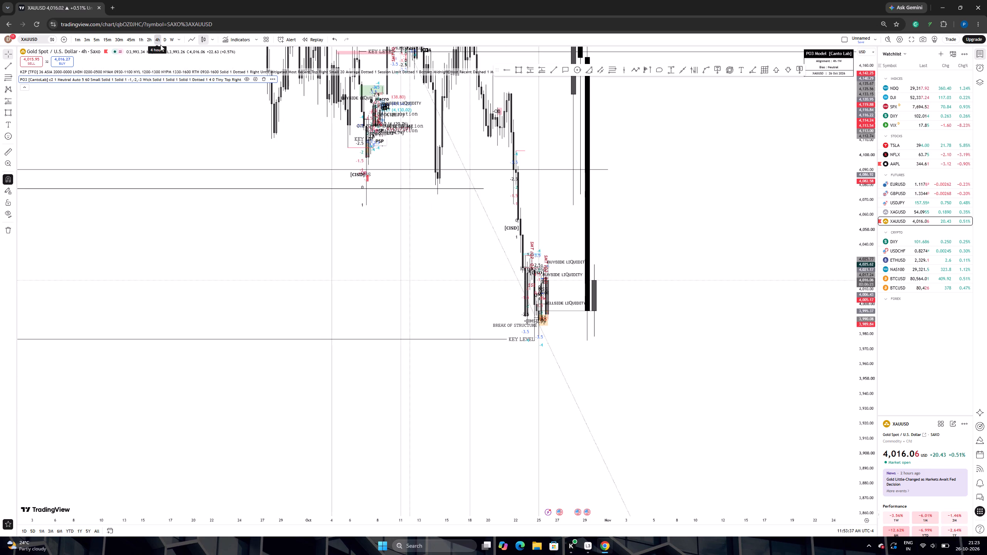
Switch the XAUUSD chart to the 5-minute timeframe and examine the PO3 candles beside the latest price action.
{"action": "left_click", "coordinate": [92, 40]}
{"action": "scroll", "coordinate": [723, 320], "scroll_direction": "down", "scroll_amount": 3}
{"action": "left_click_drag", "start_coordinate": [867, 349], "coordinate": [841, 182]}
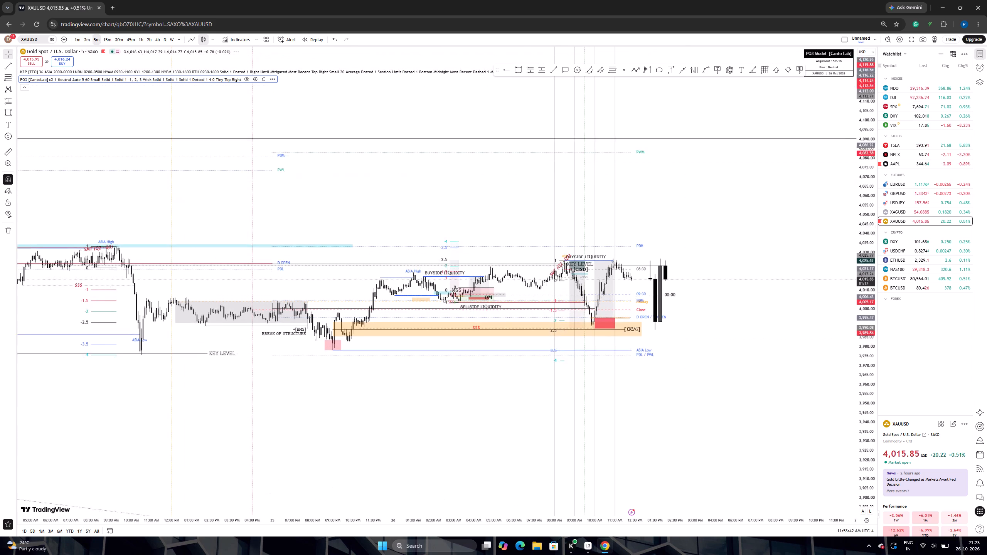
{"action": "left_click_drag", "start_coordinate": [841, 182], "coordinate": [831, 135]}
{"action": "scroll", "coordinate": [787, 286], "scroll_direction": "up", "scroll_amount": 3}
{"action": "left_click_drag", "start_coordinate": [858, 326], "coordinate": [830, 164]}
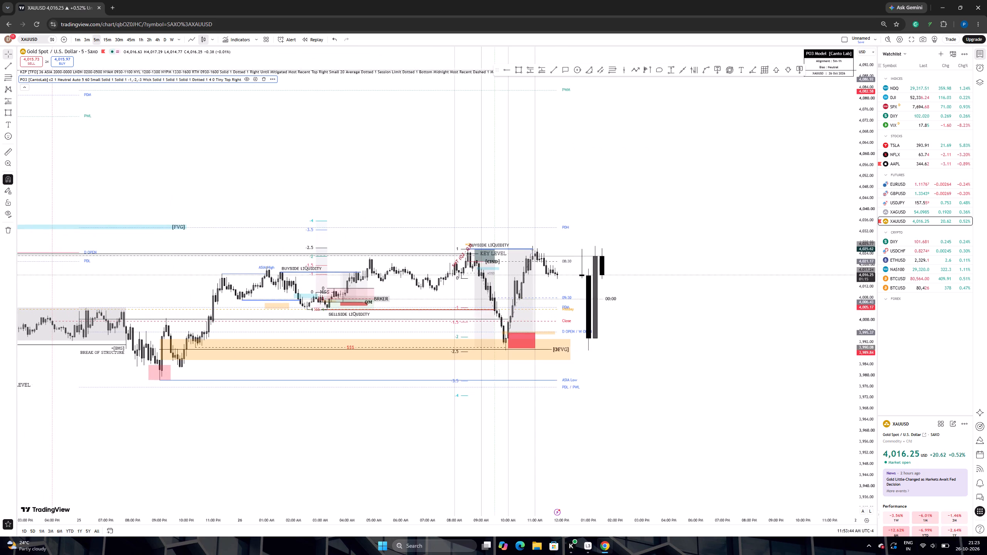
{"action": "left_click_drag", "start_coordinate": [830, 164], "coordinate": [826, 150]}
Reopen the PO3 [CantoLab] settings and enable projections.
{"action": "double_click", "coordinate": [596, 253]}
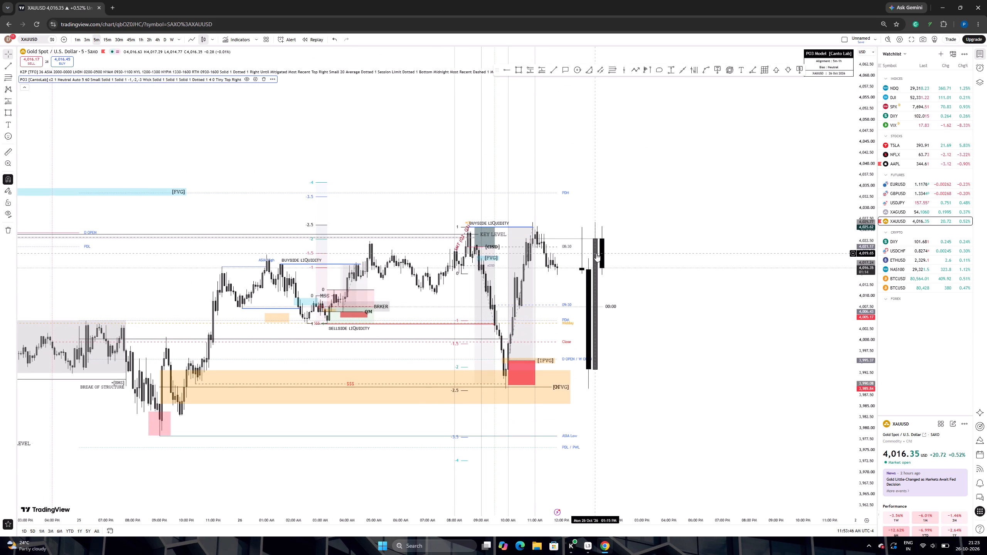
{"action": "scroll", "coordinate": [514, 240], "scroll_direction": "up", "scroll_amount": 4}
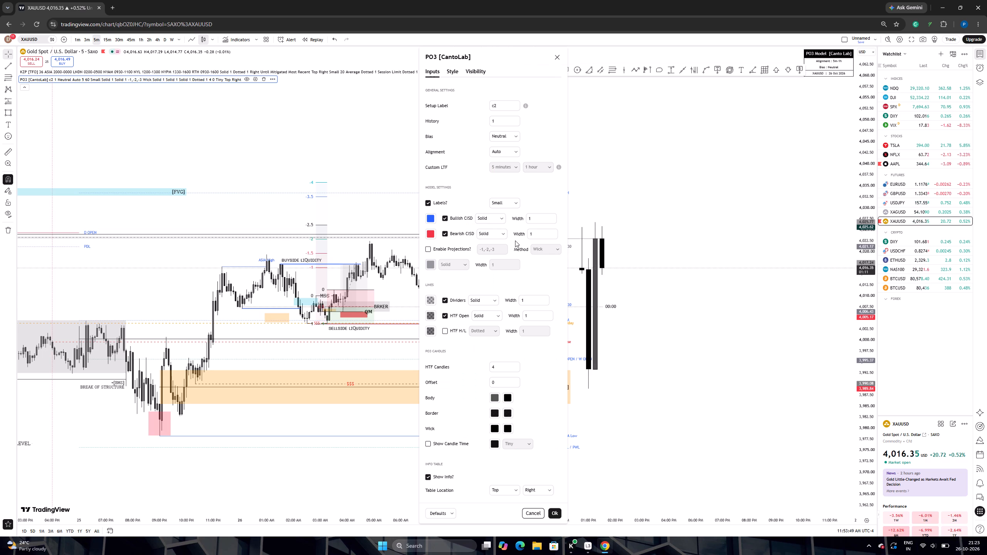
{"action": "left_click", "coordinate": [429, 248]}
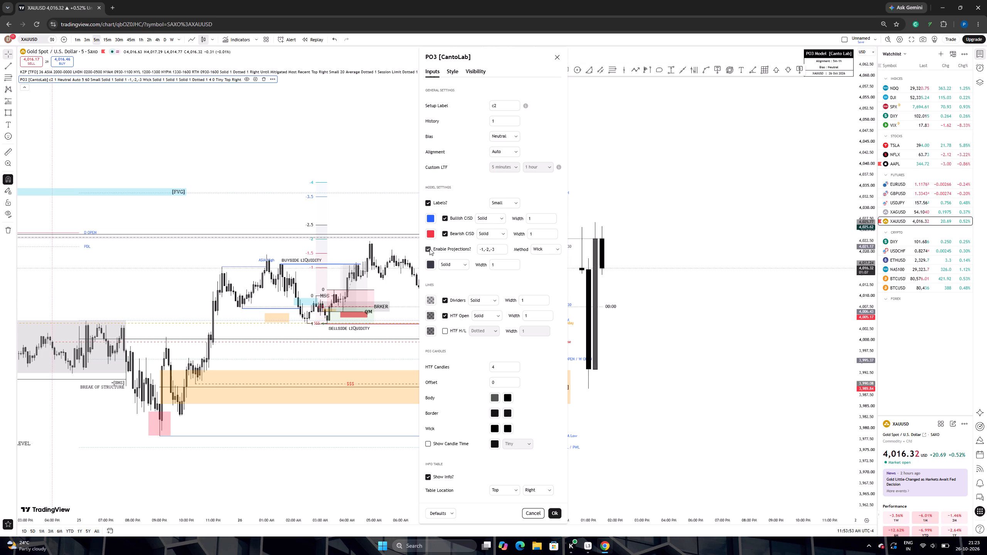
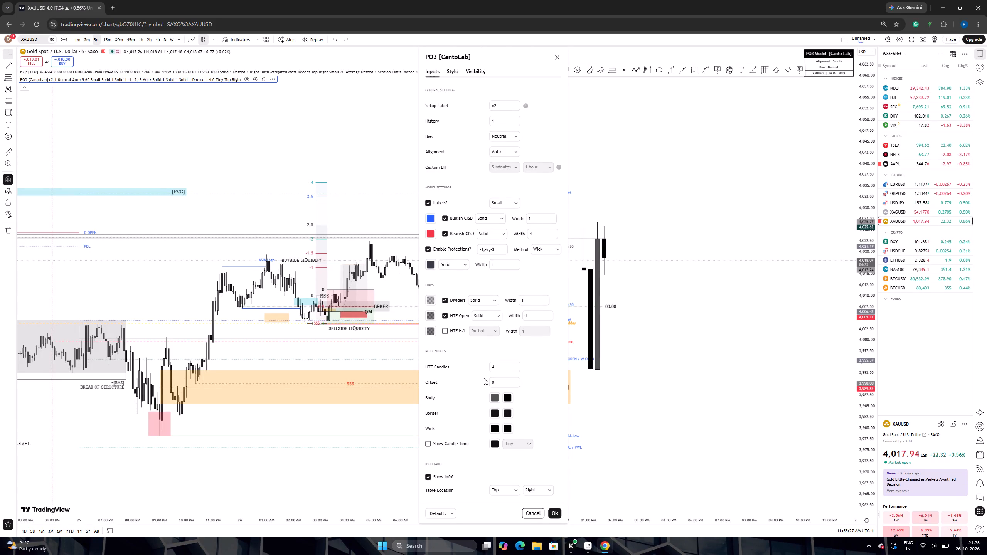
Set the PO3 candles' offset to 5.
{"action": "triple_click", "coordinate": [515, 382]}
{"action": "triple_click", "coordinate": [515, 381]}
{"action": "triple_click", "coordinate": [515, 381]}
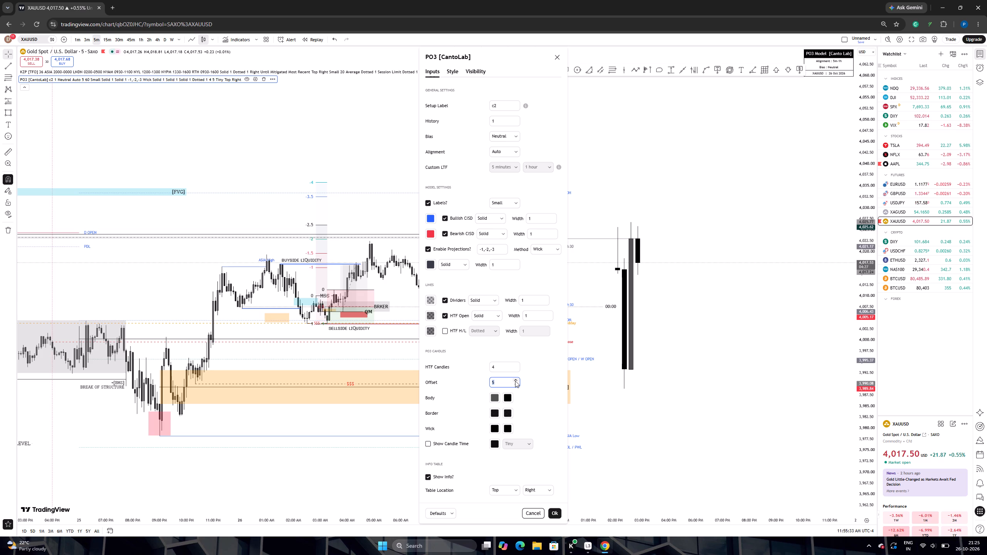
{"action": "double_click", "coordinate": [515, 380]}
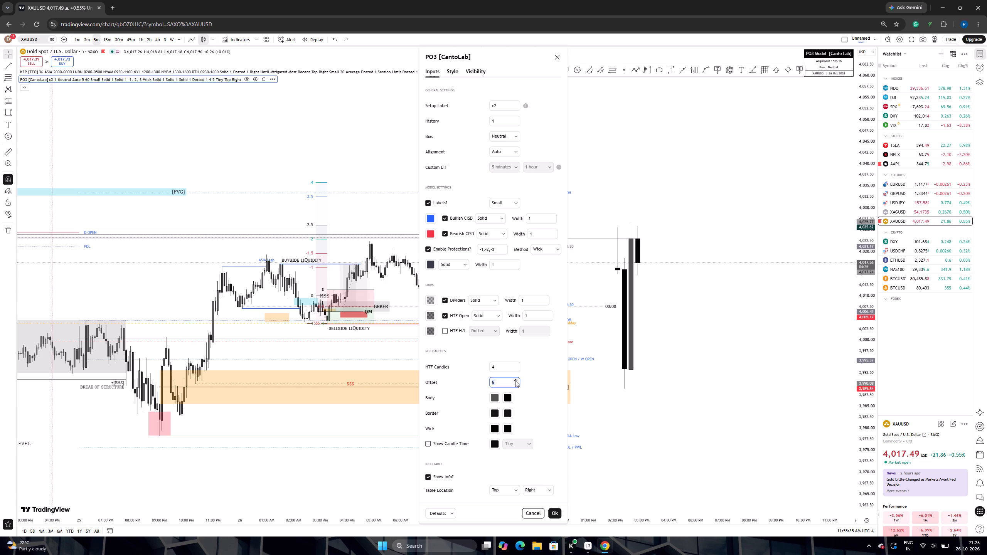
{"action": "left_click", "coordinate": [515, 380]}
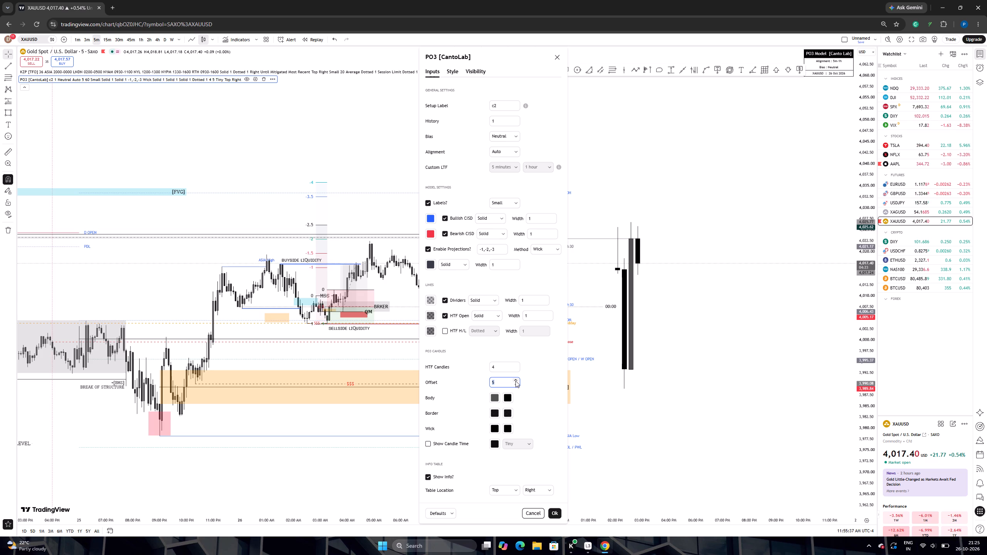
{"action": "left_click", "coordinate": [515, 381]}
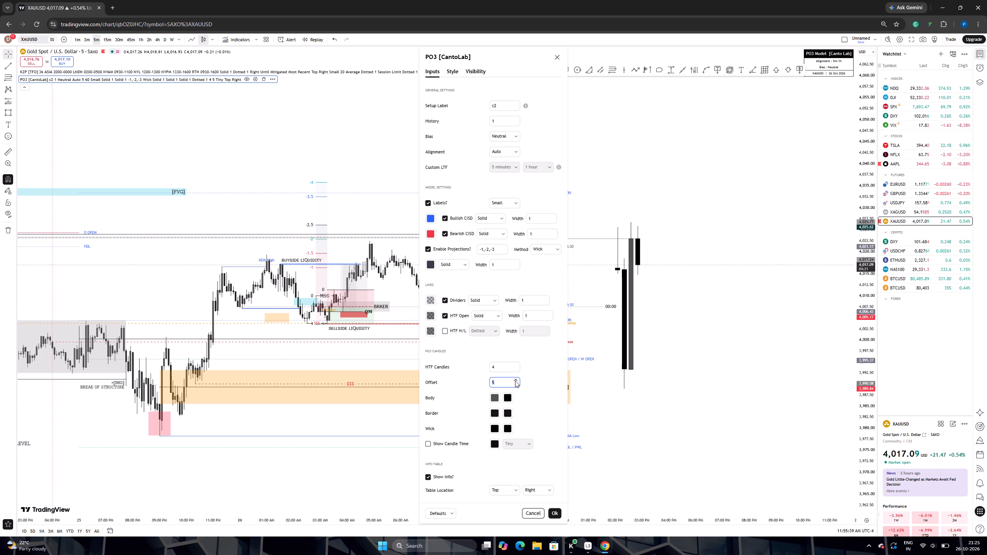
Show the candle times on the PO3 candles at Small size and apply the settings.
{"action": "left_click", "coordinate": [429, 444]}
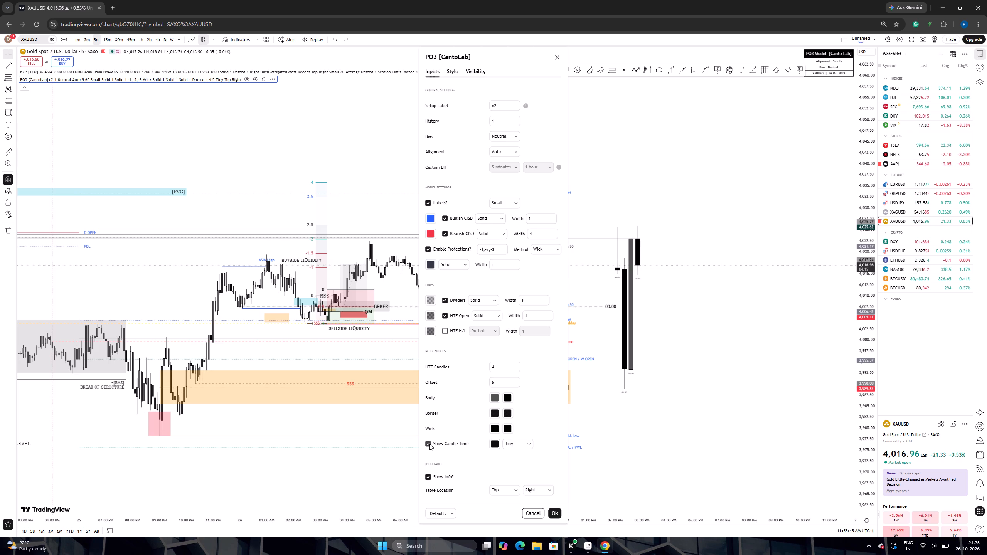
{"action": "left_click", "coordinate": [512, 441]}
{"action": "left_click", "coordinate": [512, 464]}
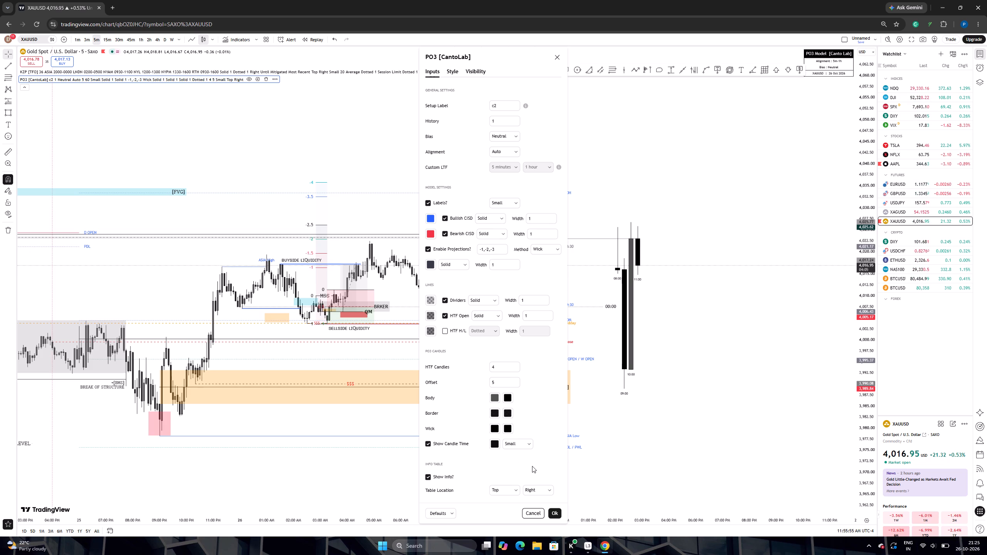
{"action": "left_click", "coordinate": [553, 513]}
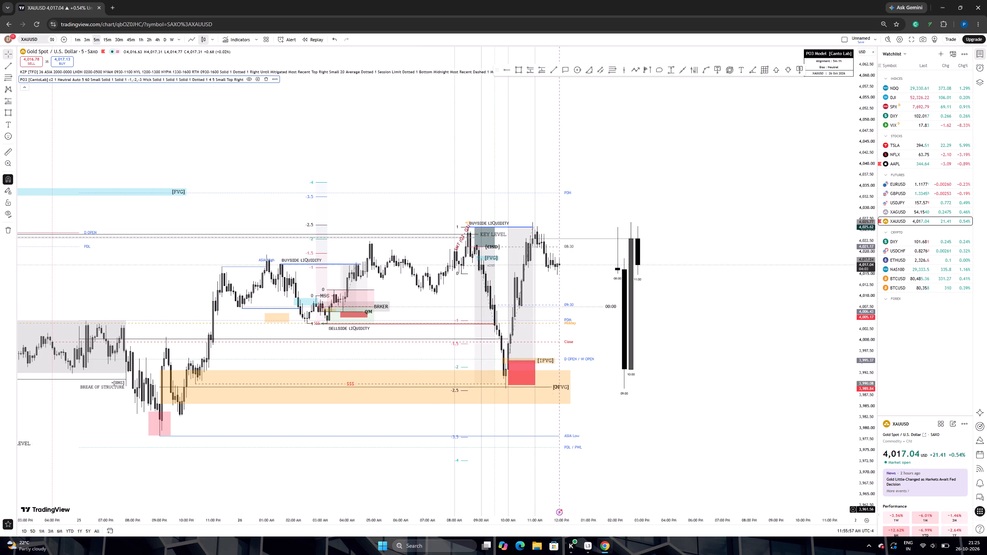
Reopen the PO3 [CantoLab] settings, disable projections and apply the change.
{"action": "left_click_drag", "start_coordinate": [867, 397], "coordinate": [864, 357]}
{"action": "scroll", "coordinate": [708, 314], "scroll_direction": "up", "scroll_amount": 2}
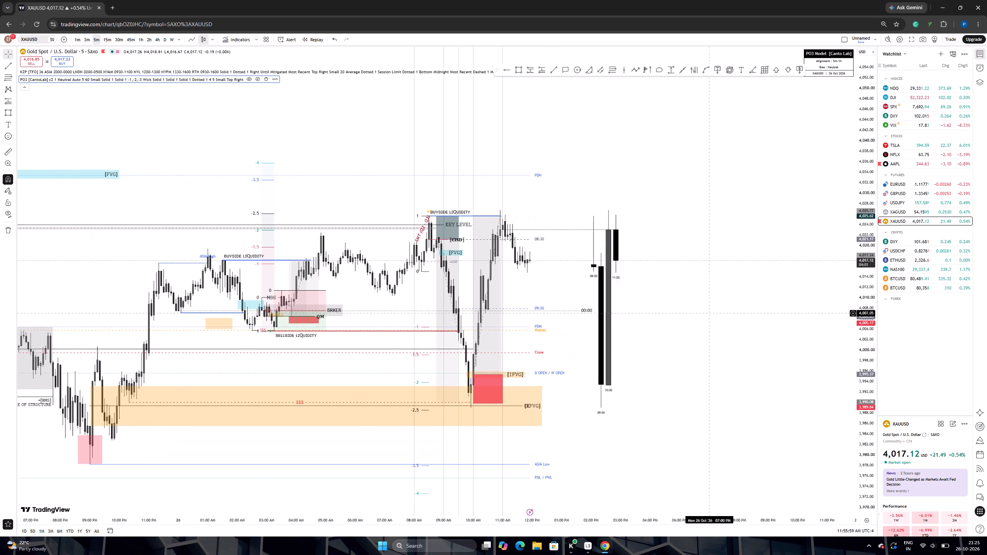
{"action": "left_click_drag", "start_coordinate": [665, 314], "coordinate": [711, 296]}
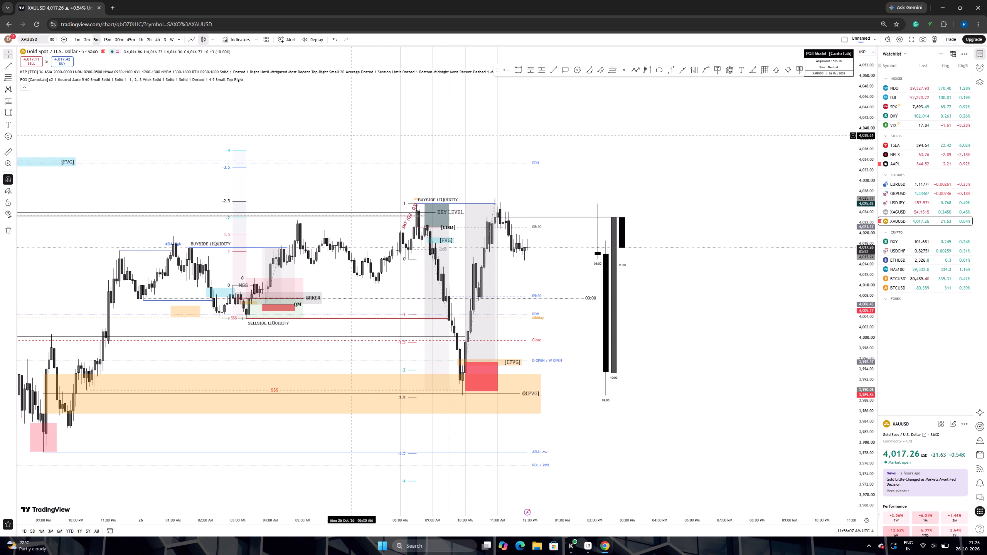
{"action": "left_click", "coordinate": [400, 119]}
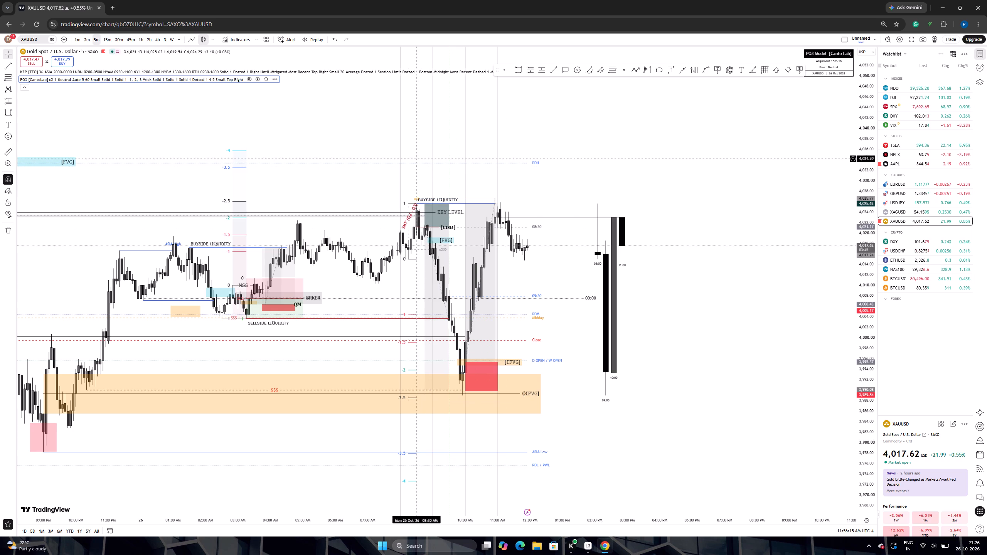
{"action": "double_click", "coordinate": [400, 141]}
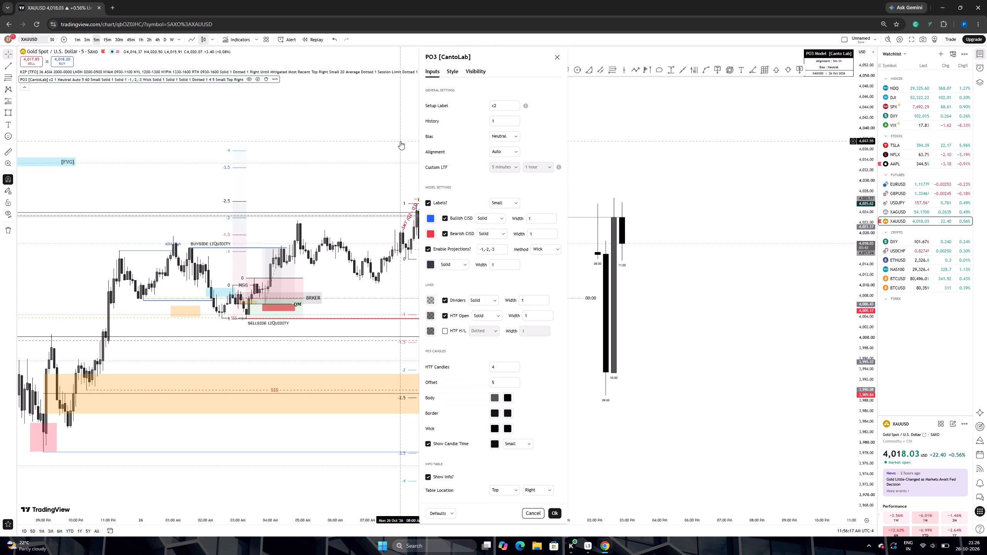
{"action": "left_click", "coordinate": [427, 249]}
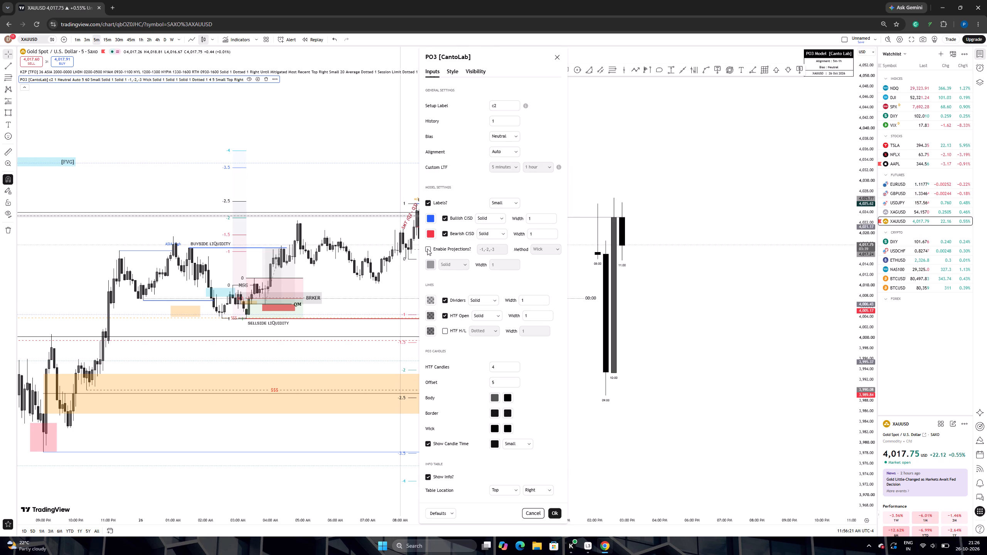
{"action": "left_click", "coordinate": [549, 509]}
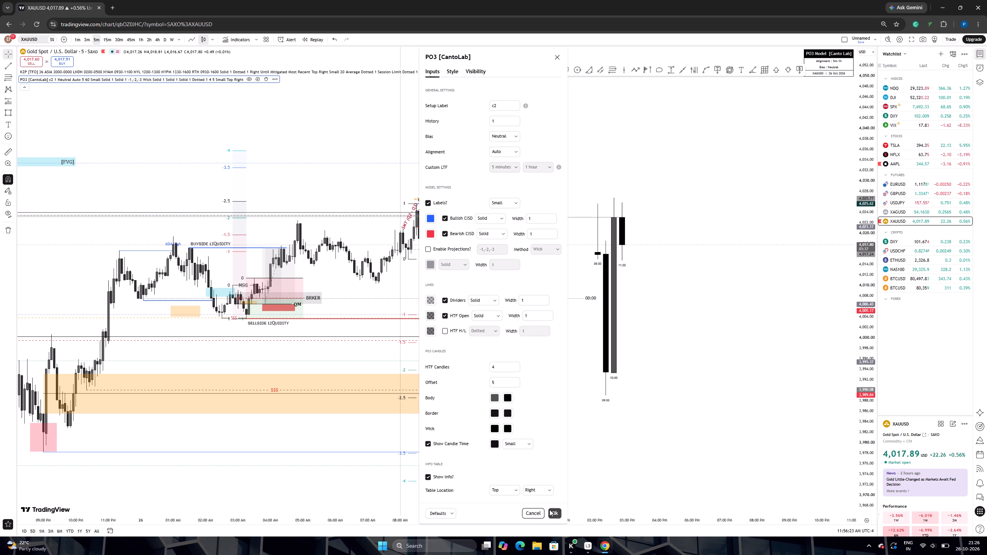
Turn off the model labels in the PO3 [CantoLab] settings and apply the change.
{"action": "scroll", "coordinate": [599, 410], "scroll_direction": "up", "scroll_amount": 3}
{"action": "left_click_drag", "start_coordinate": [599, 338], "coordinate": [723, 338]}
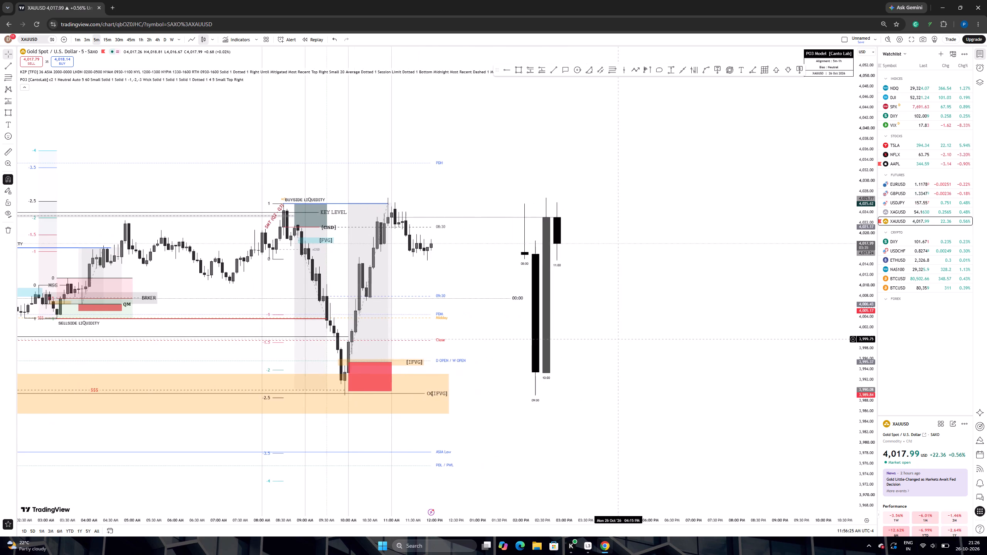
{"action": "left_click_drag", "start_coordinate": [723, 338], "coordinate": [736, 337]}
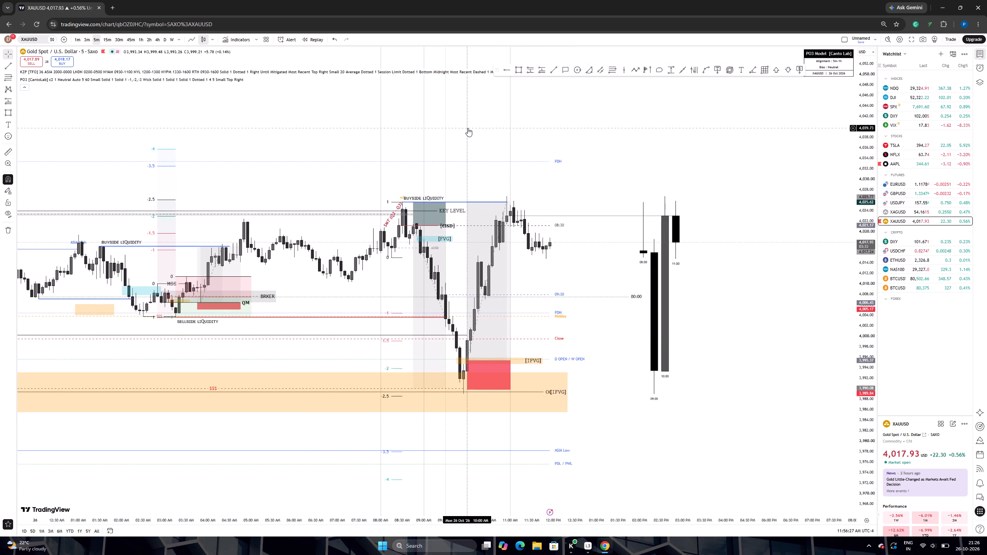
{"action": "double_click", "coordinate": [468, 128]}
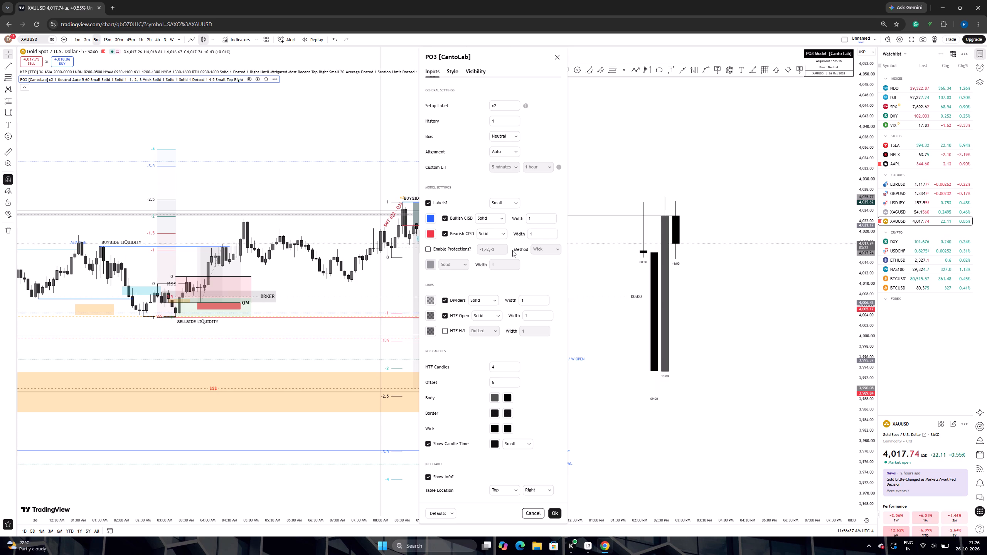
{"action": "left_click", "coordinate": [429, 203]}
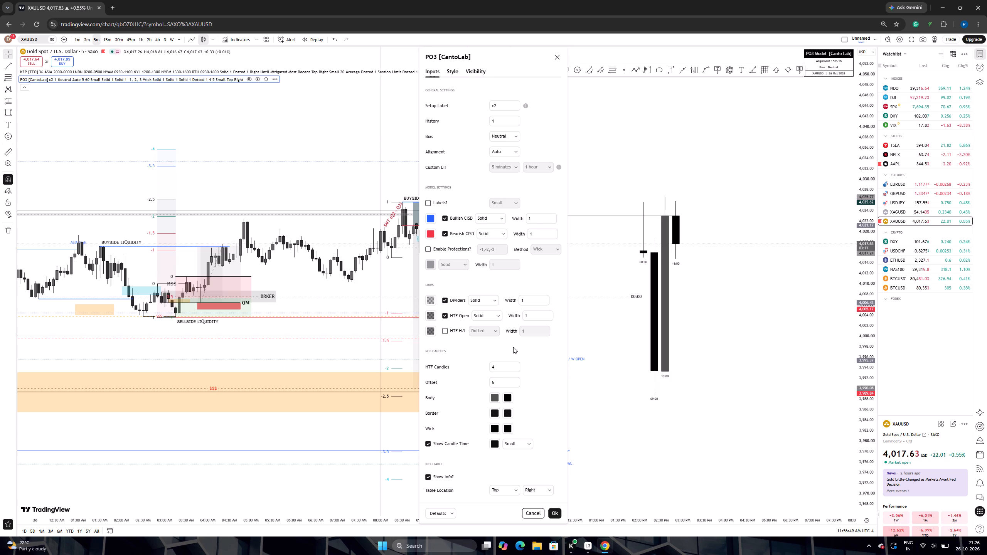
{"action": "scroll", "coordinate": [513, 345], "scroll_direction": "down", "scroll_amount": 3}
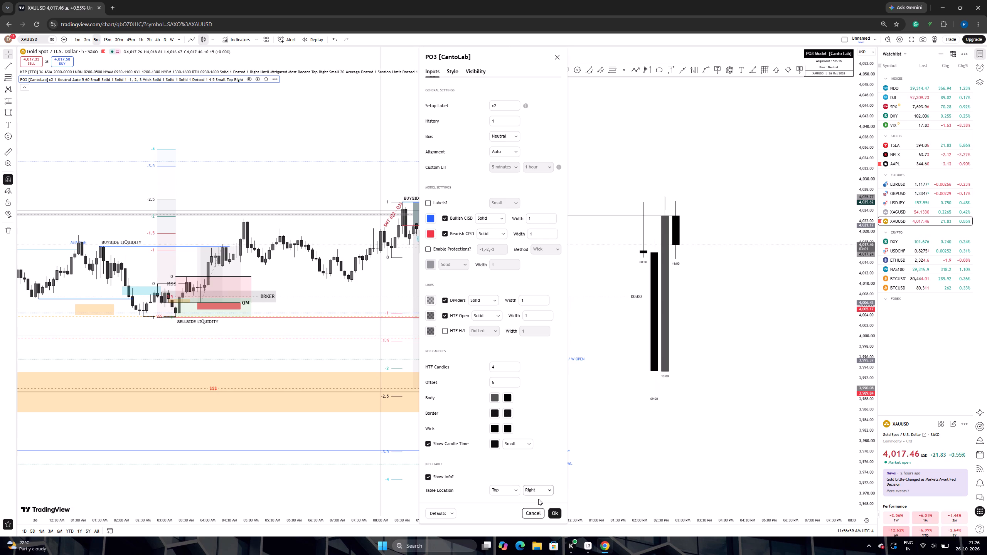
{"action": "left_click", "coordinate": [557, 512]}
Extend the top edge of the pink box at the 25 Oct 9 PM low up to about 3,985.
{"action": "scroll", "coordinate": [645, 385], "scroll_direction": "up", "scroll_amount": 1}
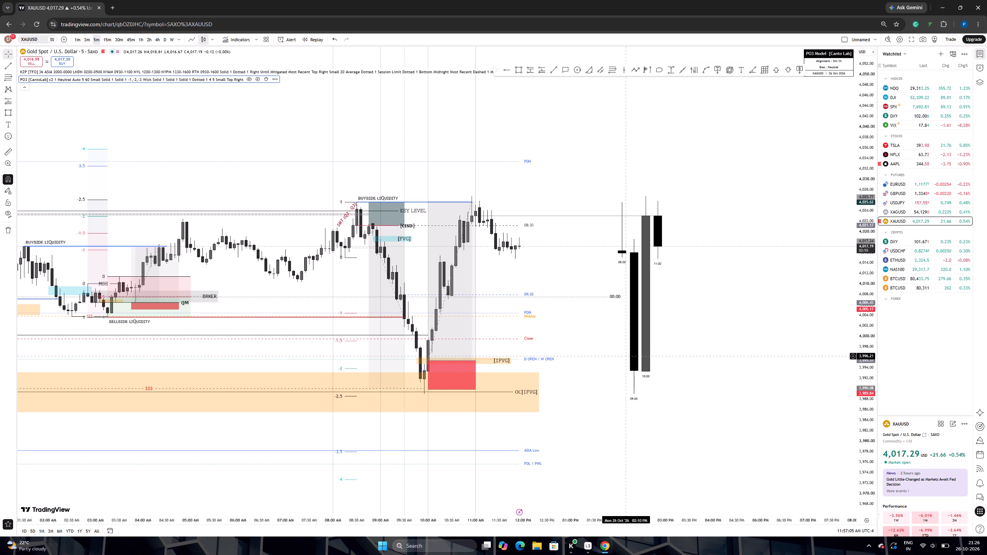
{"action": "scroll", "coordinate": [644, 351], "scroll_direction": "down", "scroll_amount": 5}
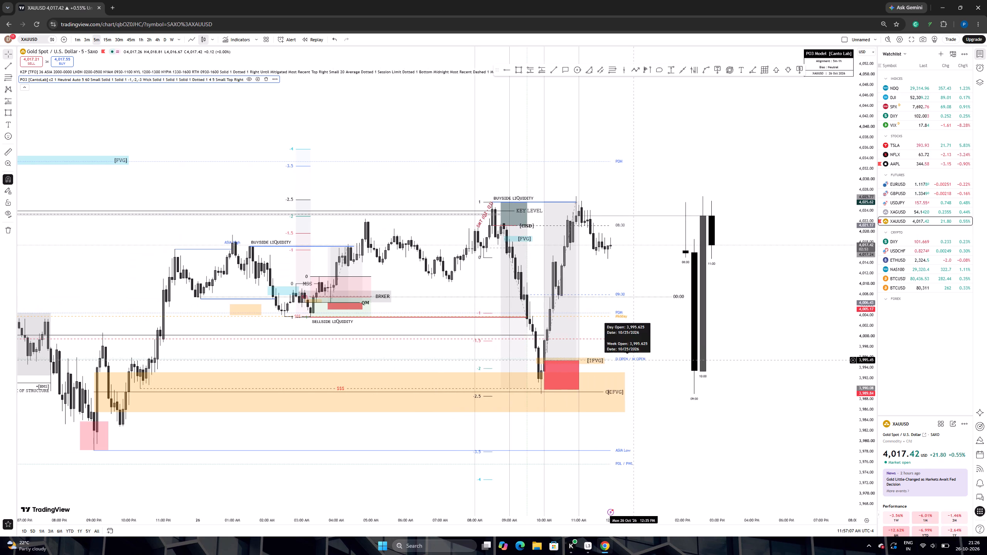
{"action": "scroll", "coordinate": [370, 356], "scroll_direction": "down", "scroll_amount": 7}
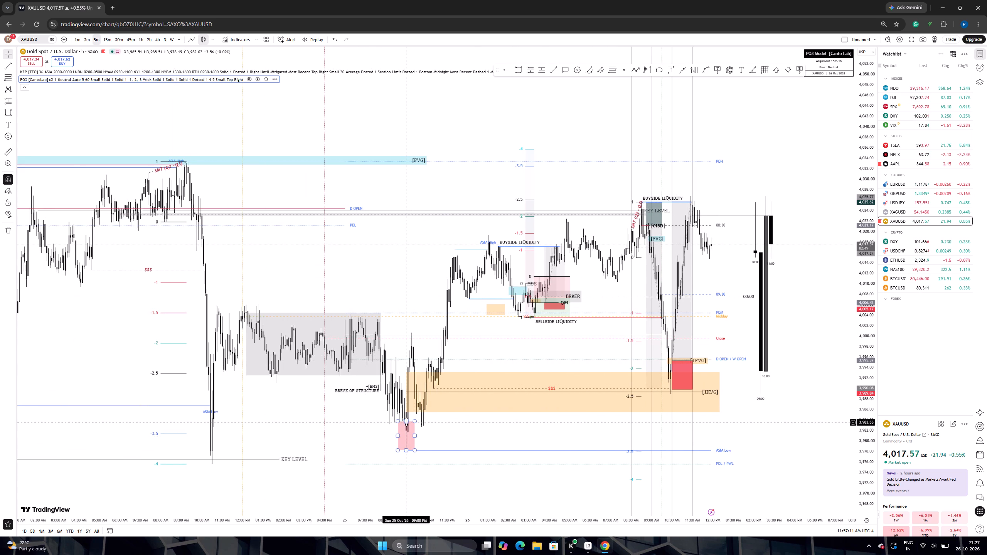
{"action": "left_click_drag", "start_coordinate": [406, 422], "coordinate": [403, 411]}
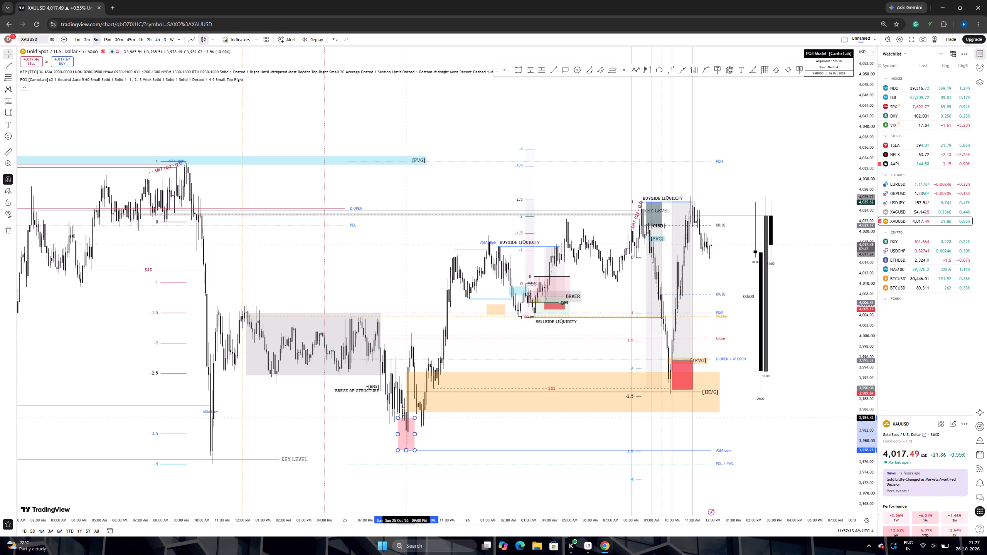
{"action": "left_click_drag", "start_coordinate": [403, 411], "coordinate": [404, 411]}
{"action": "left_click", "coordinate": [441, 425]}
{"action": "scroll", "coordinate": [461, 429], "scroll_direction": "up", "scroll_amount": 3}
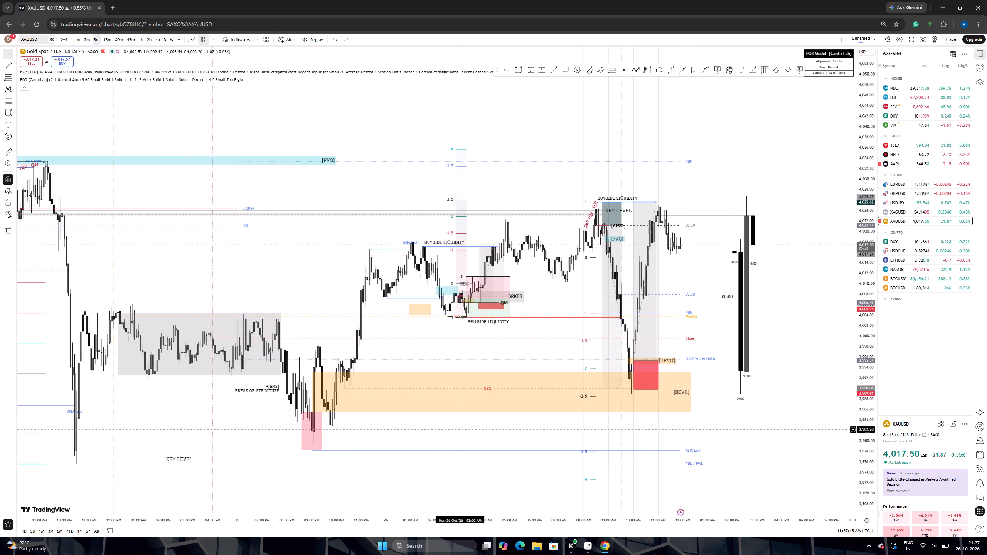
{"action": "left_click_drag", "start_coordinate": [768, 322], "coordinate": [749, 322]}
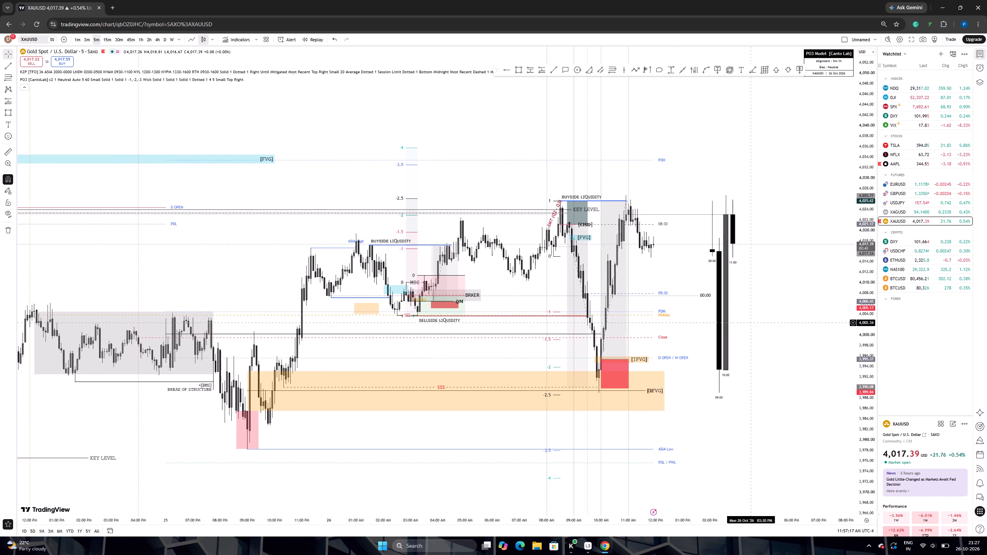
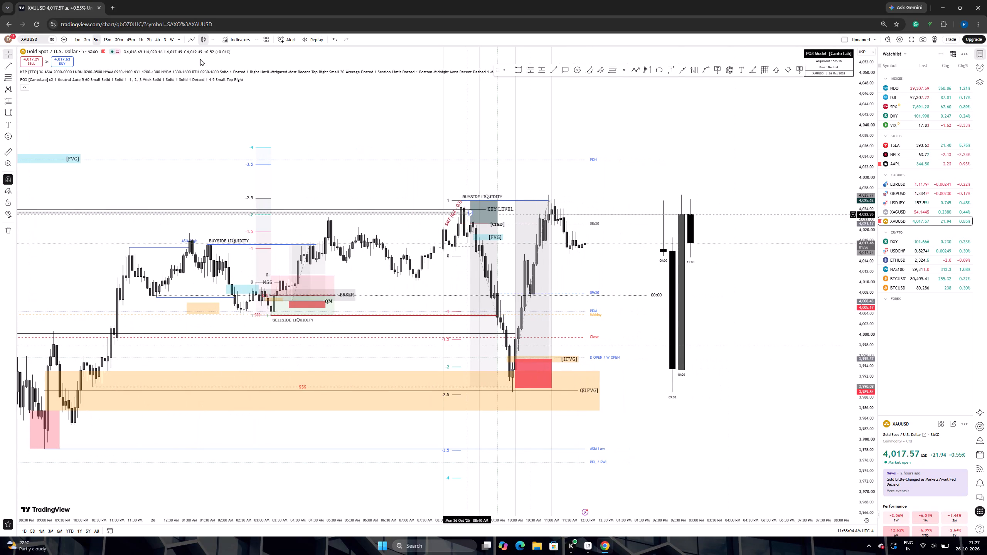
Examine the PO3 candles and recent price action on the 15-minute, 3-minute and 1-minute charts.
{"action": "left_click", "coordinate": [109, 40]}
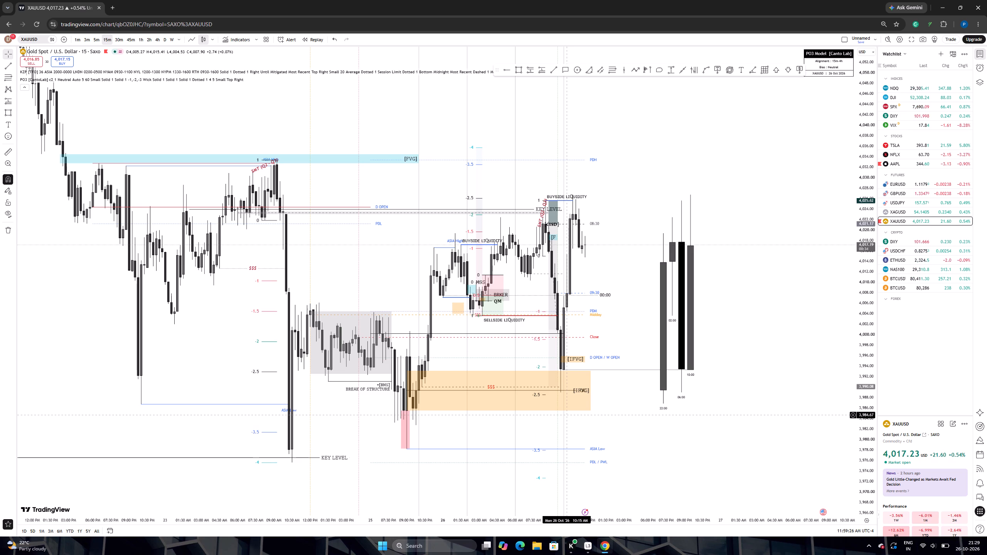
{"action": "scroll", "coordinate": [644, 420], "scroll_direction": "up", "scroll_amount": 3}
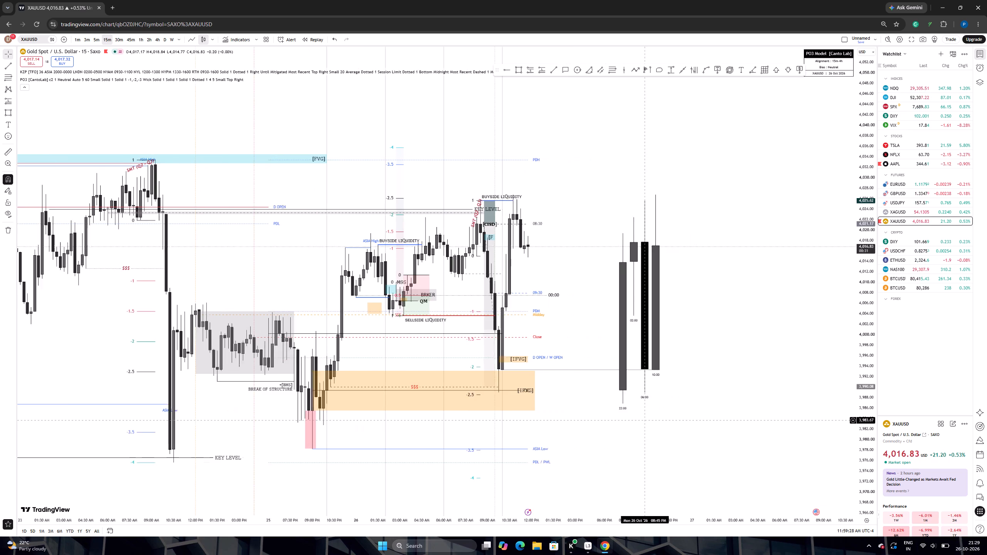
{"action": "left_click", "coordinate": [91, 40]}
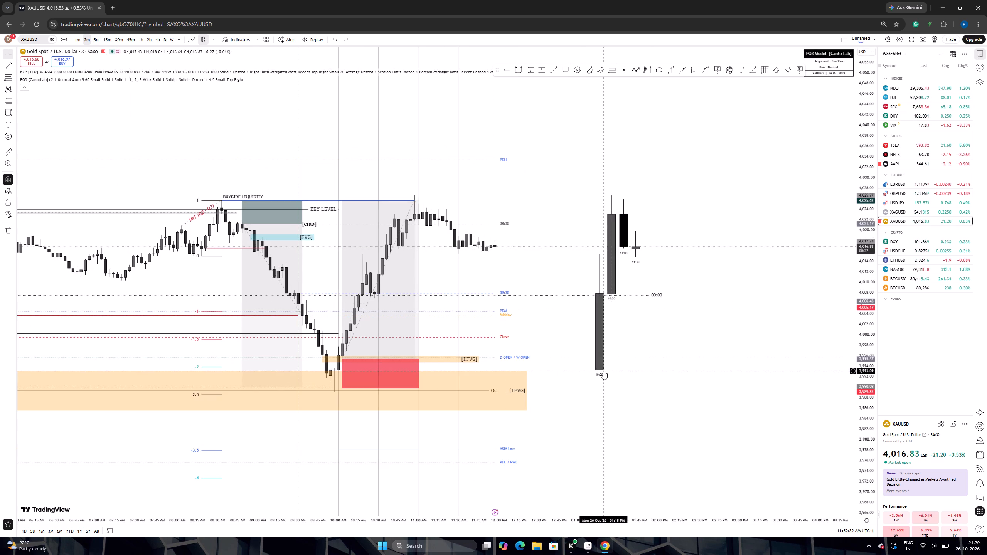
{"action": "left_click_drag", "start_coordinate": [600, 367], "coordinate": [655, 374]}
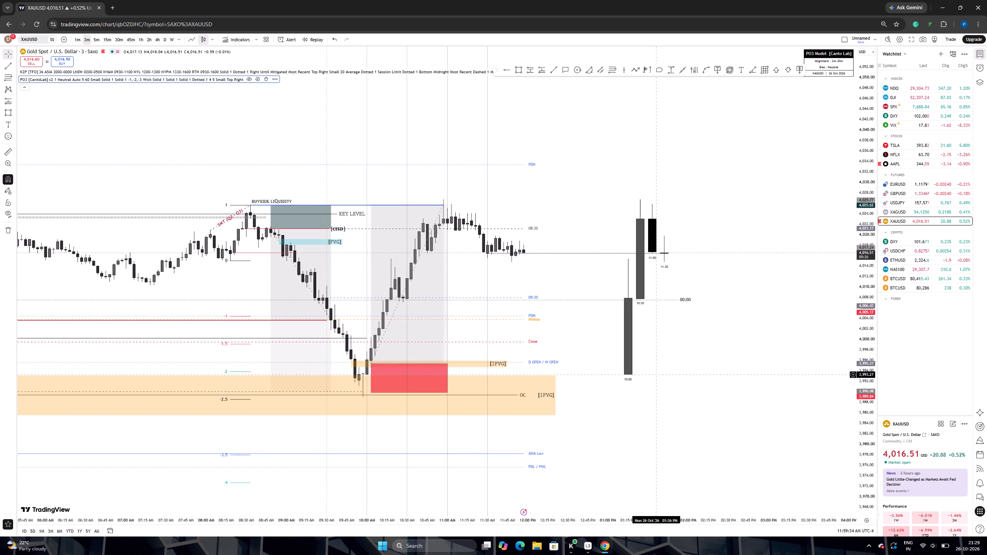
{"action": "scroll", "coordinate": [678, 323], "scroll_direction": "down", "scroll_amount": 2}
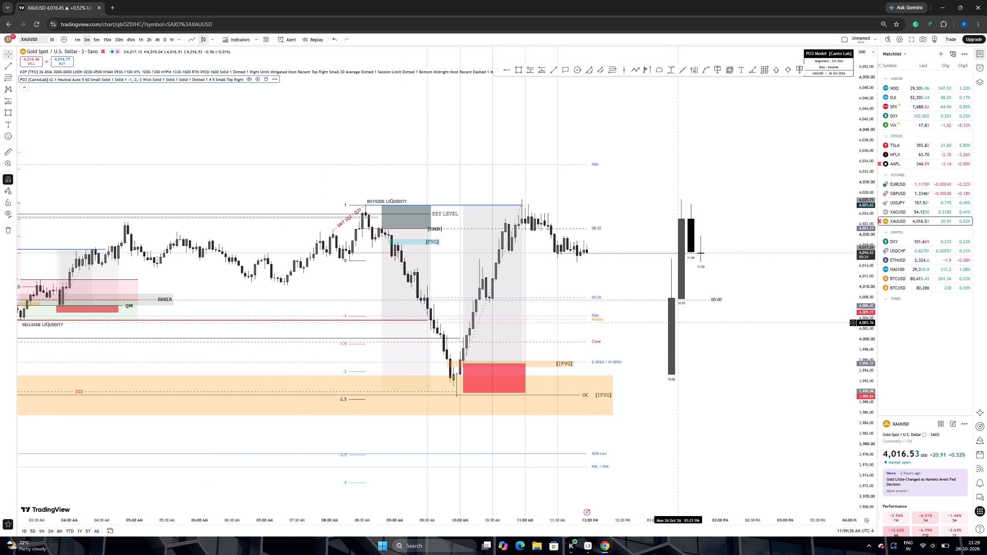
{"action": "left_click", "coordinate": [80, 37]}
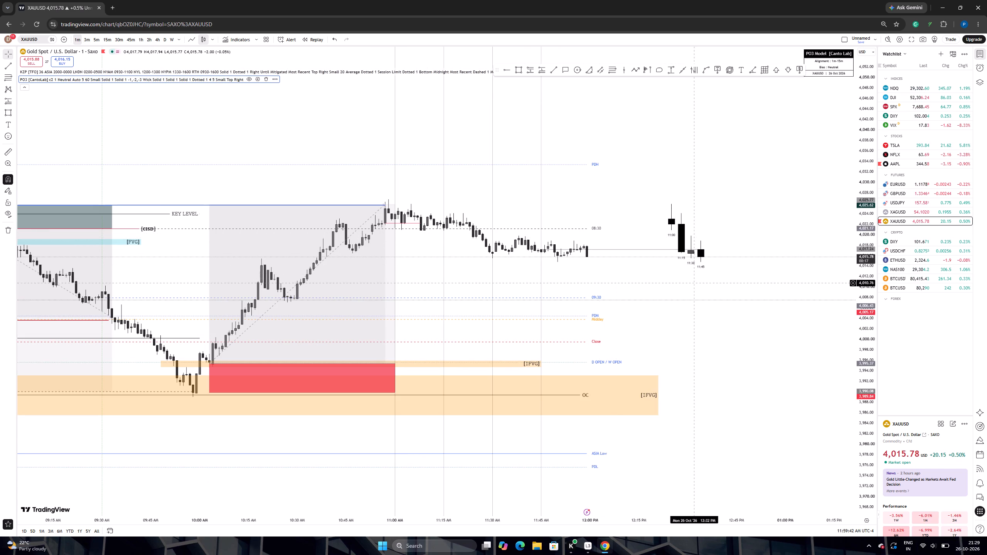
{"action": "left_click_drag", "start_coordinate": [868, 350], "coordinate": [871, 323]}
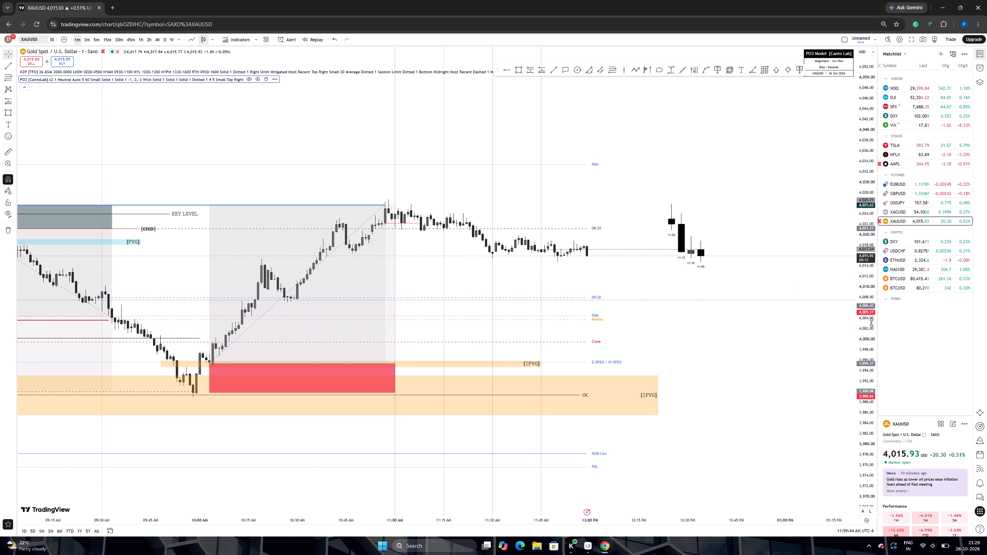
{"action": "left_click_drag", "start_coordinate": [871, 323], "coordinate": [828, 119]}
{"action": "left_click_drag", "start_coordinate": [791, 152], "coordinate": [806, 276]}
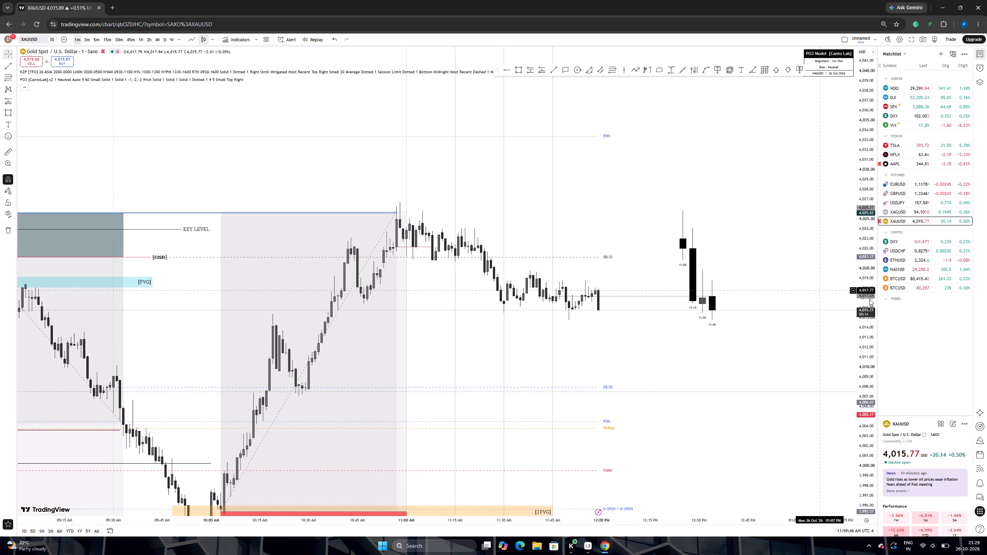
{"action": "left_click_drag", "start_coordinate": [871, 299], "coordinate": [837, 156]}
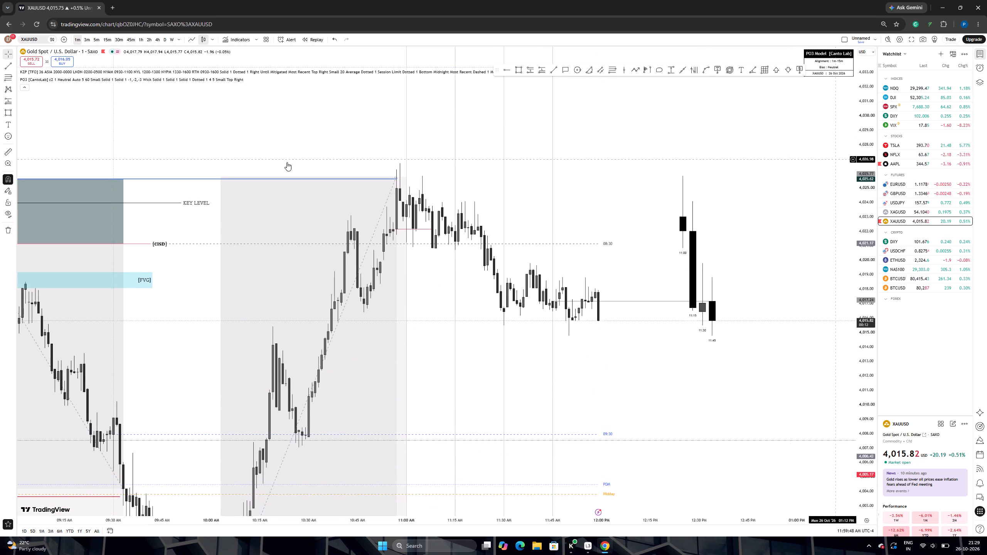
Set the PO3 candle offset to 7 in the PO3 [CantoLab] settings and apply the change.
{"action": "left_click", "coordinate": [256, 77]}
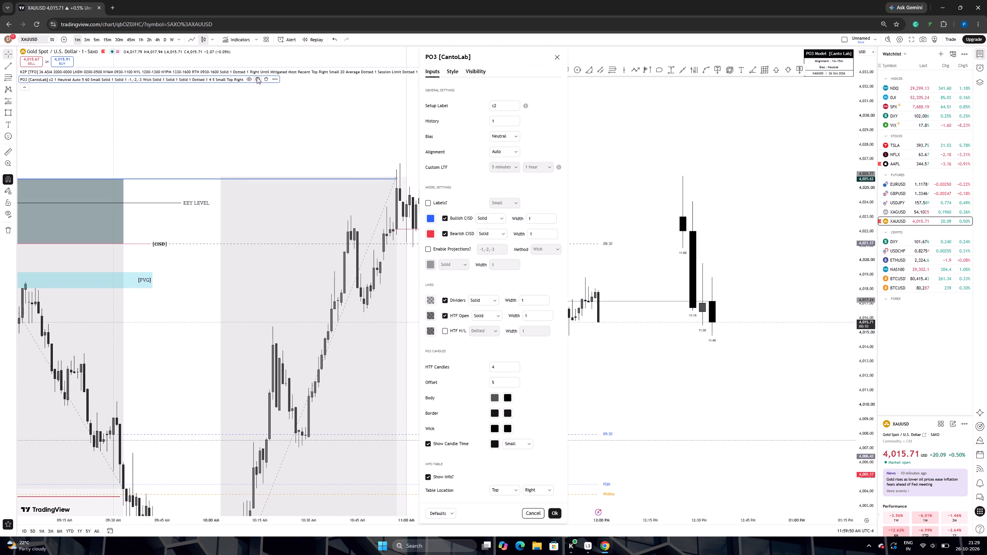
{"action": "triple_click", "coordinate": [515, 379]}
{"action": "left_click", "coordinate": [515, 379]}
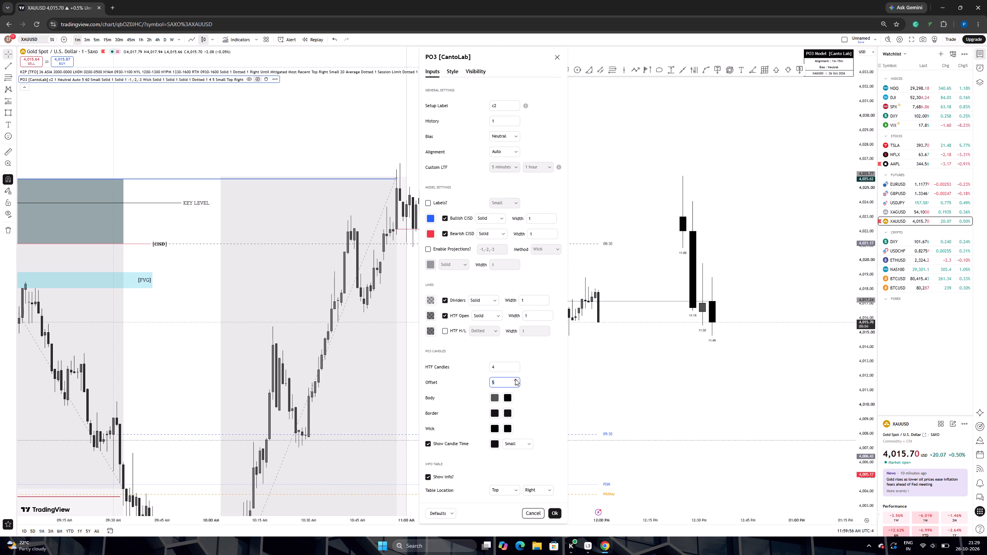
{"action": "triple_click", "coordinate": [515, 379]}
{"action": "left_click", "coordinate": [502, 381]}
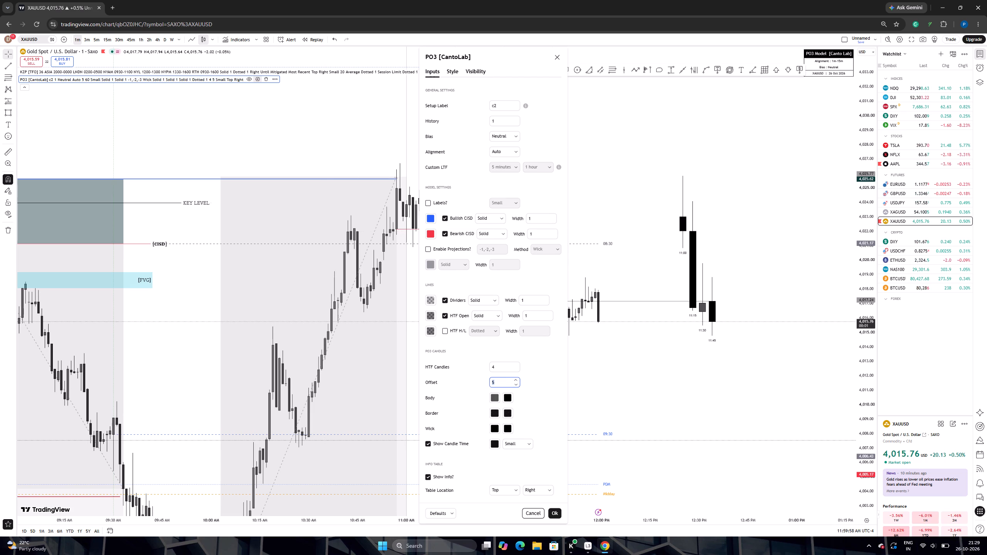
{"action": "triple_click", "coordinate": [516, 378]}
{"action": "left_click", "coordinate": [517, 380]}
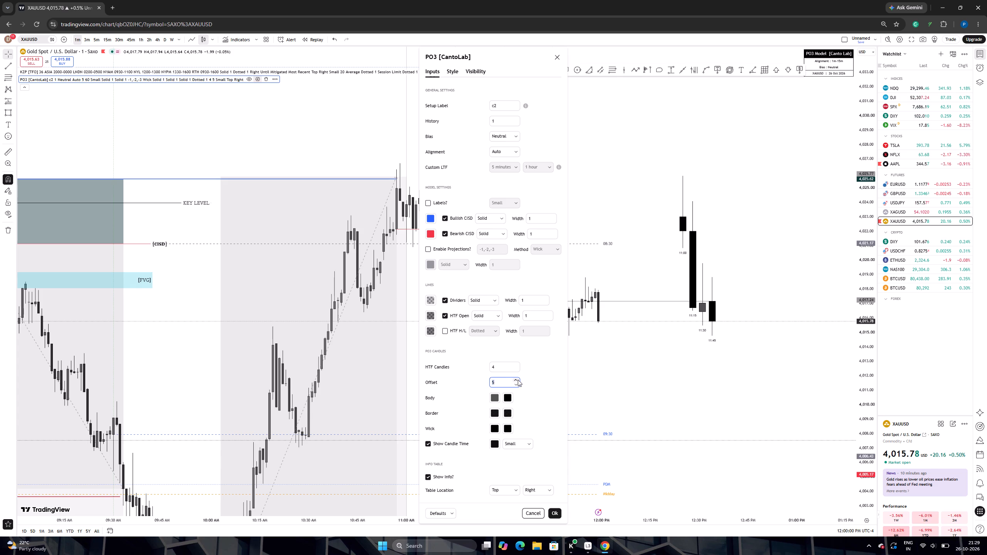
{"action": "key", "text": "7"}
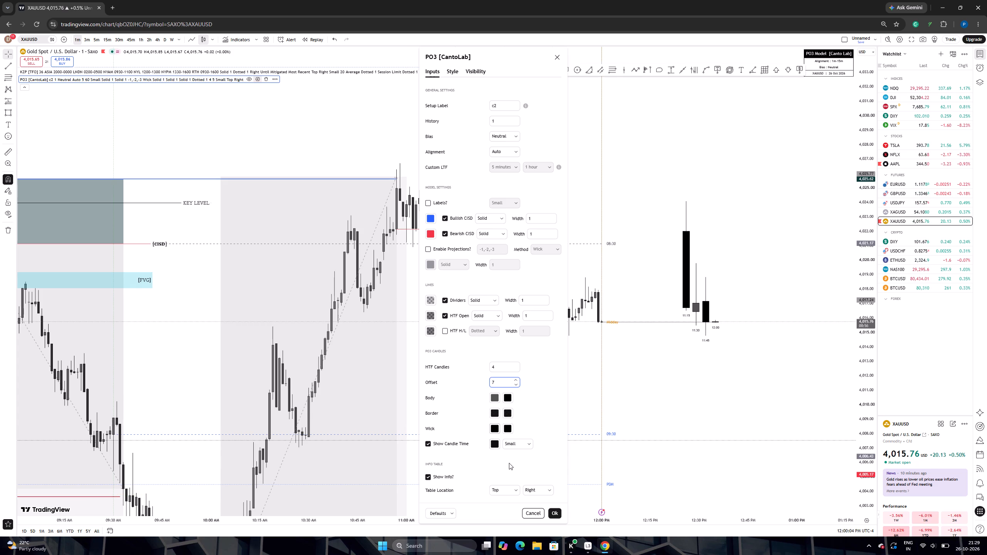
{"action": "left_click", "coordinate": [557, 512]}
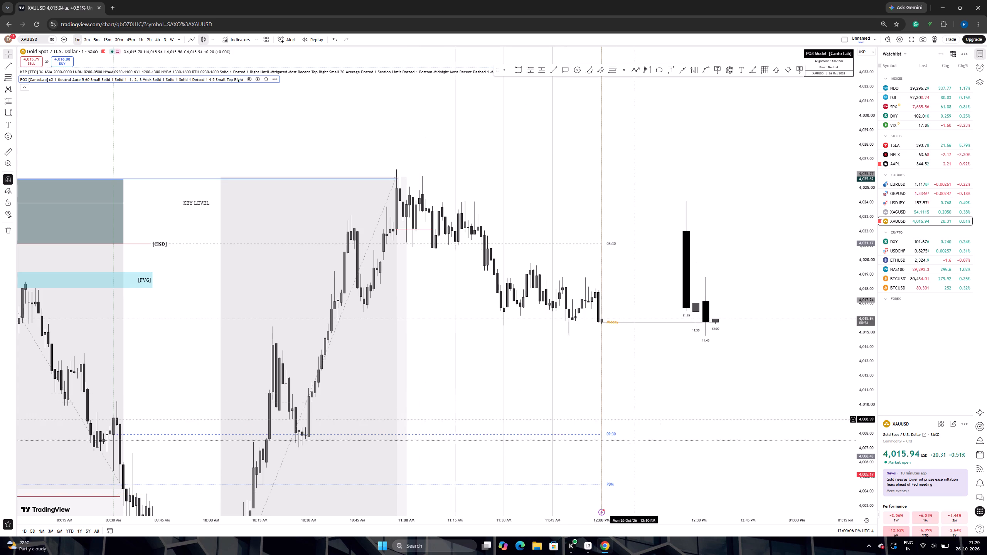
Examine the 3-minute chart around the latest PO3 candles and the marked liquidity and FVG zones.
{"action": "left_click_drag", "start_coordinate": [665, 388], "coordinate": [640, 373]}
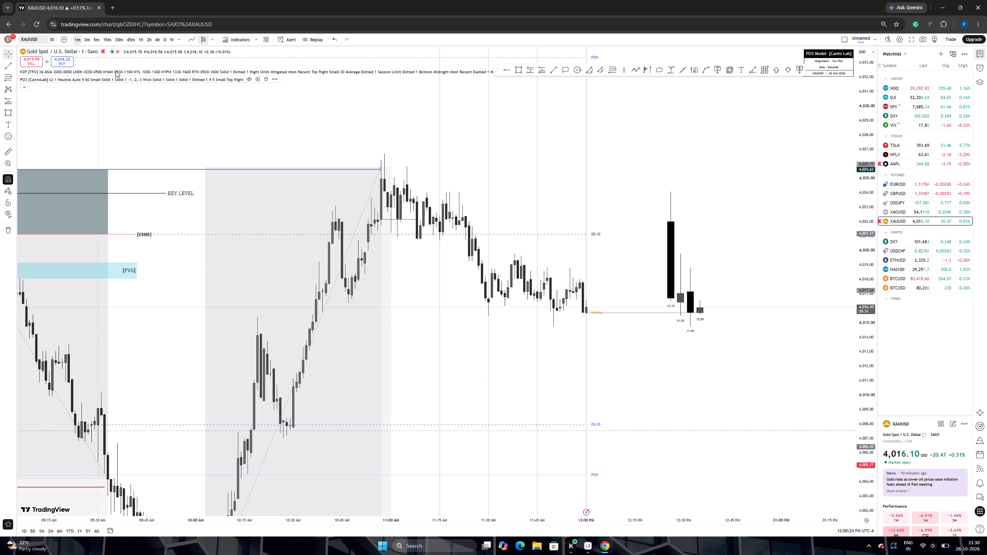
{"action": "left_click", "coordinate": [86, 41]}
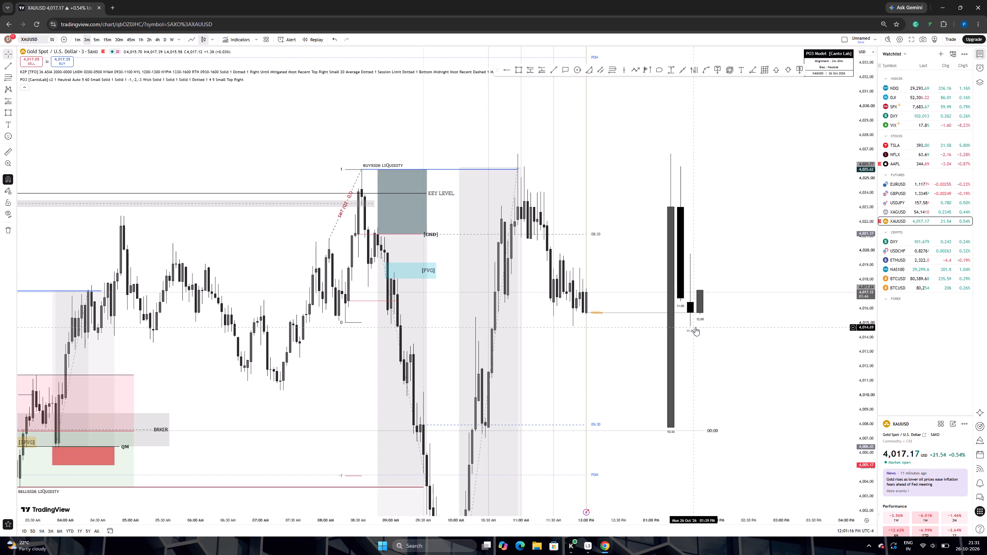
{"action": "scroll", "coordinate": [650, 332], "scroll_direction": "up", "scroll_amount": 2}
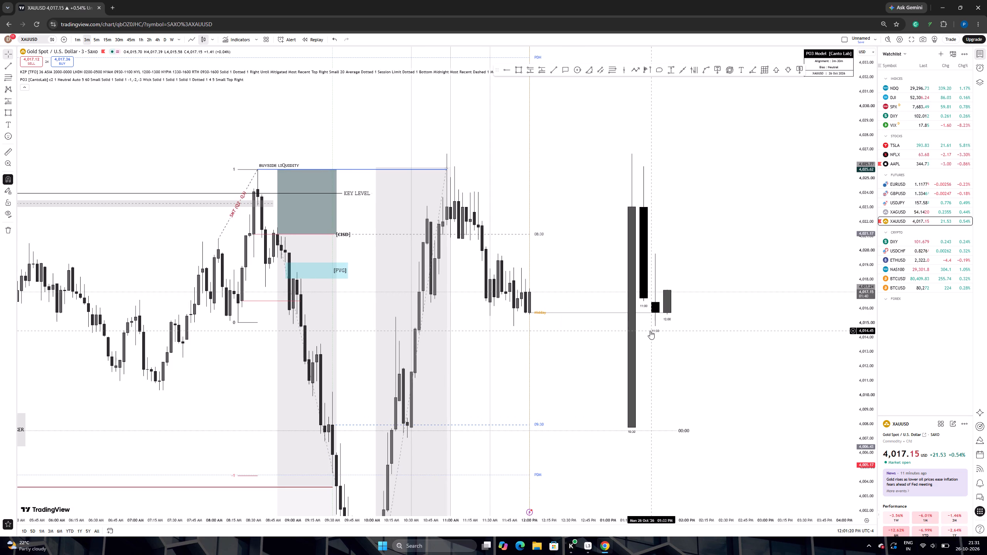
{"action": "scroll", "coordinate": [650, 331], "scroll_direction": "down", "scroll_amount": 3}
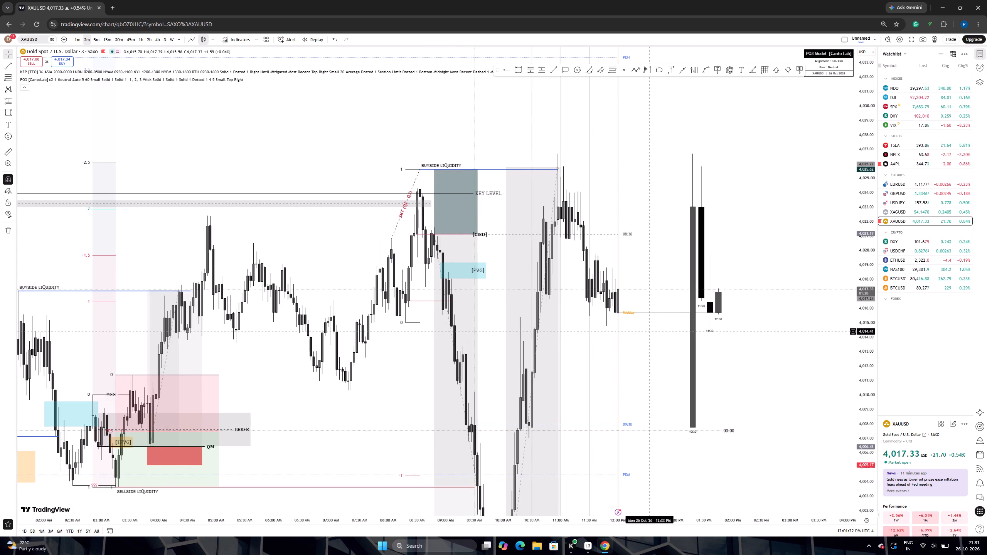
{"action": "left_click_drag", "start_coordinate": [861, 235], "coordinate": [855, 315]}
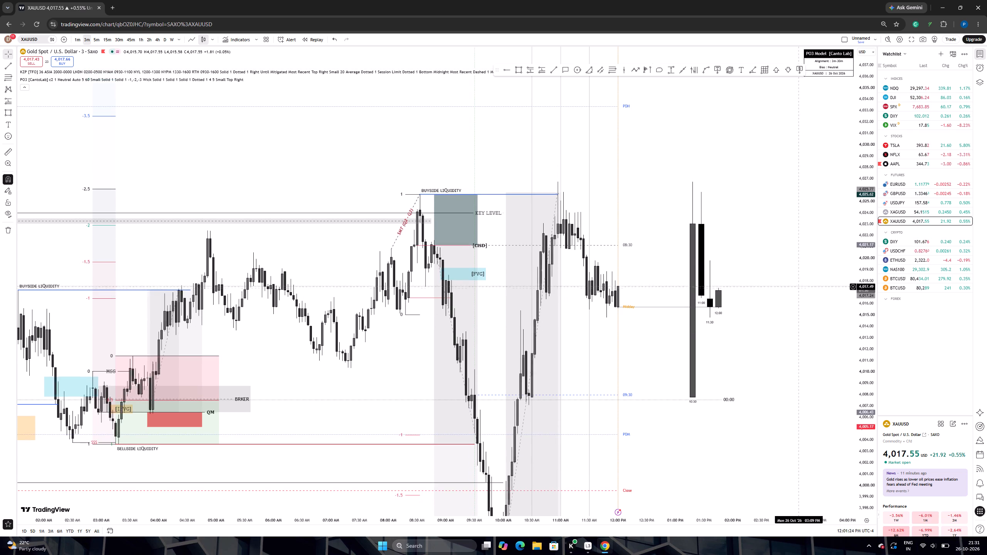
{"action": "left_click_drag", "start_coordinate": [788, 247], "coordinate": [787, 241]}
{"action": "left_click_drag", "start_coordinate": [783, 298], "coordinate": [778, 261]}
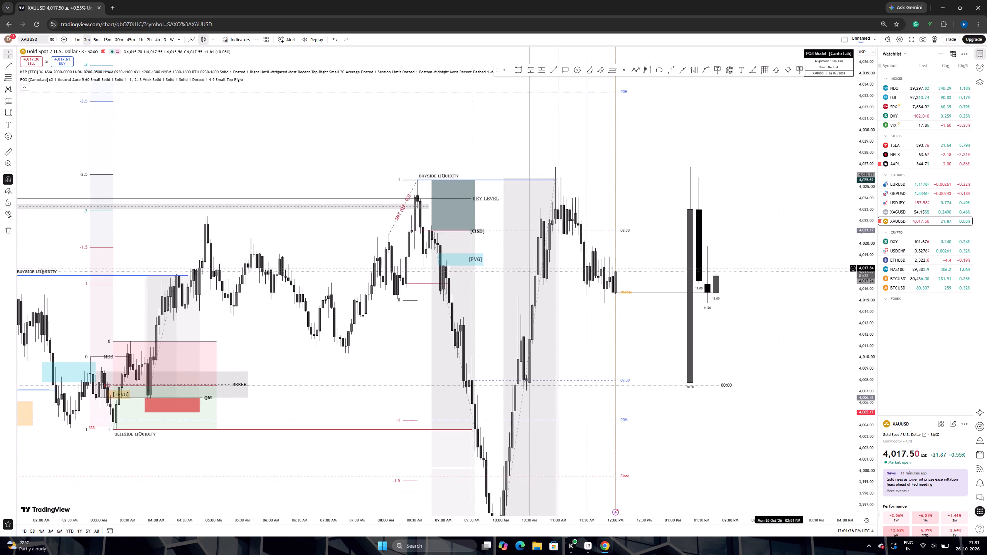
{"action": "left_click_drag", "start_coordinate": [778, 261], "coordinate": [778, 245]}
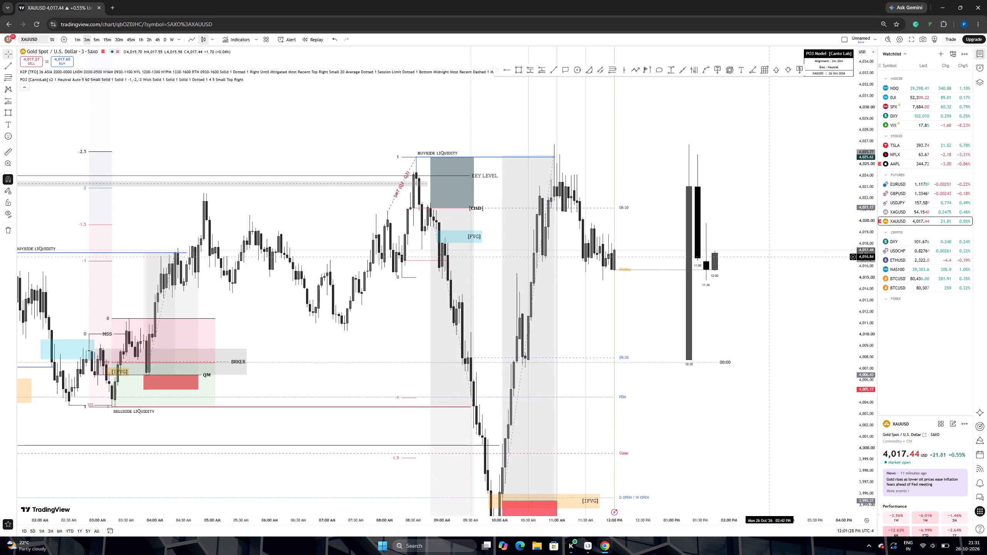
Compare the PO3 candles and marked zones on the 15-, 45- and 30-minute charts, ending on the 5-minute chart.
{"action": "left_click", "coordinate": [106, 41]}
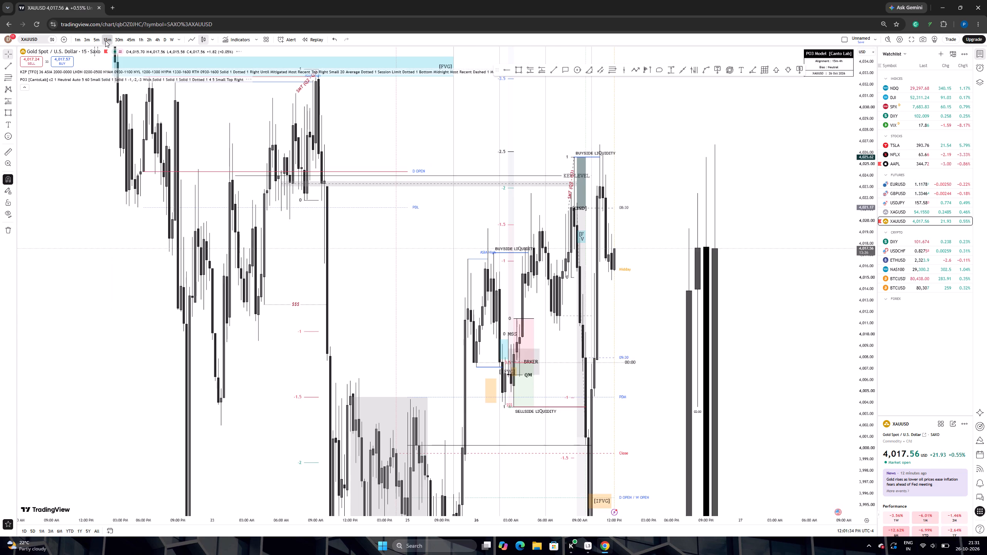
{"action": "left_click_drag", "start_coordinate": [864, 140], "coordinate": [852, 276]}
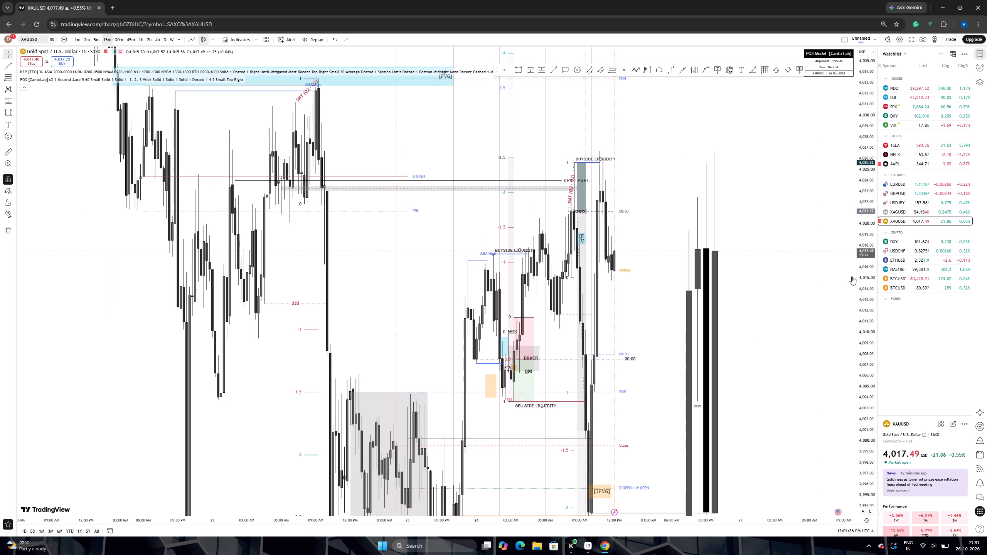
{"action": "left_click_drag", "start_coordinate": [852, 276], "coordinate": [828, 413]}
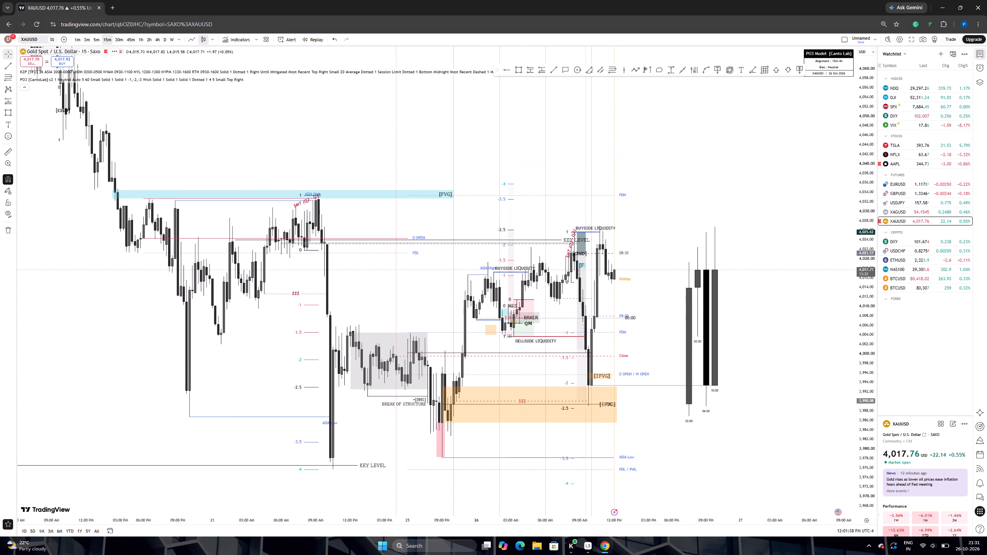
{"action": "left_click", "coordinate": [126, 39]}
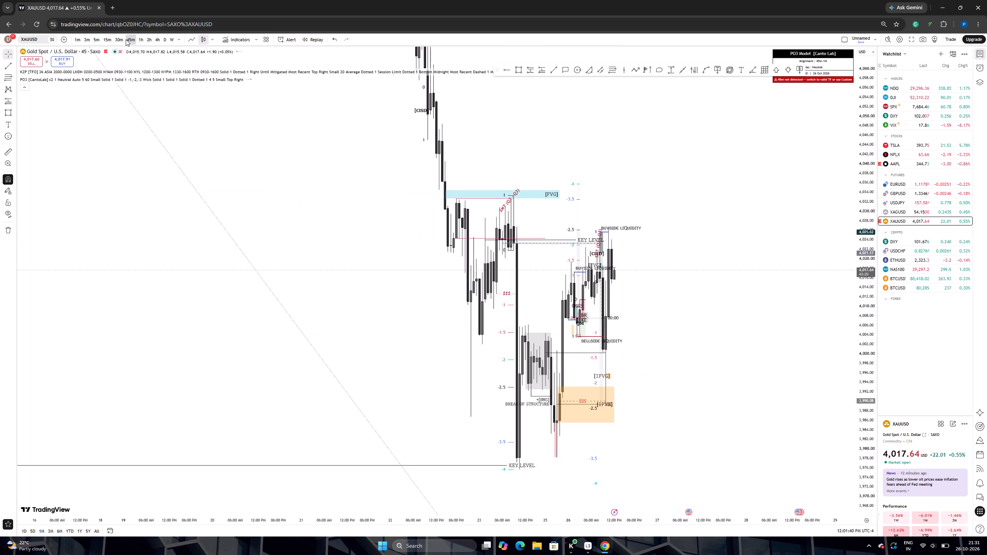
{"action": "left_click", "coordinate": [120, 39]}
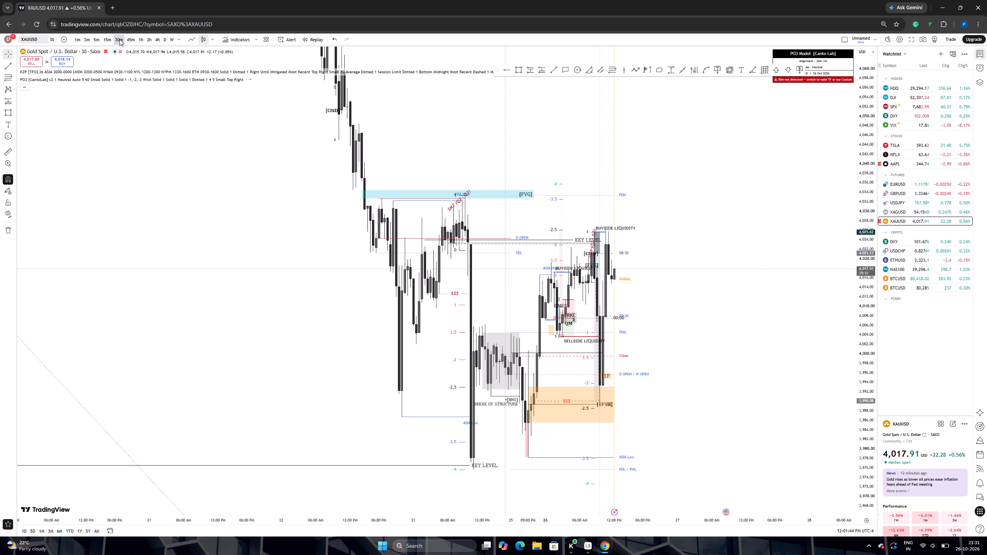
{"action": "left_click", "coordinate": [103, 39]}
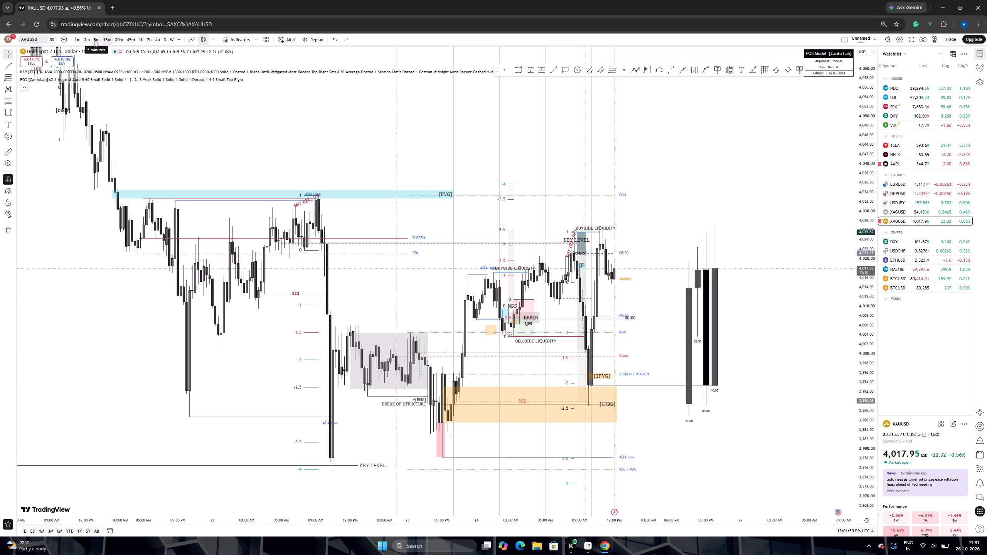
{"action": "left_click", "coordinate": [94, 40]}
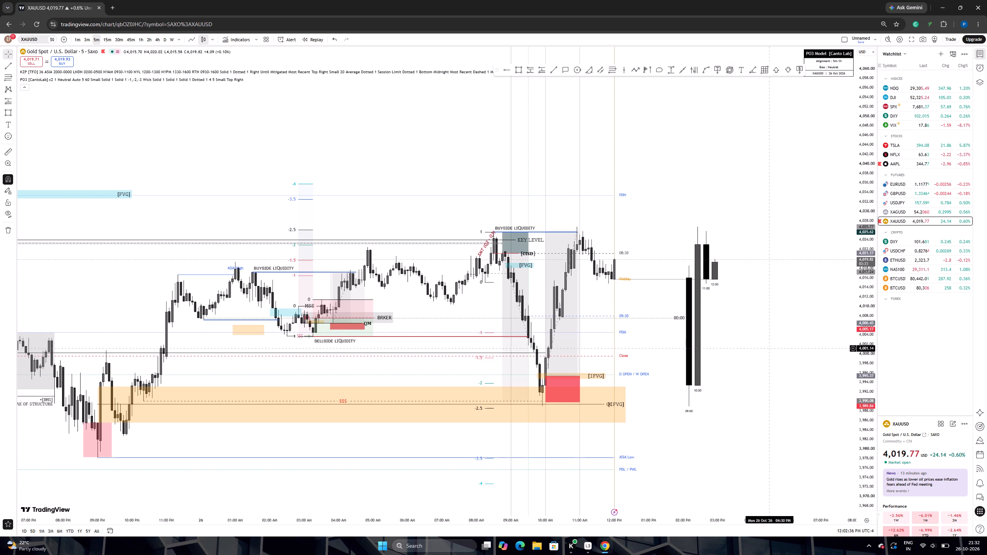
{"action": "scroll", "coordinate": [741, 343], "scroll_direction": "up", "scroll_amount": 2}
{"action": "scroll", "coordinate": [741, 343], "scroll_direction": "down", "scroll_amount": 2}
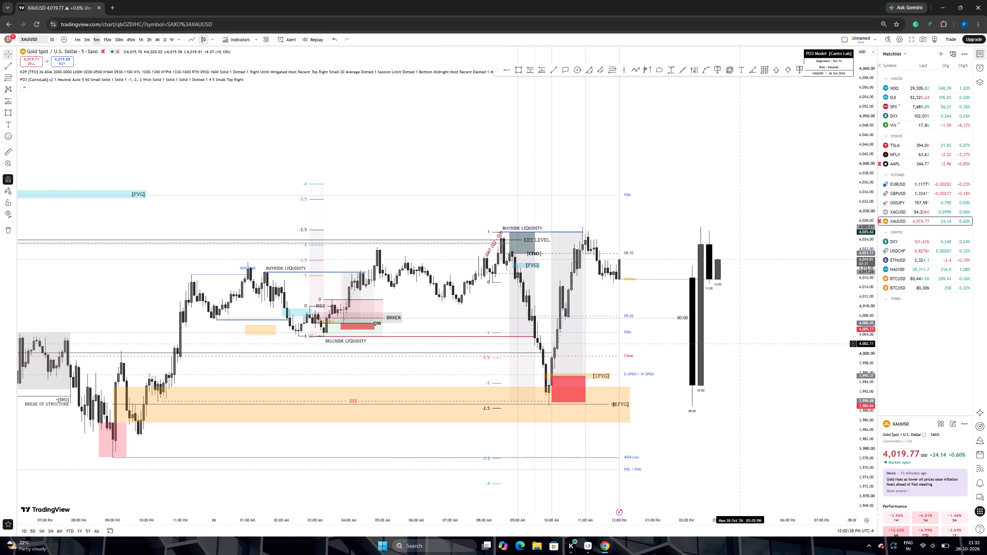
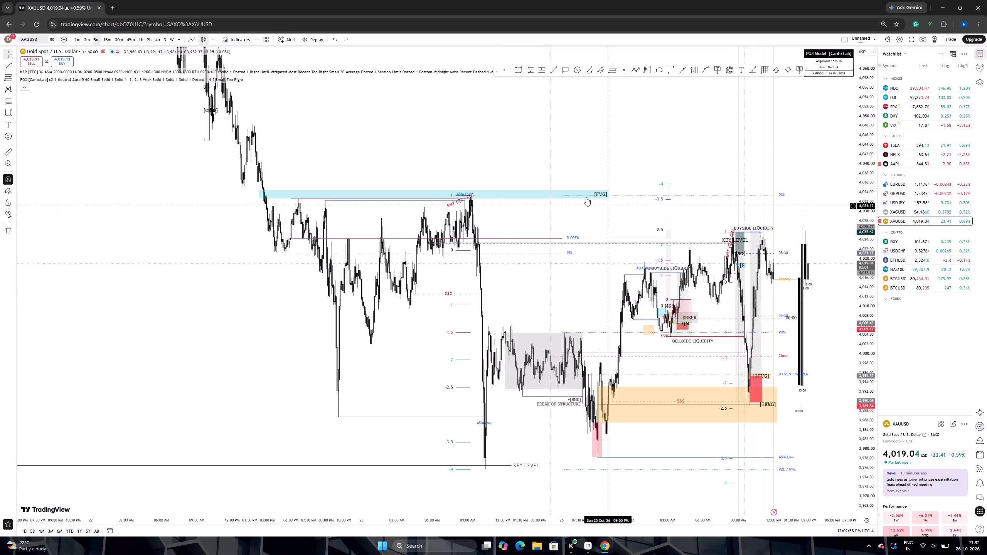
Shorten the blue FVG zone near 4,033 so it ends at about 11:25 AM on 23 Oct.
{"action": "left_click_drag", "start_coordinate": [608, 194], "coordinate": [504, 199]}
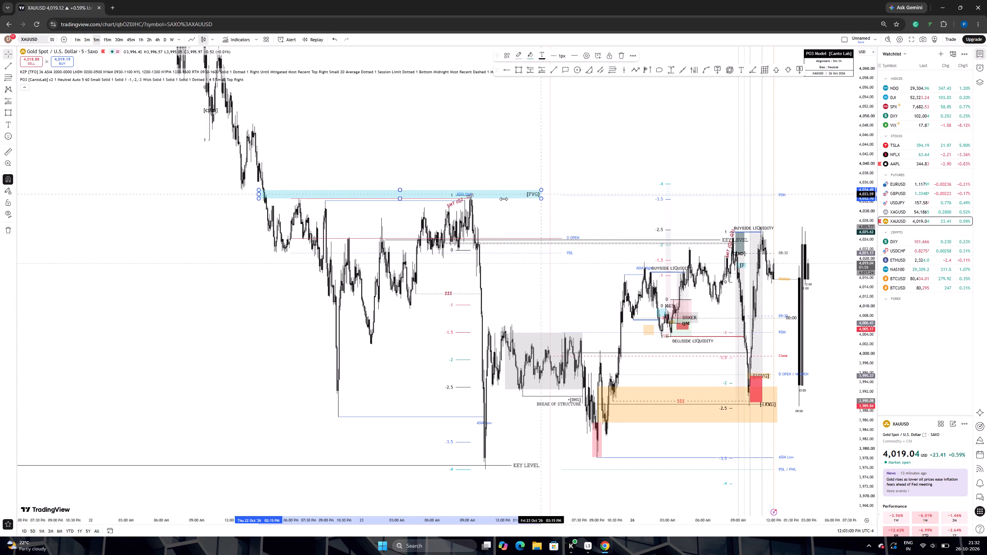
{"action": "left_click_drag", "start_coordinate": [504, 199], "coordinate": [496, 200]}
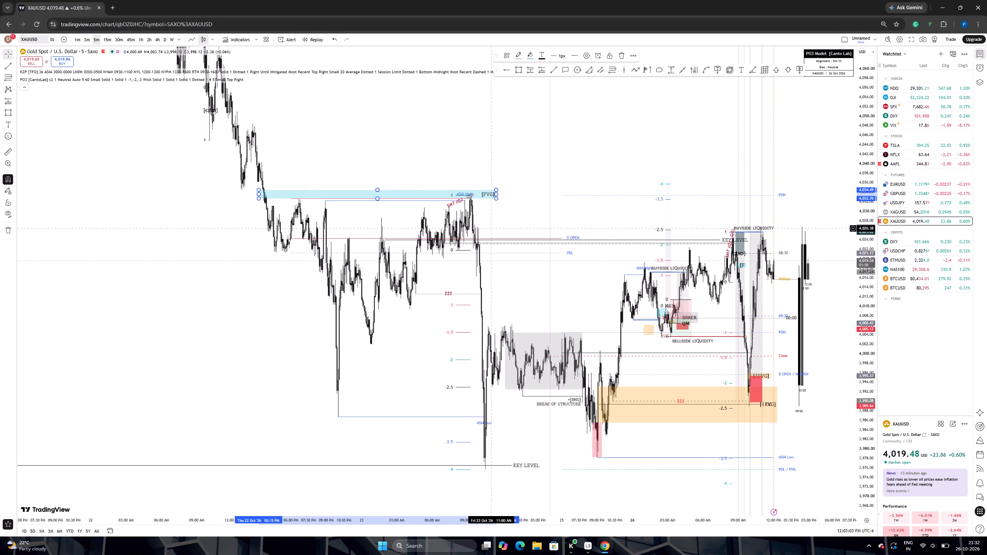
Examine the latest price action, the marked zones and the PO3 candles on the 5-minute chart.
{"action": "scroll", "coordinate": [490, 228], "scroll_direction": "up", "scroll_amount": 3}
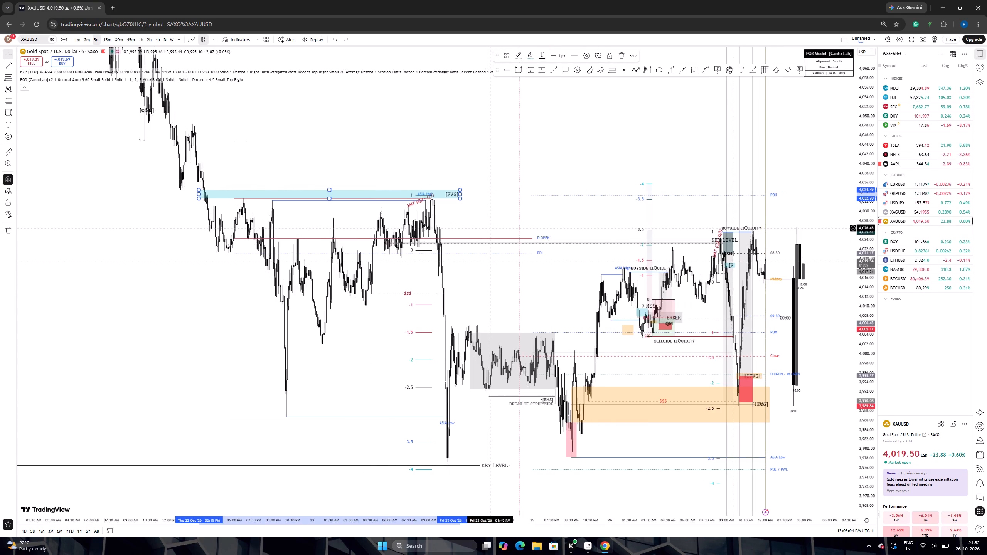
{"action": "scroll", "coordinate": [490, 228], "scroll_direction": "up", "scroll_amount": 1}
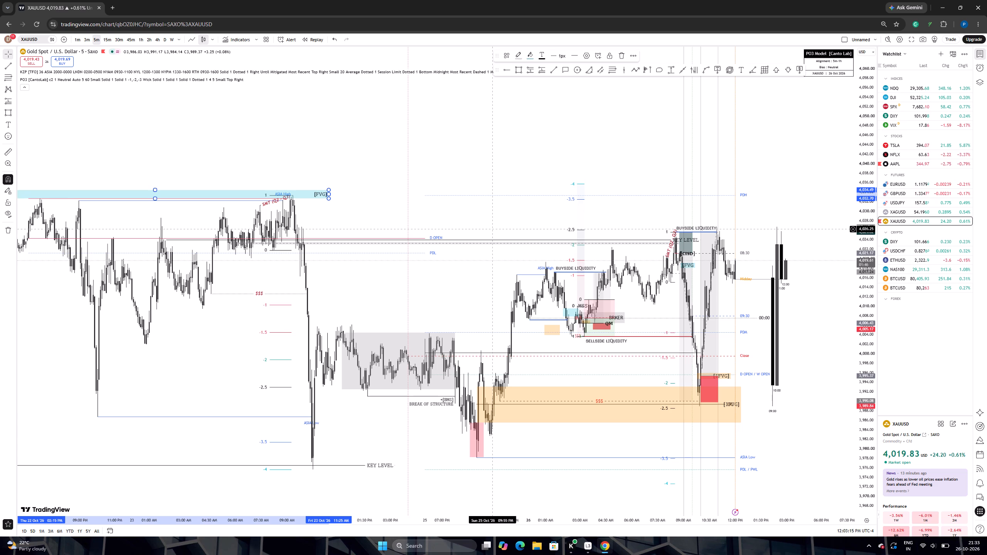
{"action": "scroll", "coordinate": [632, 302], "scroll_direction": "up", "scroll_amount": 1}
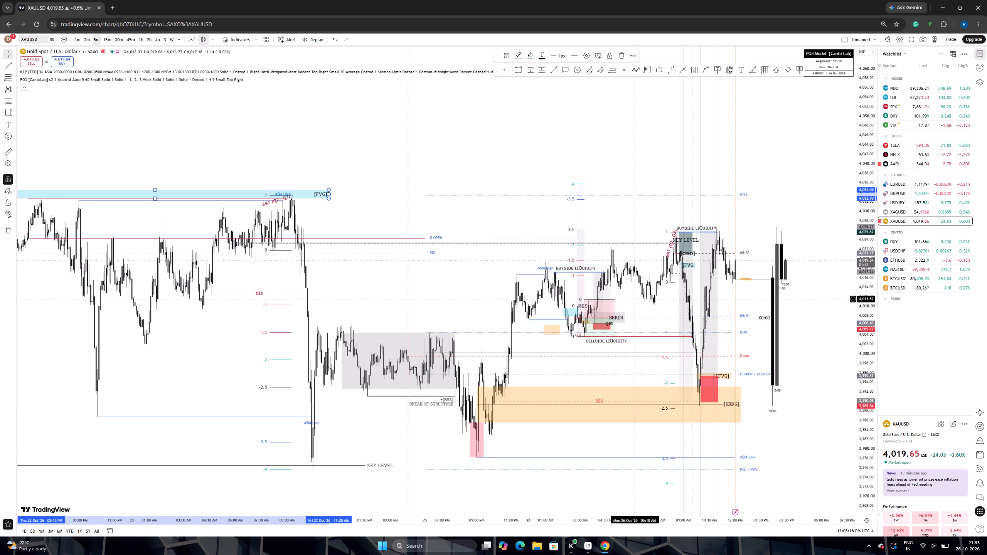
{"action": "scroll", "coordinate": [633, 301], "scroll_direction": "up", "scroll_amount": 2}
{"action": "left_click_drag", "start_coordinate": [772, 349], "coordinate": [763, 318]}
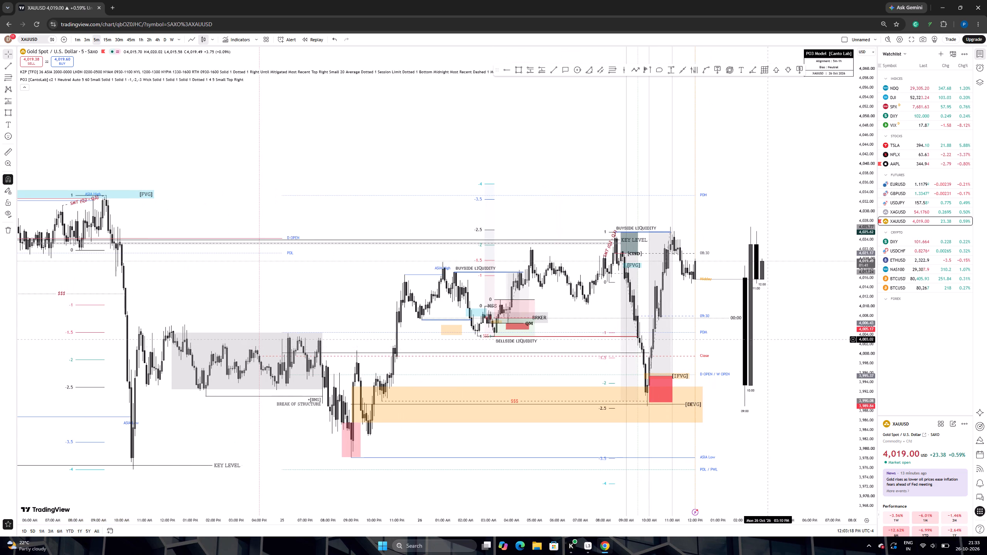
{"action": "left_click_drag", "start_coordinate": [763, 318], "coordinate": [760, 306]}
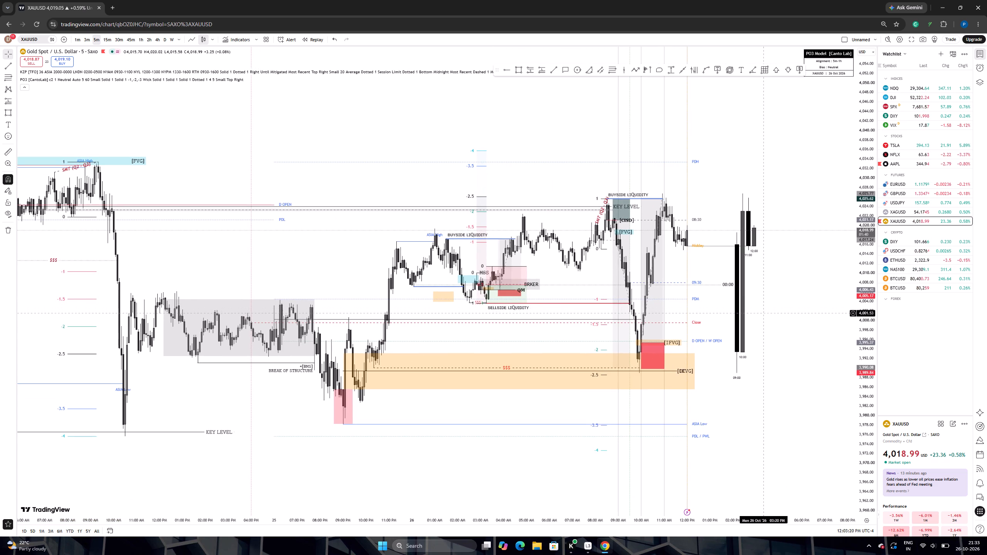
{"action": "left_click_drag", "start_coordinate": [766, 333], "coordinate": [764, 318]}
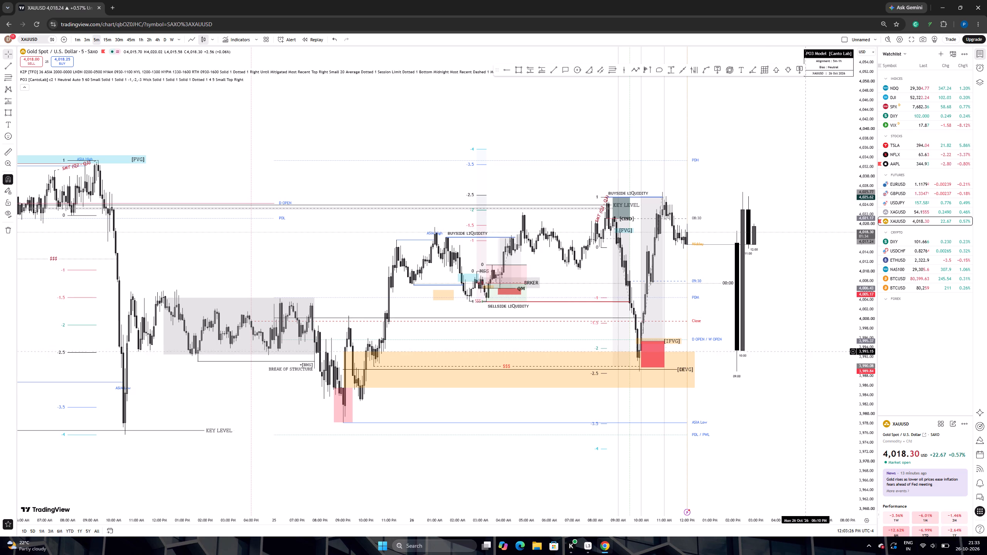
{"action": "left_click_drag", "start_coordinate": [859, 359], "coordinate": [852, 315]}
{"action": "left_click_drag", "start_coordinate": [835, 328], "coordinate": [786, 247]}
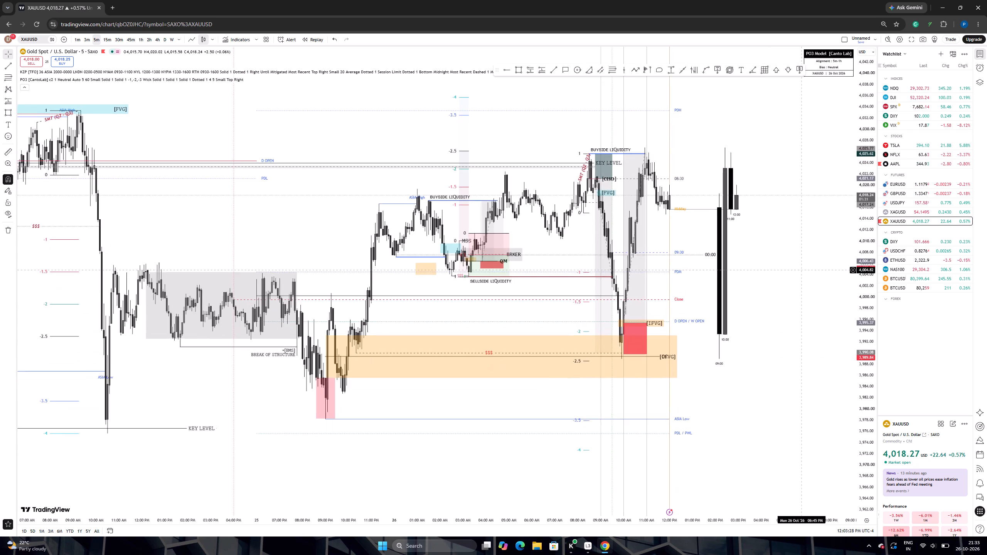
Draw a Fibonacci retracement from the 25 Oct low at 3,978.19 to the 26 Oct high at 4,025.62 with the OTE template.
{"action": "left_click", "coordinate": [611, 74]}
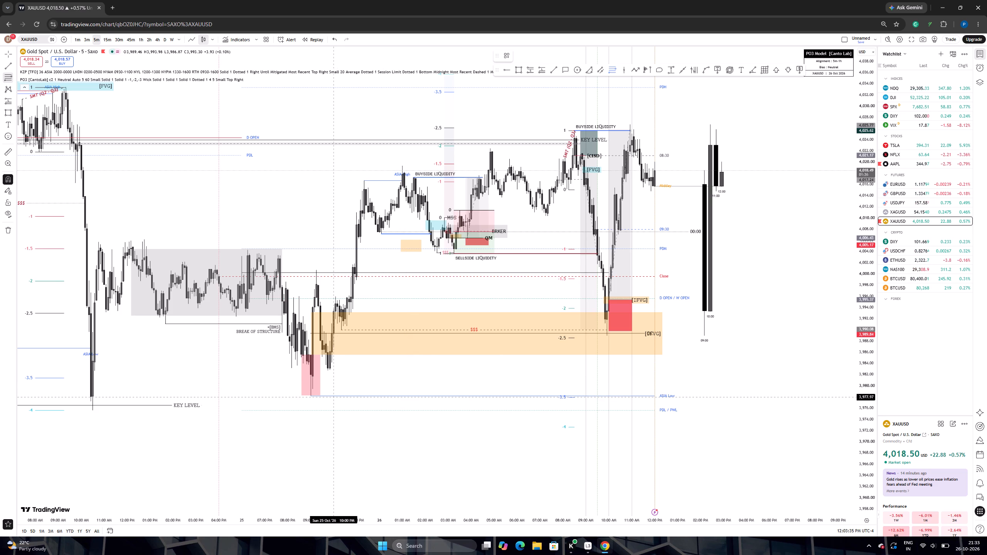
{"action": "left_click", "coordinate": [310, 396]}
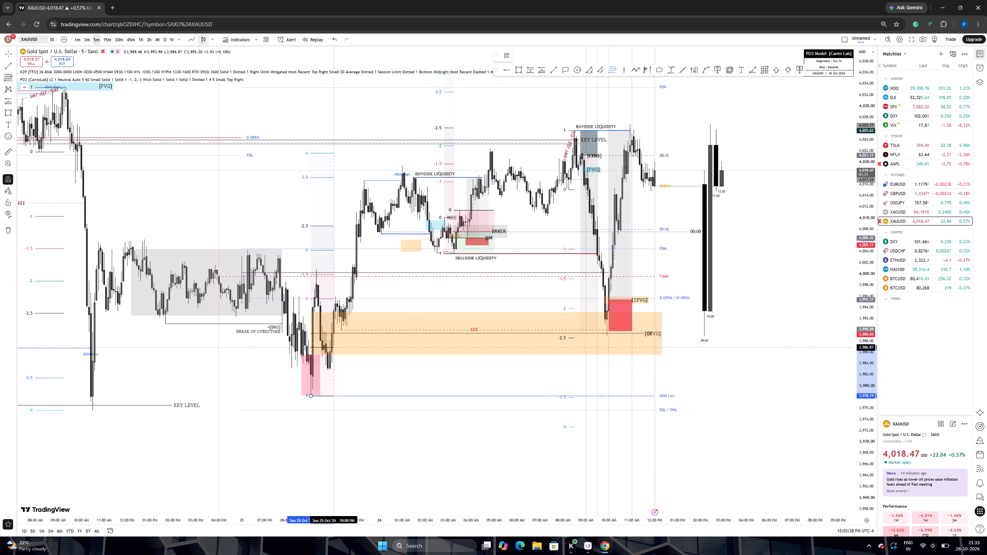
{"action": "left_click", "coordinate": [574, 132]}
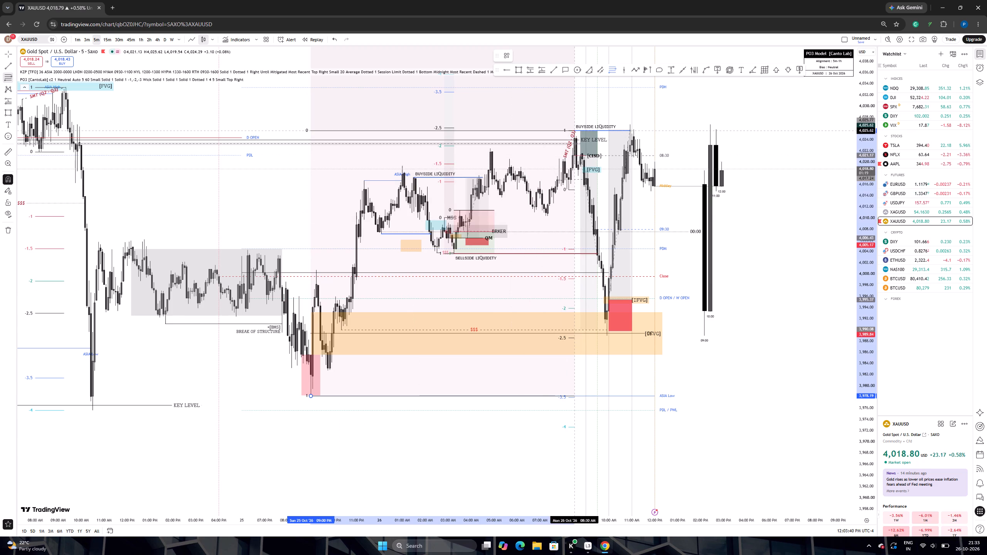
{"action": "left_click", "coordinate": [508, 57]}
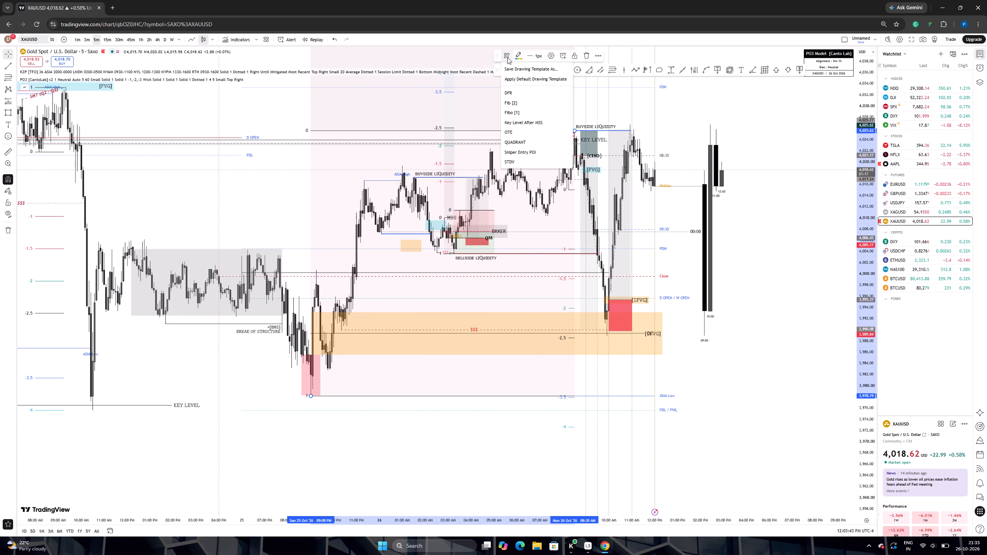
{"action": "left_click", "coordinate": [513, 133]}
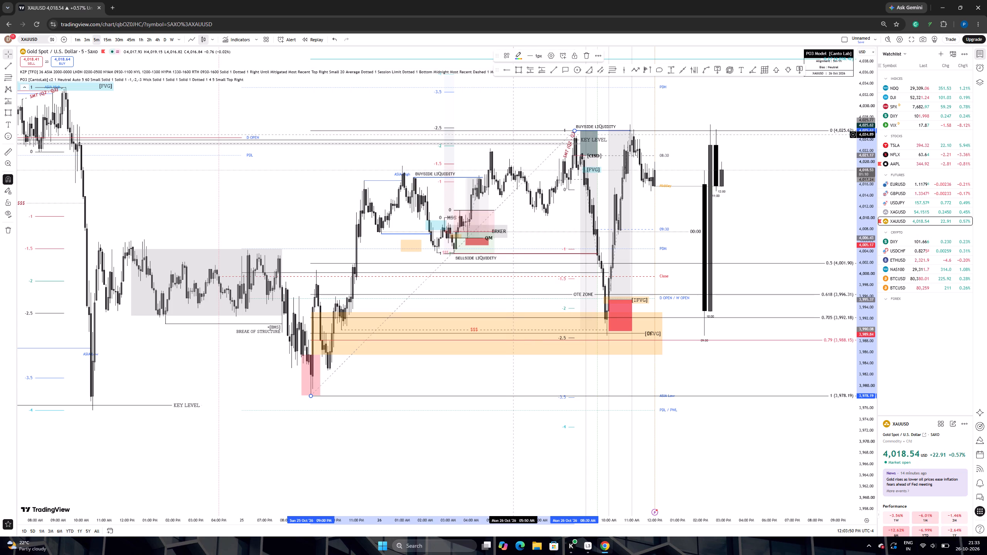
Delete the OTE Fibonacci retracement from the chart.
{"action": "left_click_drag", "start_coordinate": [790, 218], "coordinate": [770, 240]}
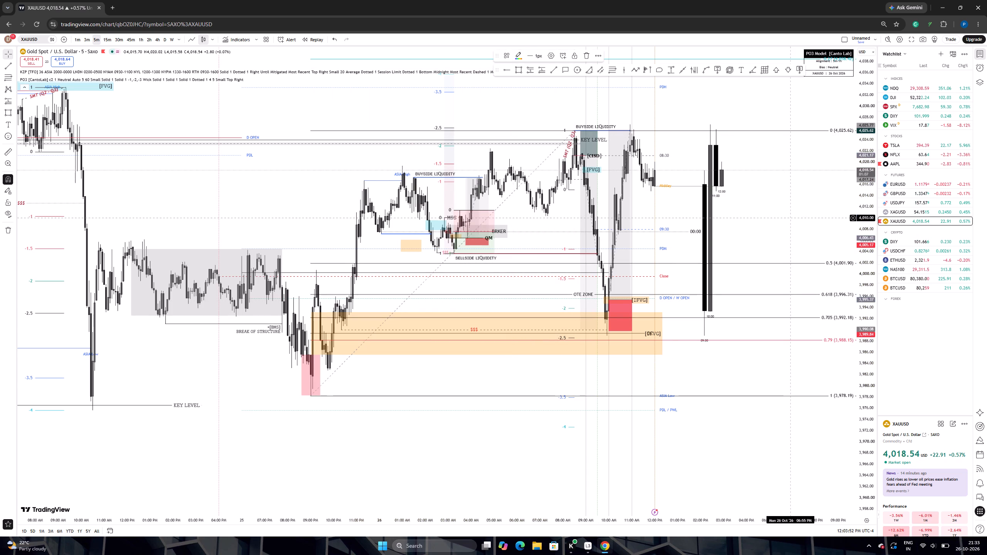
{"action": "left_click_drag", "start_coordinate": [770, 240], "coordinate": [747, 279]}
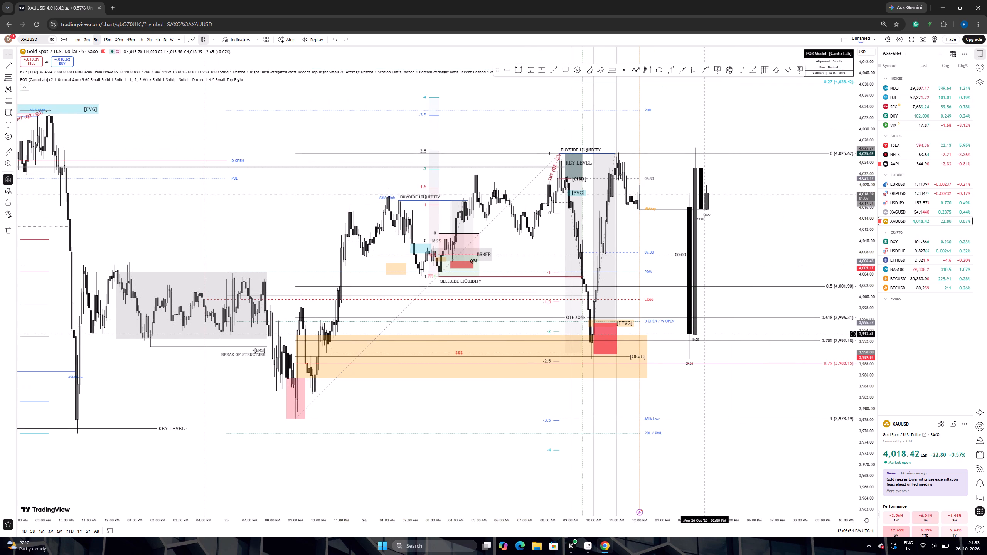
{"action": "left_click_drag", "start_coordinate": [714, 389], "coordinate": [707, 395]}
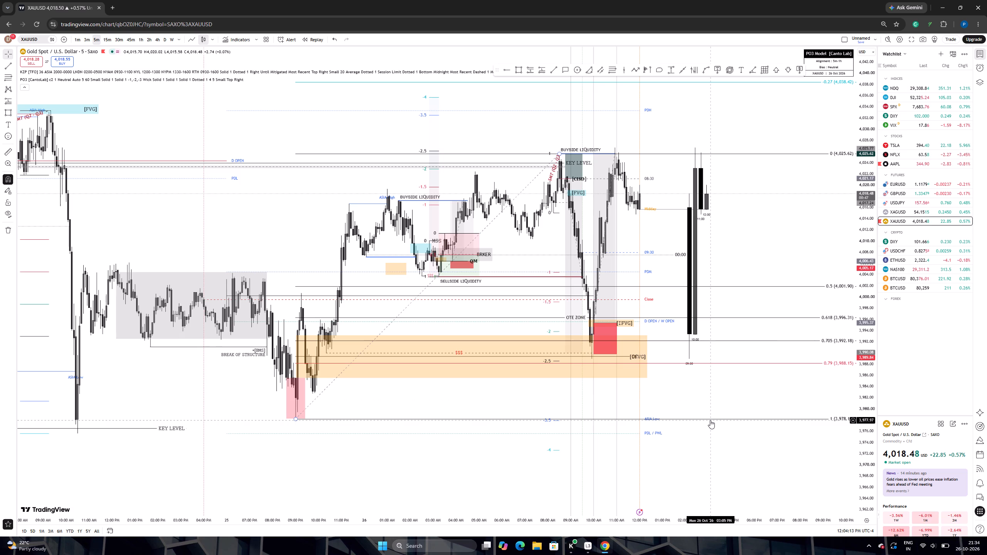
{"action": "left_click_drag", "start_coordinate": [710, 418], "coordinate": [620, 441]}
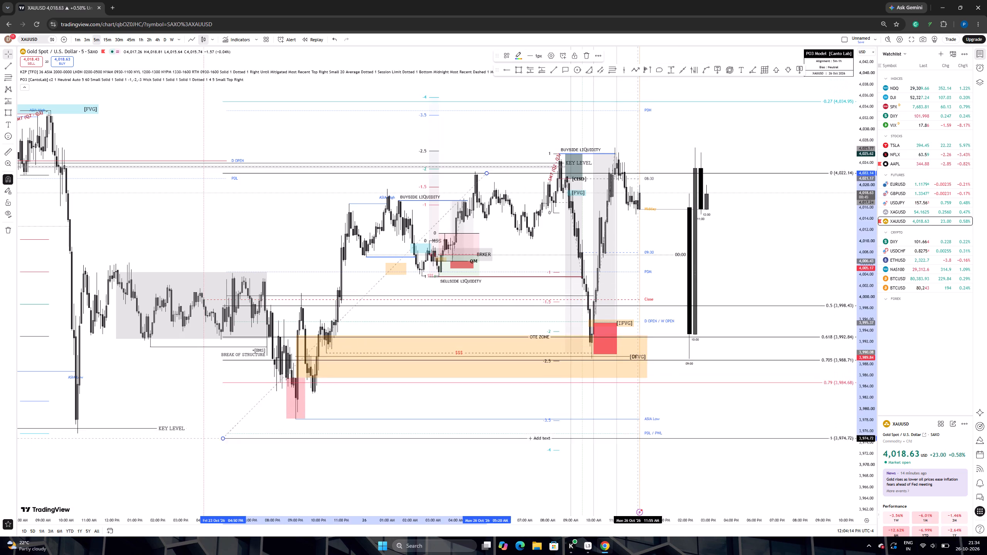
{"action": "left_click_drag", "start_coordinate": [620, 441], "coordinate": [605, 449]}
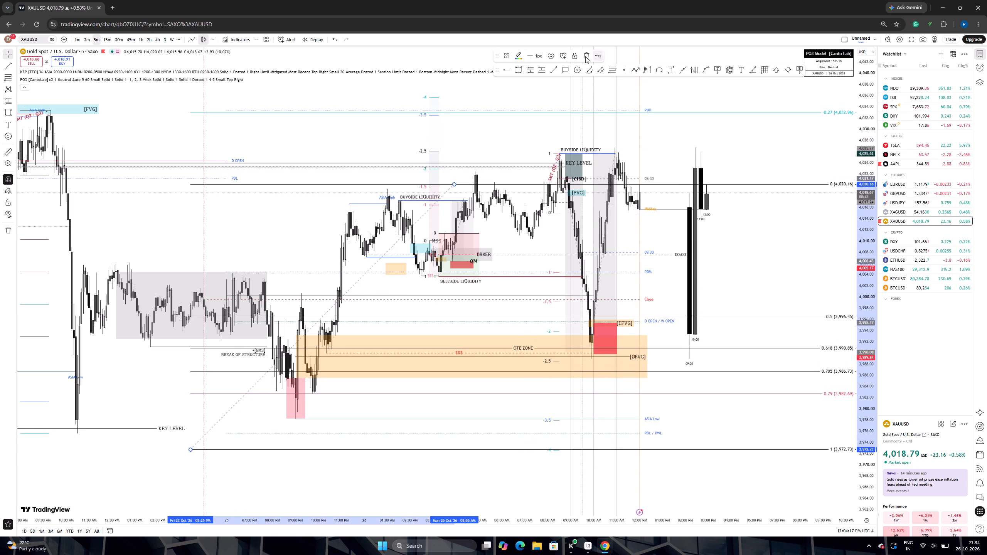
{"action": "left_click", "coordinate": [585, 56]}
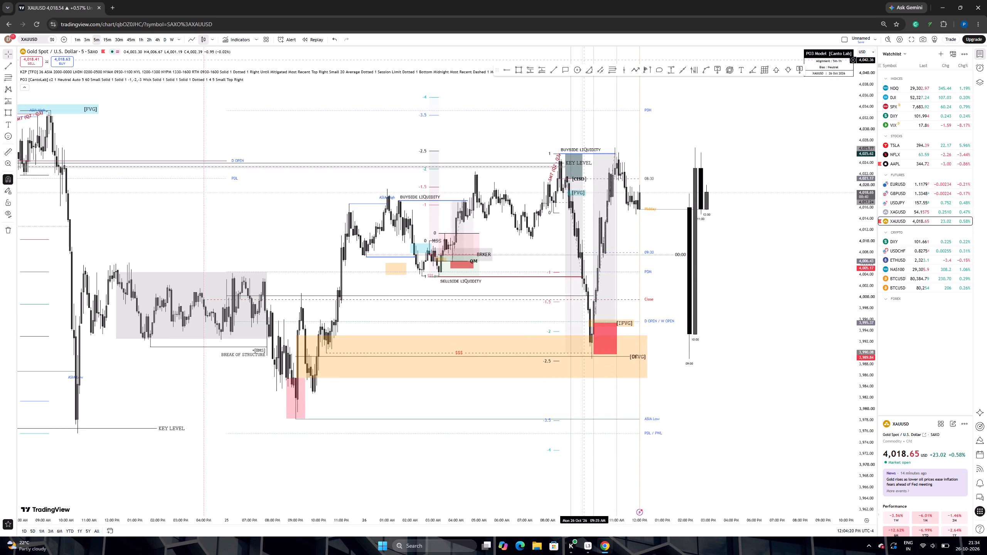
Examine the 5-minute price action, from the upper FVG zone to the latest swing and PO3 candles.
{"action": "scroll", "coordinate": [724, 286], "scroll_direction": "up", "scroll_amount": 2}
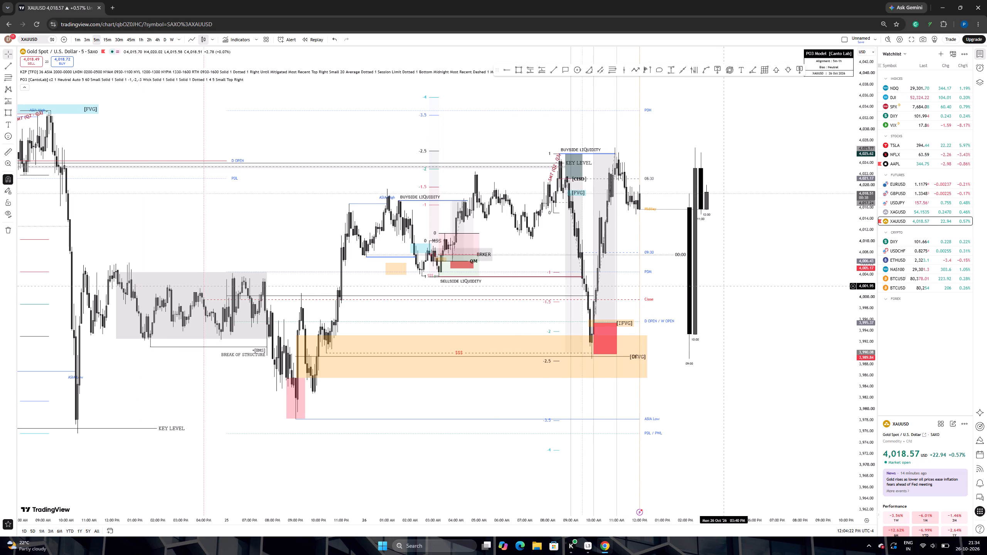
{"action": "left_click_drag", "start_coordinate": [718, 278], "coordinate": [728, 338]}
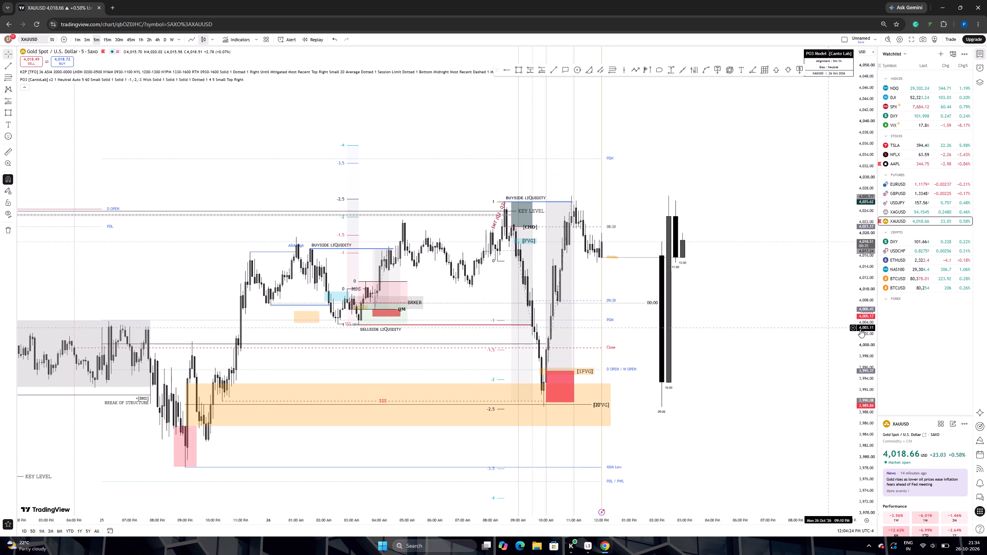
{"action": "left_click_drag", "start_coordinate": [863, 330], "coordinate": [862, 292]}
{"action": "scroll", "coordinate": [721, 265], "scroll_direction": "down", "scroll_amount": 3}
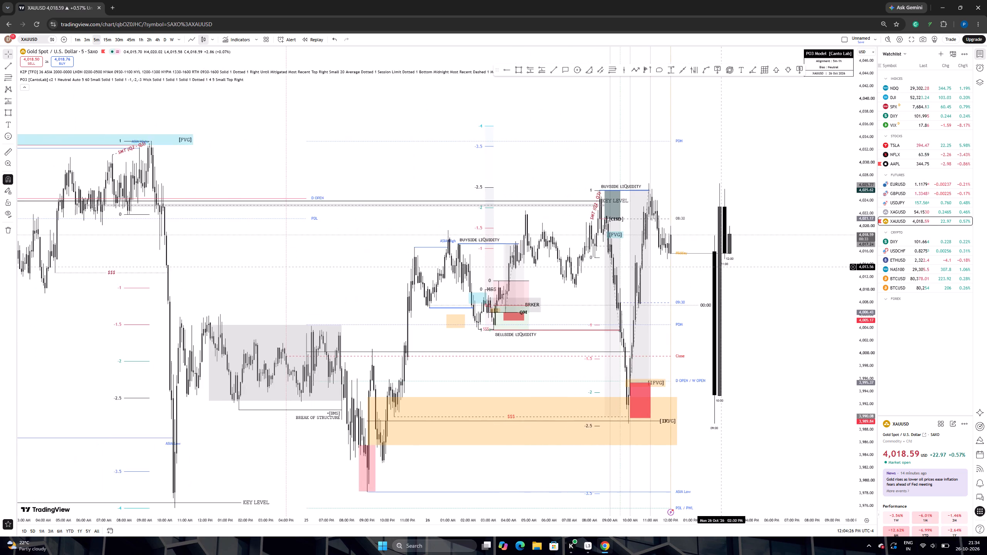
{"action": "scroll", "coordinate": [722, 267], "scroll_direction": "down", "scroll_amount": 4}
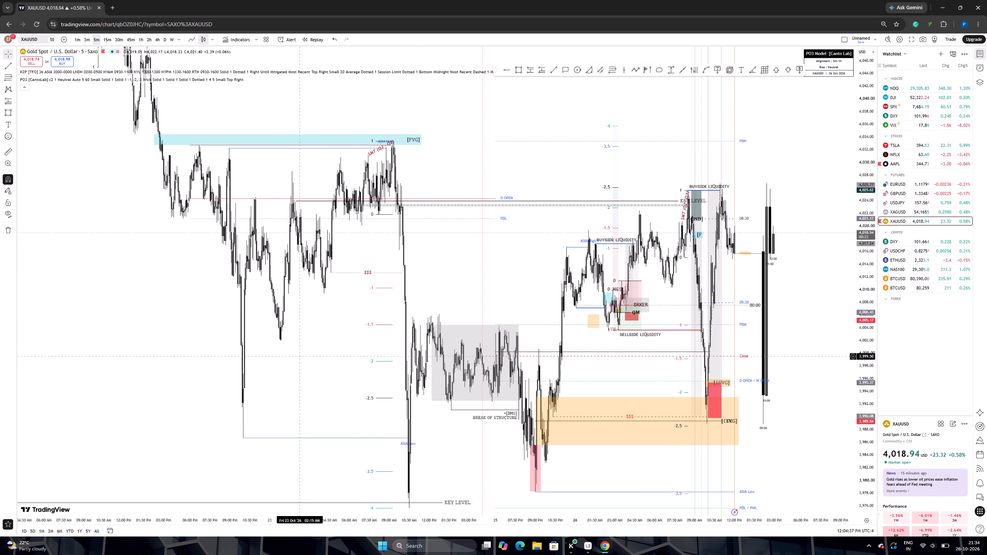
{"action": "scroll", "coordinate": [640, 284], "scroll_direction": "up", "scroll_amount": 9}
{"action": "scroll", "coordinate": [643, 289], "scroll_direction": "down", "scroll_amount": 1}
{"action": "scroll", "coordinate": [649, 296], "scroll_direction": "up", "scroll_amount": 7}
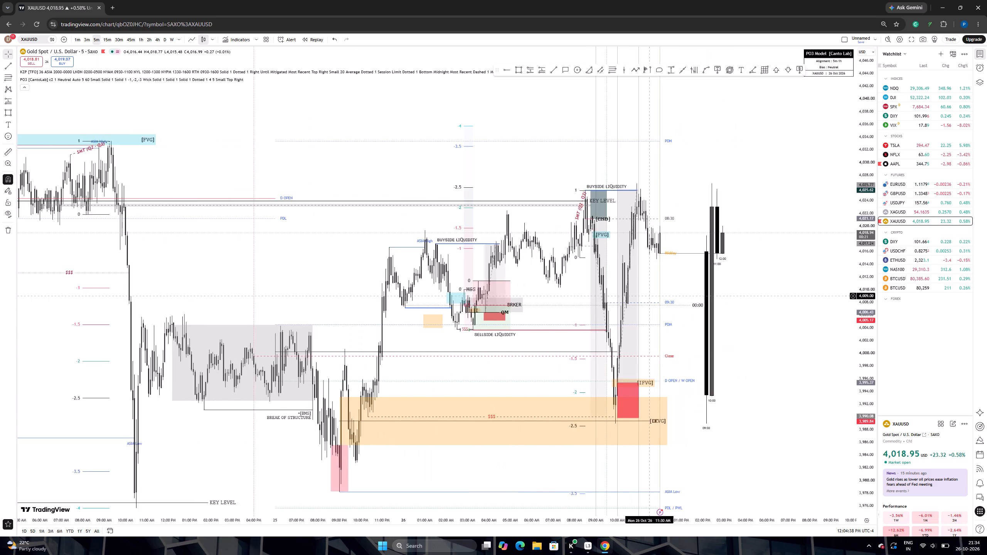
{"action": "scroll", "coordinate": [665, 315], "scroll_direction": "up", "scroll_amount": 1}
{"action": "left_click_drag", "start_coordinate": [737, 378], "coordinate": [788, 355]}
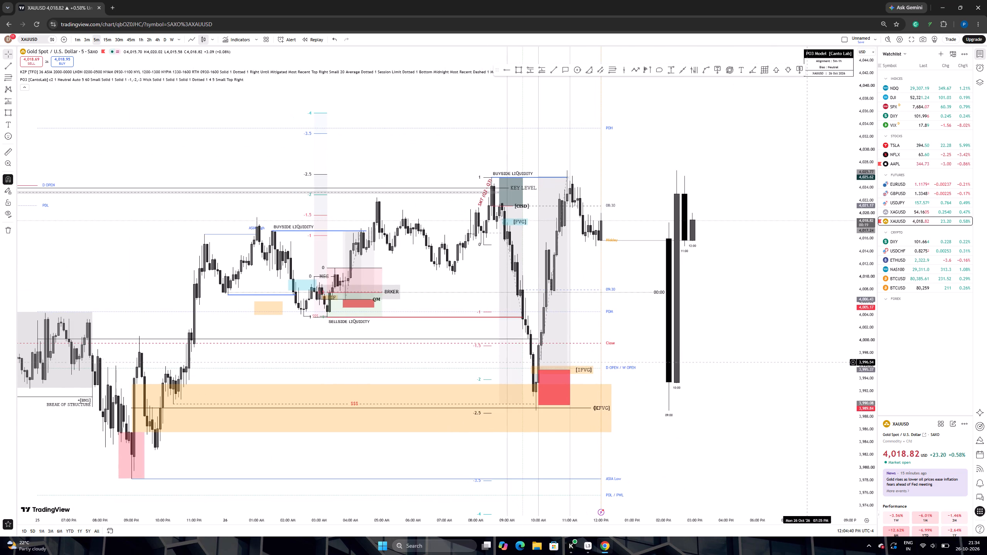
{"action": "left_click_drag", "start_coordinate": [862, 369], "coordinate": [853, 312]}
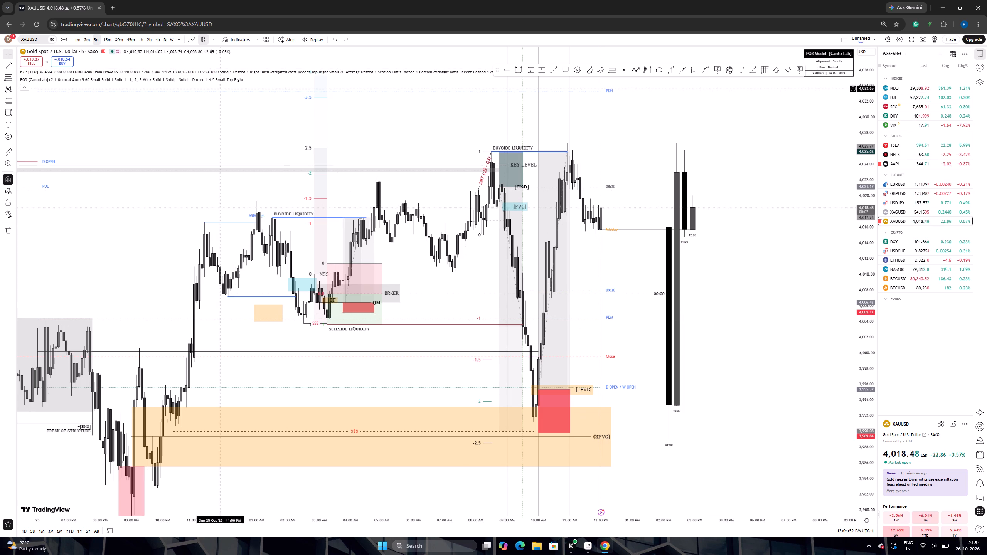
Remove the PO3 [CantoLab] indicator from the chart.
{"action": "left_click", "coordinate": [265, 79]}
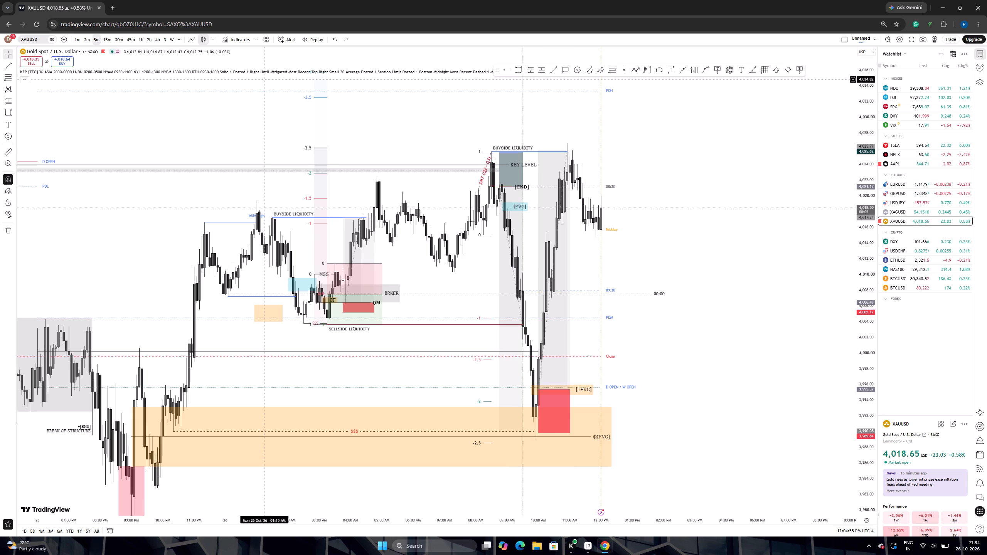
Search the indicator library for "po3" and add the PO3 Mmom indicator to the chart.
{"action": "left_click", "coordinate": [242, 38]}
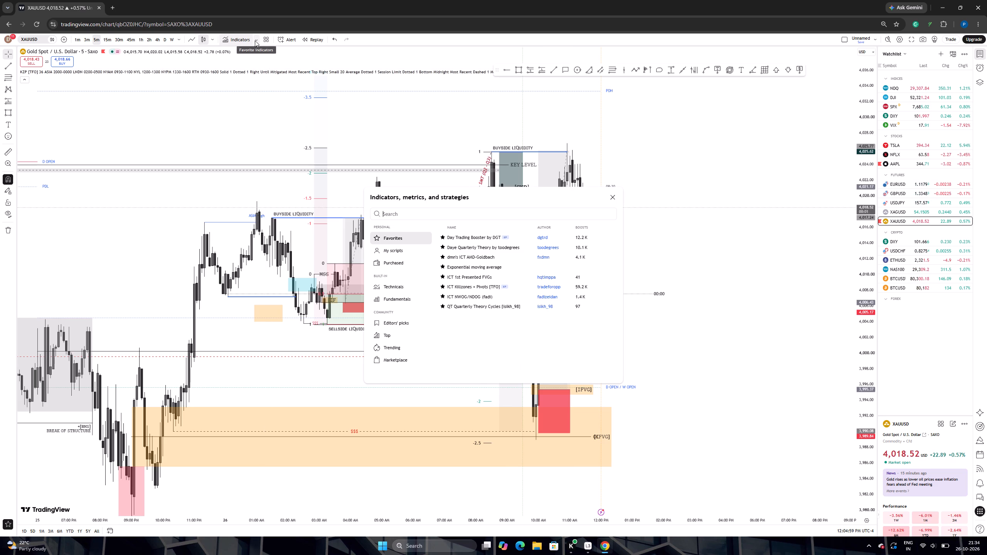
{"action": "left_click", "coordinate": [255, 40]}
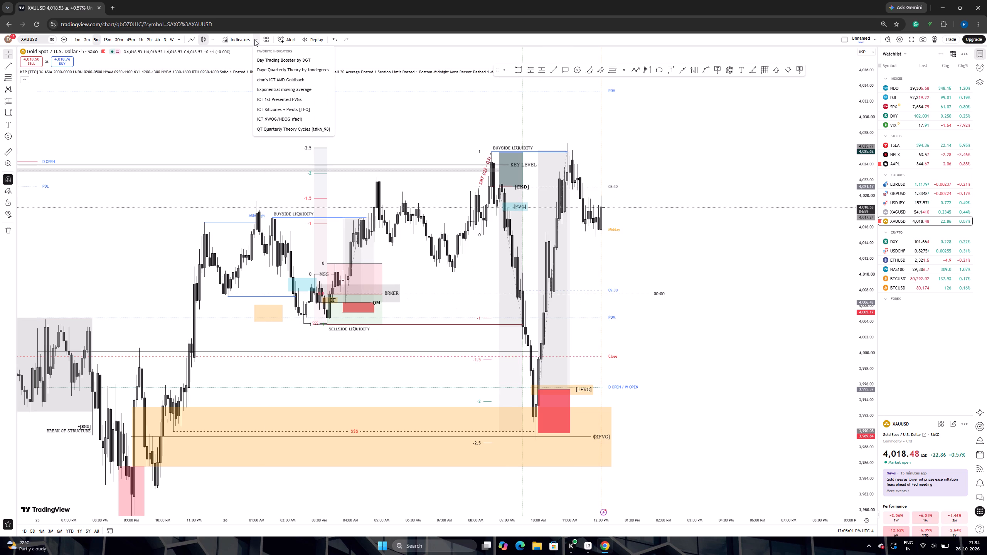
{"action": "left_click", "coordinate": [241, 36]}
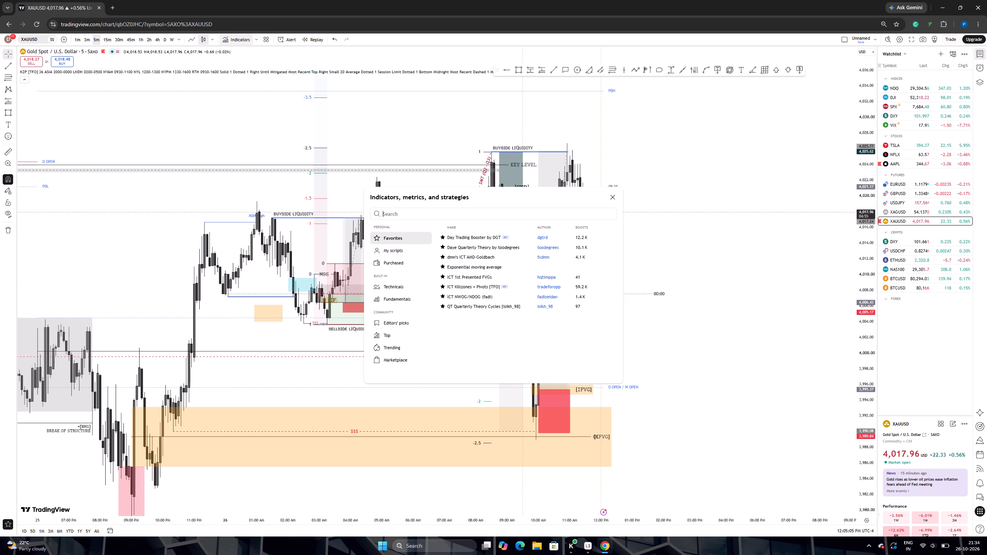
{"action": "key", "text": "p"}
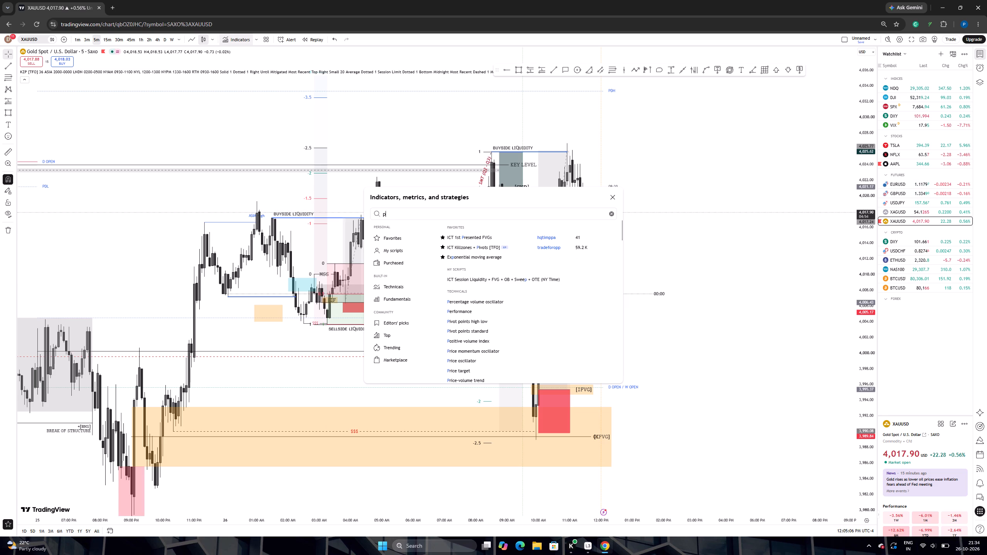
{"action": "left_click", "coordinate": [399, 223]}
{"action": "key", "text": "o"}
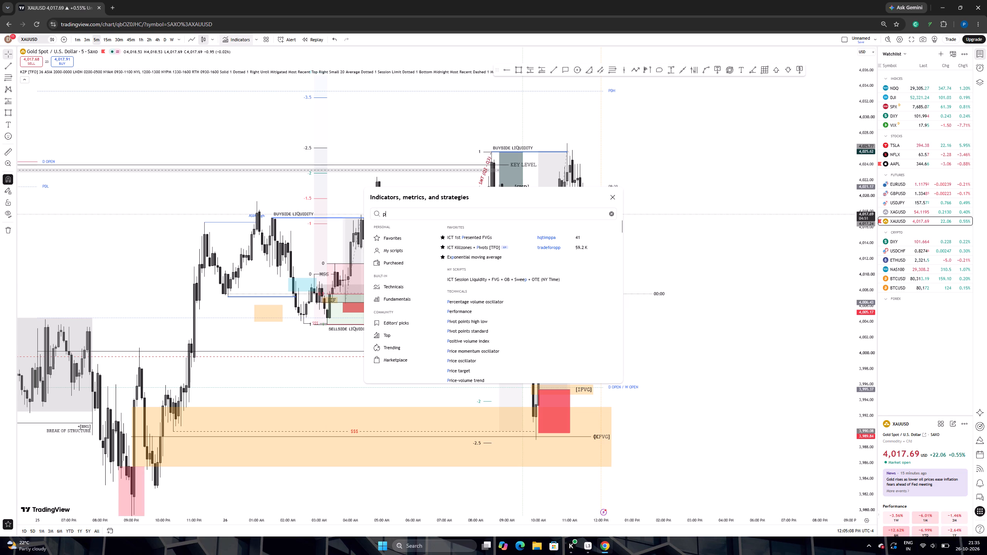
{"action": "key", "text": "3"}
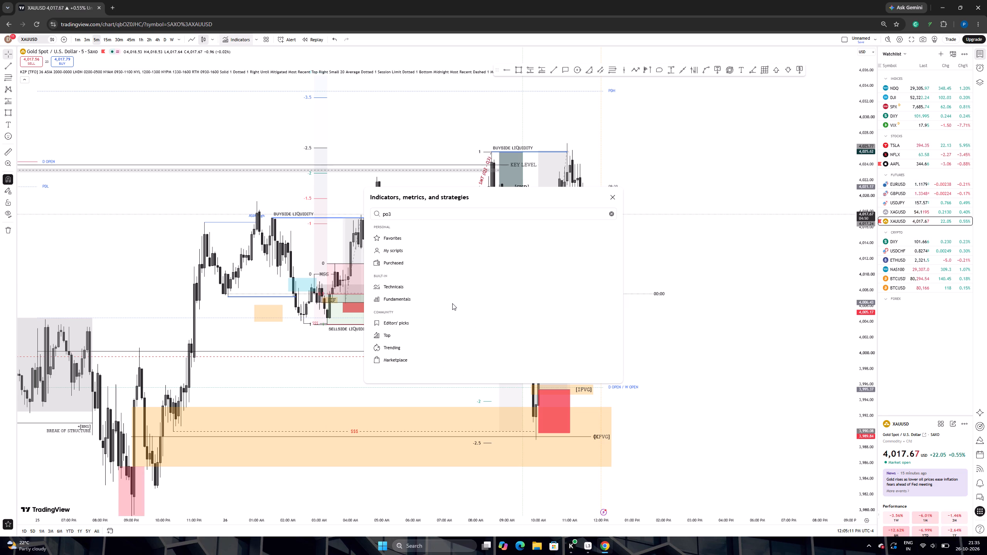
{"action": "left_click", "coordinate": [485, 286]}
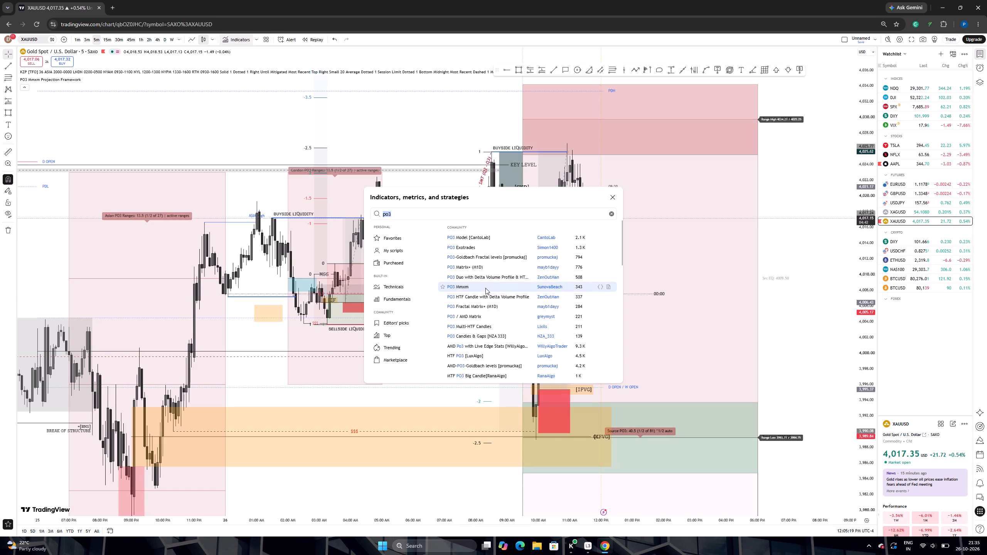
Remove the PO3 Mmom indicator from the chart.
{"action": "left_click", "coordinate": [165, 323]}
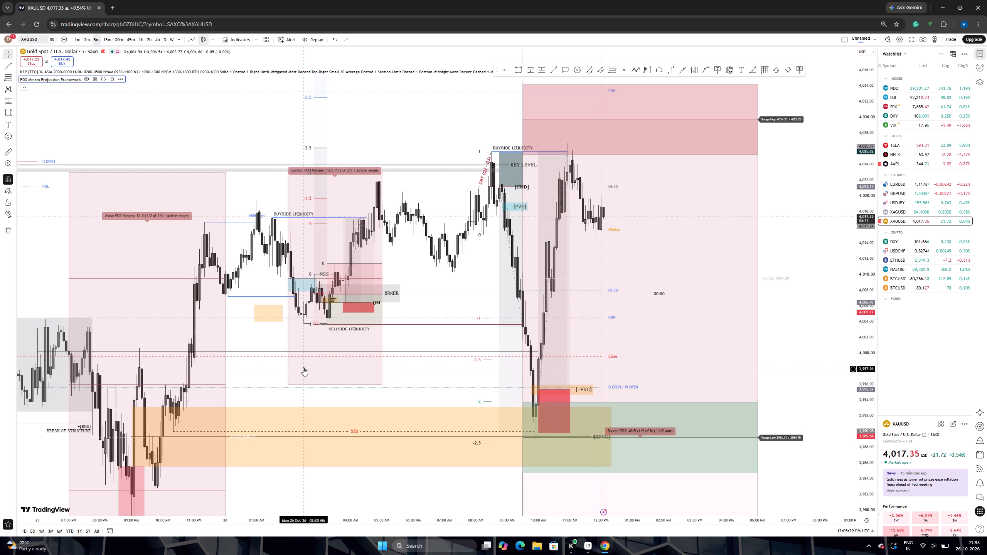
{"action": "left_click", "coordinate": [110, 81]}
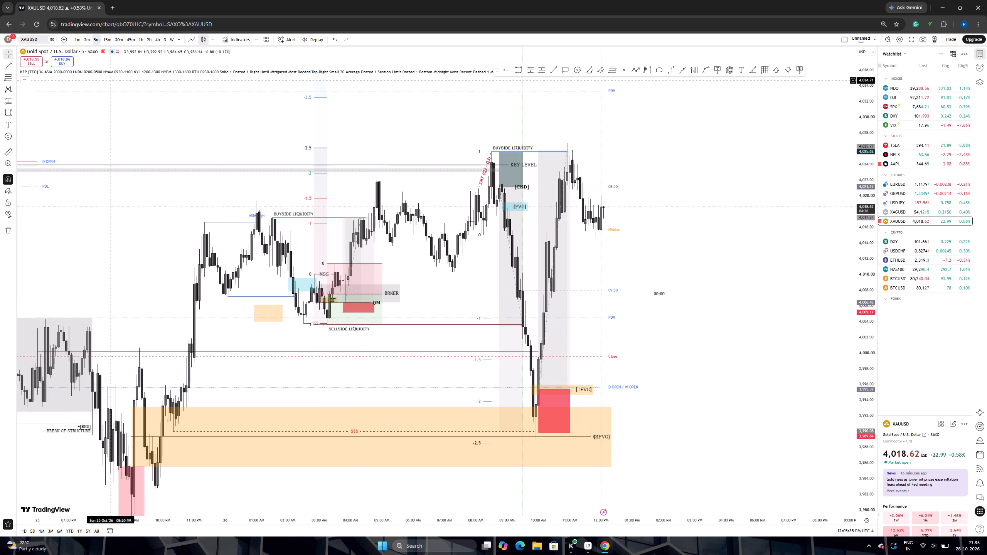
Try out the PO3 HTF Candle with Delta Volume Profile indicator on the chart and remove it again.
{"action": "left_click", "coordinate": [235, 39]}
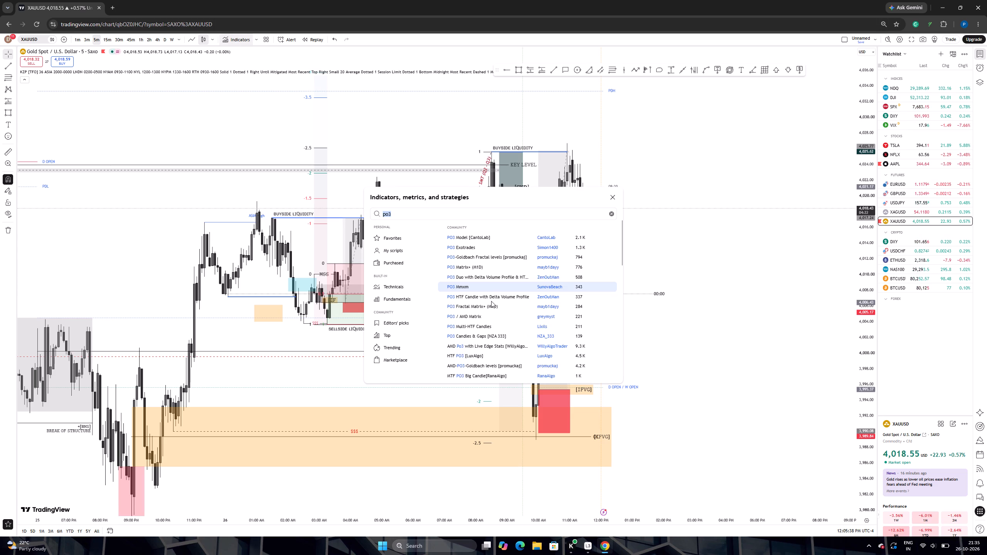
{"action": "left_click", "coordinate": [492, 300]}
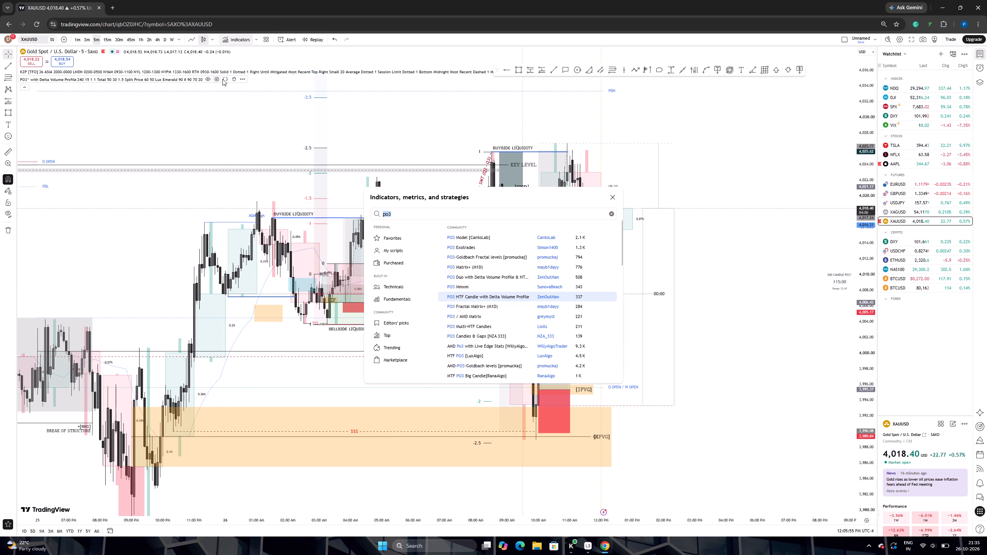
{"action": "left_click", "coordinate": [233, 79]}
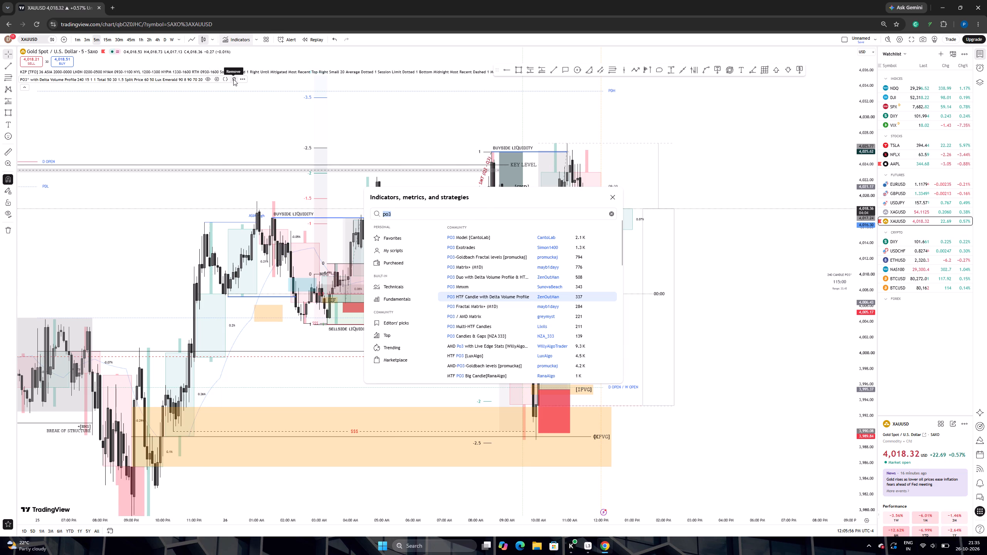
Add the PO3 Fractal Matrix+ community indicator to the chart from the indicator library's po3 results.
{"action": "left_click", "coordinate": [239, 39]}
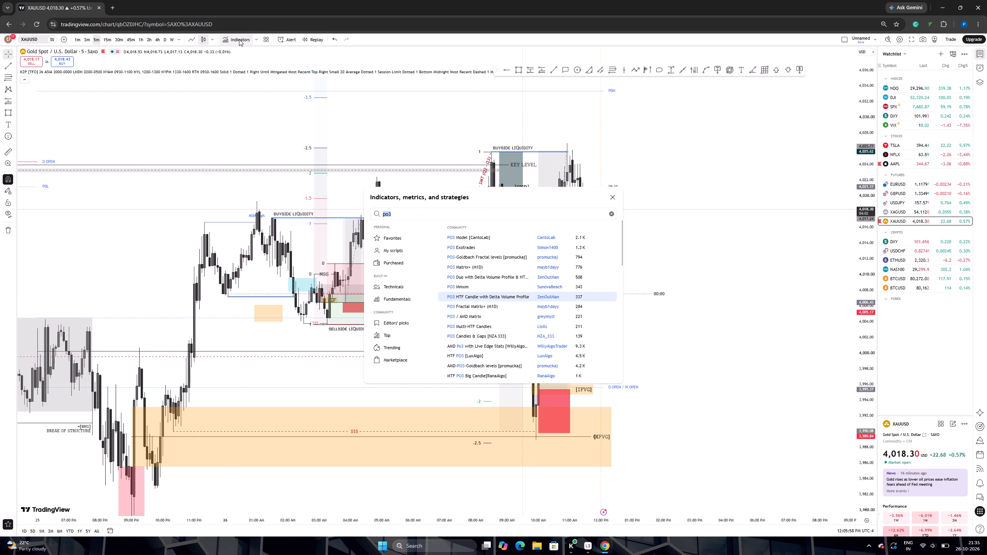
{"action": "left_click", "coordinate": [469, 307]}
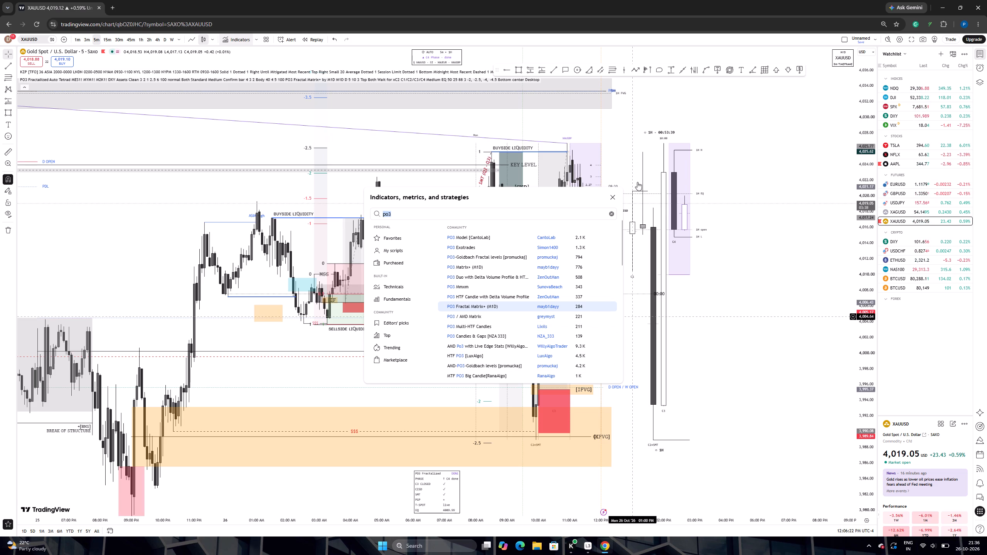
{"action": "left_click", "coordinate": [613, 194]}
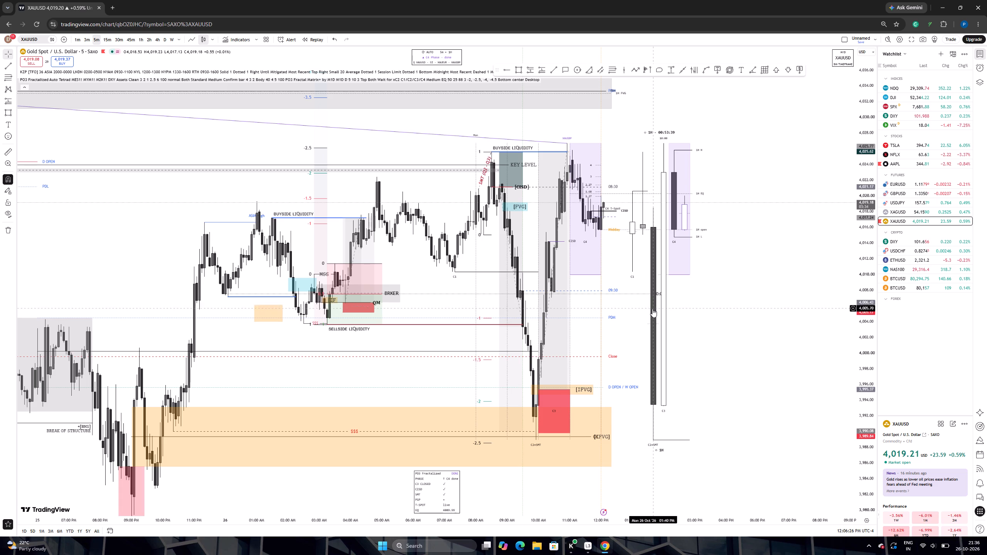
In the PO3 Fractalized indicator's inputs, set asset 1 to SAXO XAUUSD and asset 2 to SAXO XAGUSD.
{"action": "scroll", "coordinate": [652, 309], "scroll_direction": "up", "scroll_amount": 2}
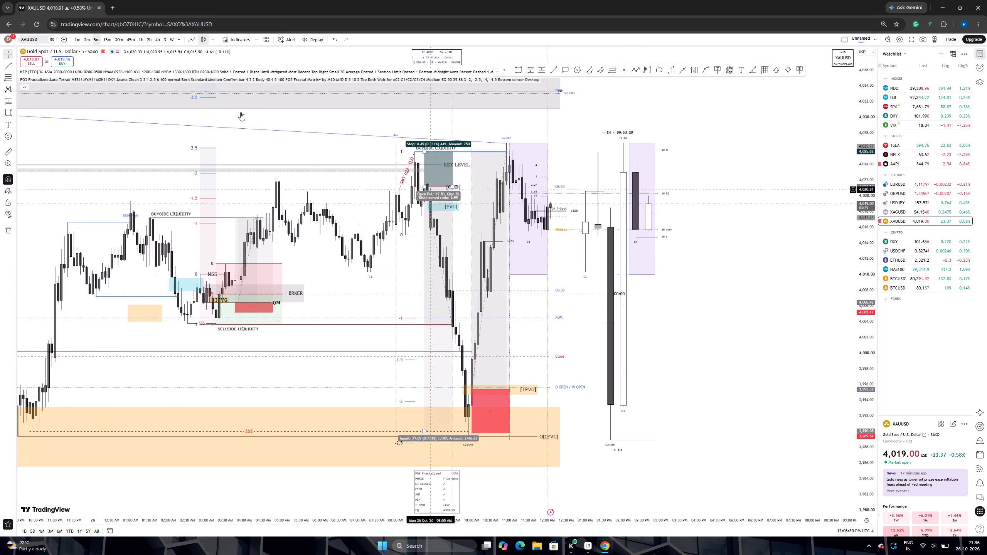
{"action": "left_click", "coordinate": [554, 81]}
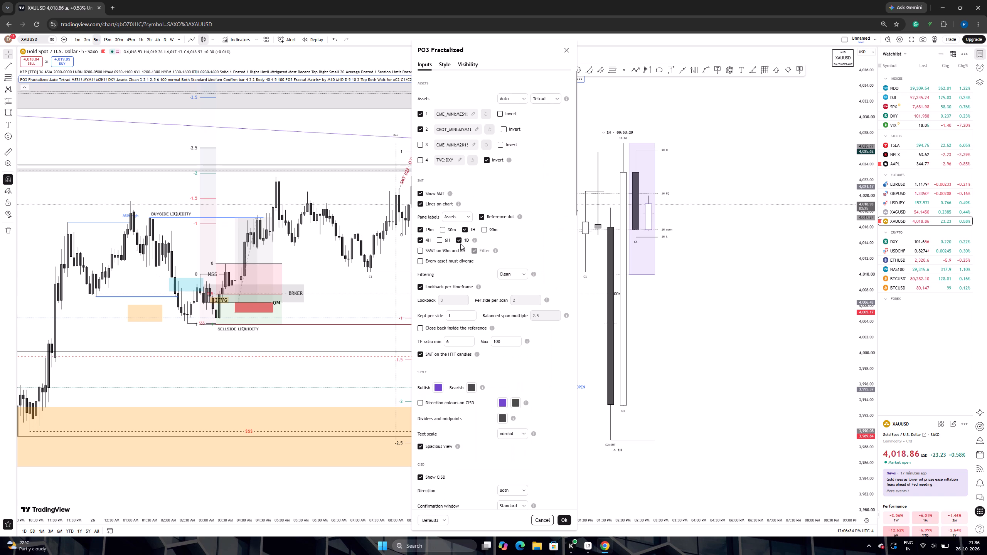
{"action": "scroll", "coordinate": [445, 247], "scroll_direction": "up", "scroll_amount": 2}
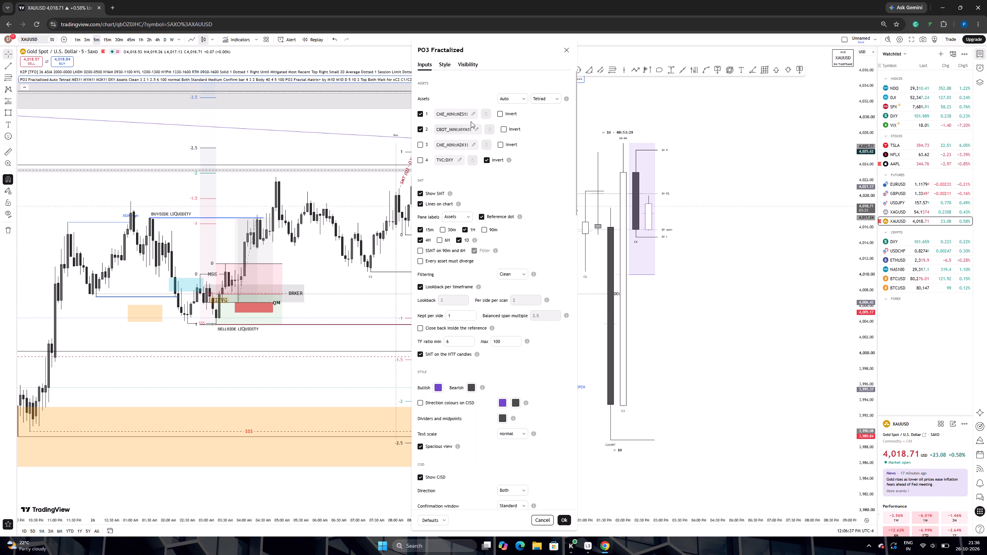
{"action": "left_click", "coordinate": [472, 113]}
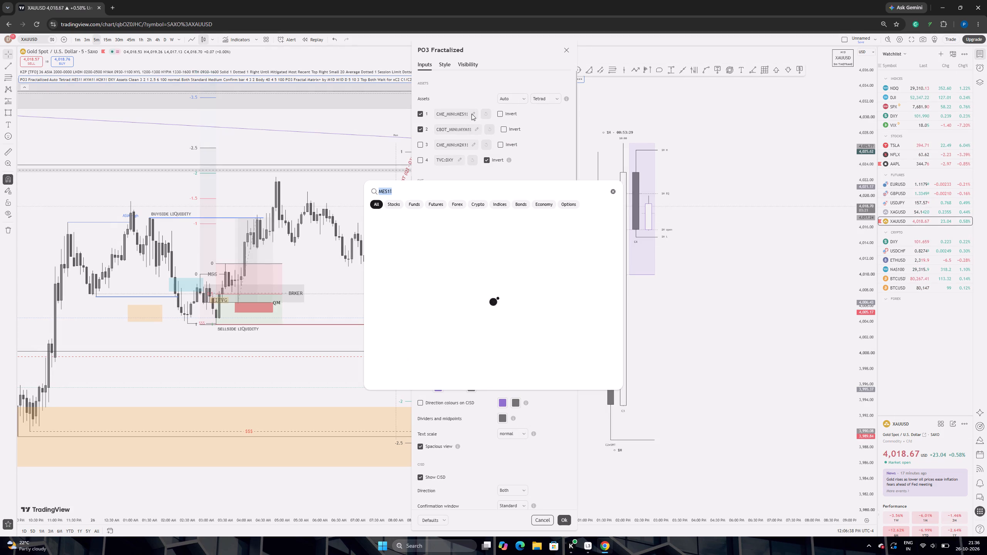
{"action": "type", "text": "xau"}
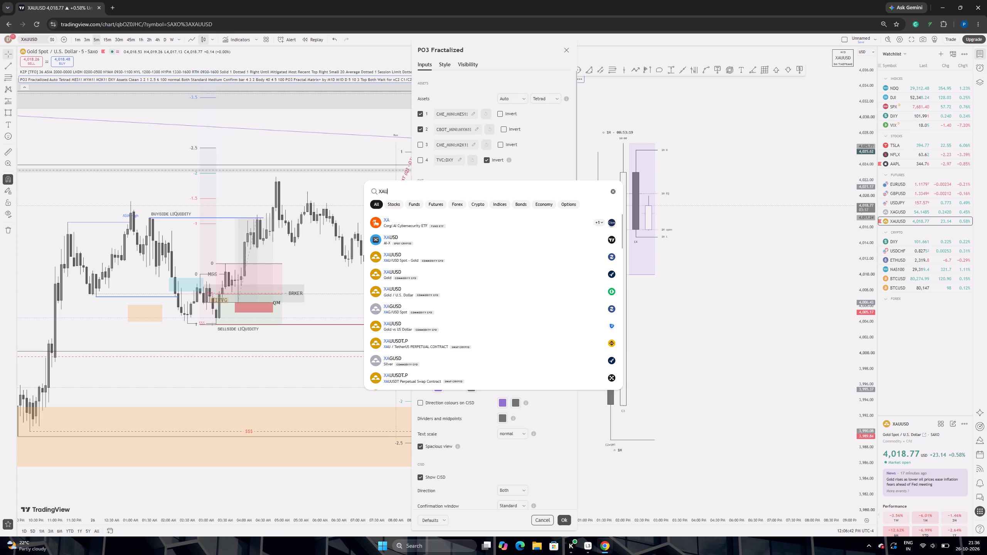
{"action": "key", "text": "u"}
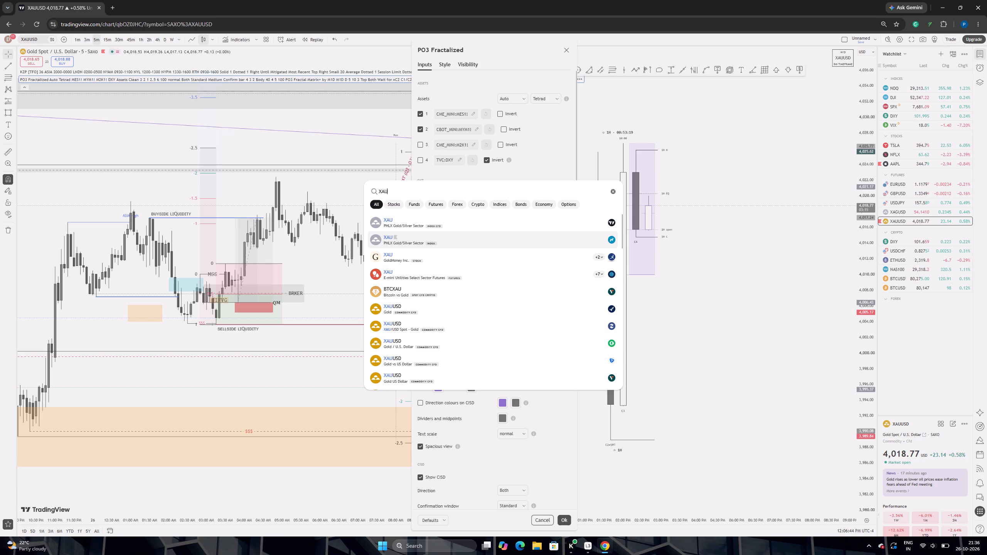
{"action": "type", "text": "sd"}
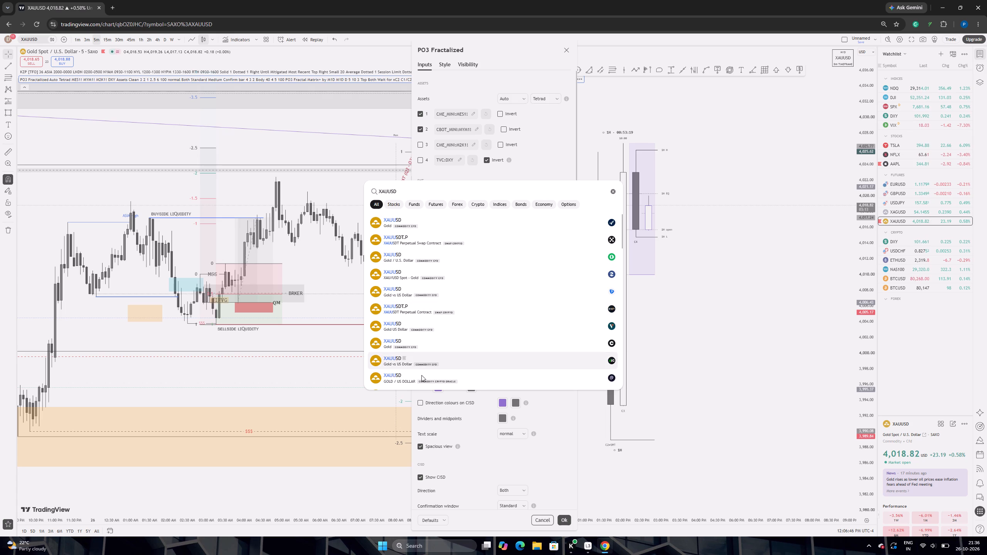
{"action": "left_click", "coordinate": [392, 379]}
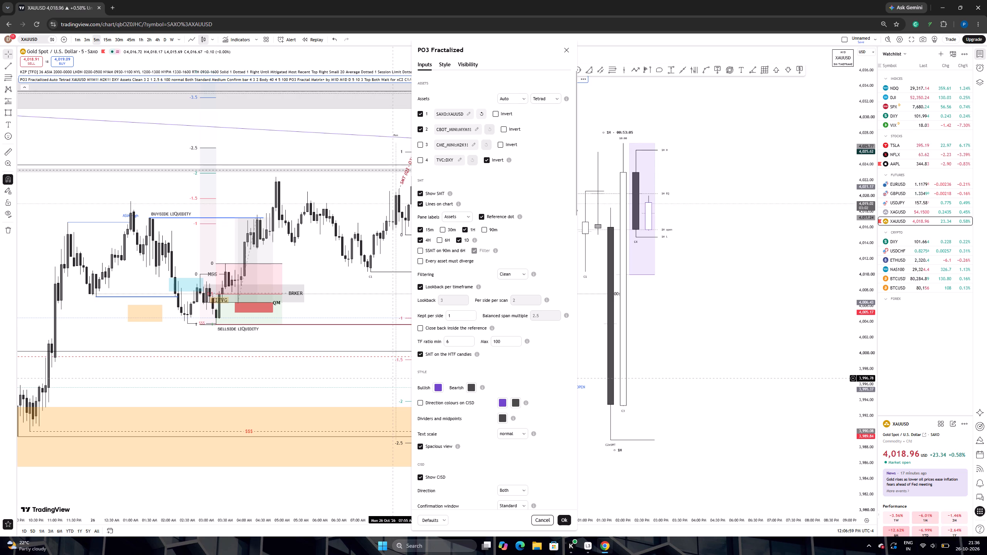
{"action": "left_click", "coordinate": [475, 128]}
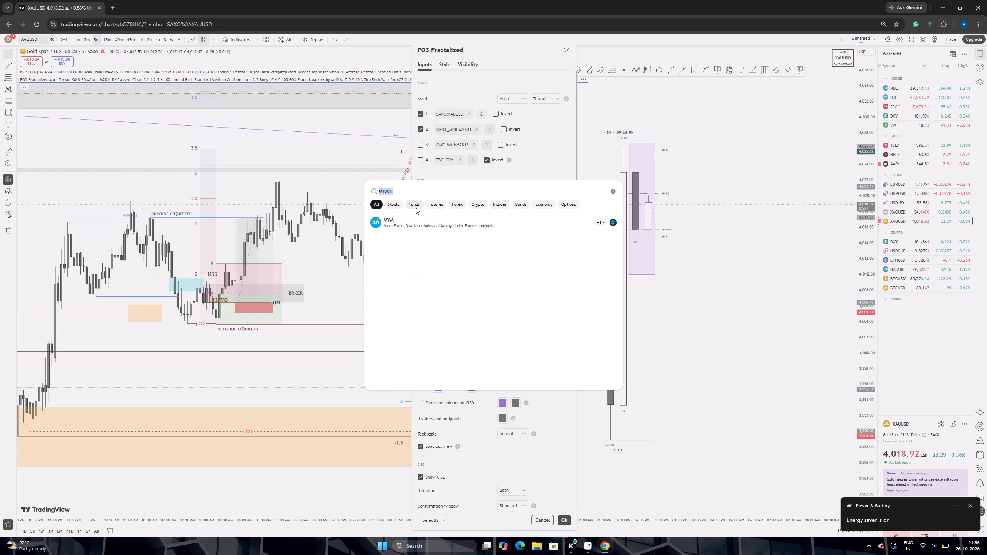
{"action": "type", "text": "xagusd"}
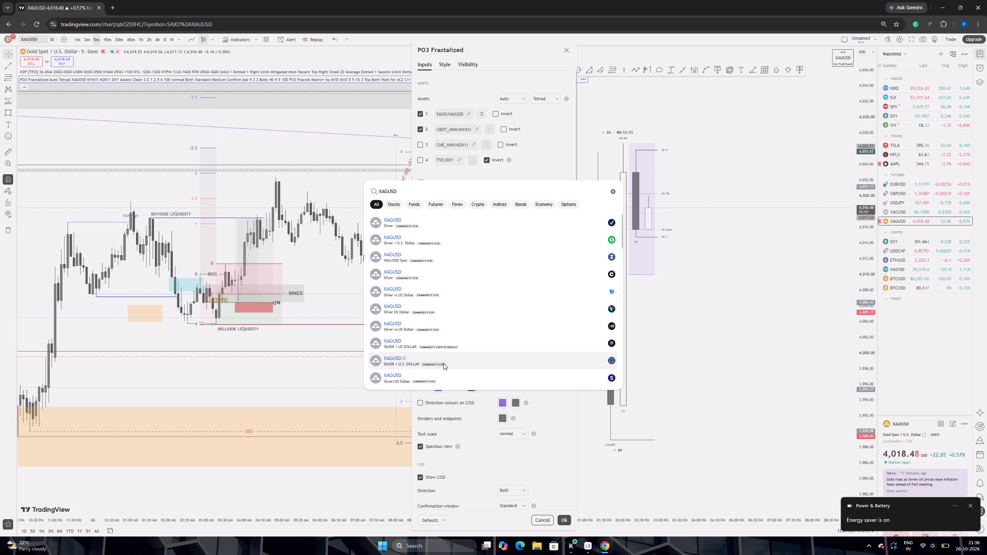
{"action": "left_click", "coordinate": [498, 376]}
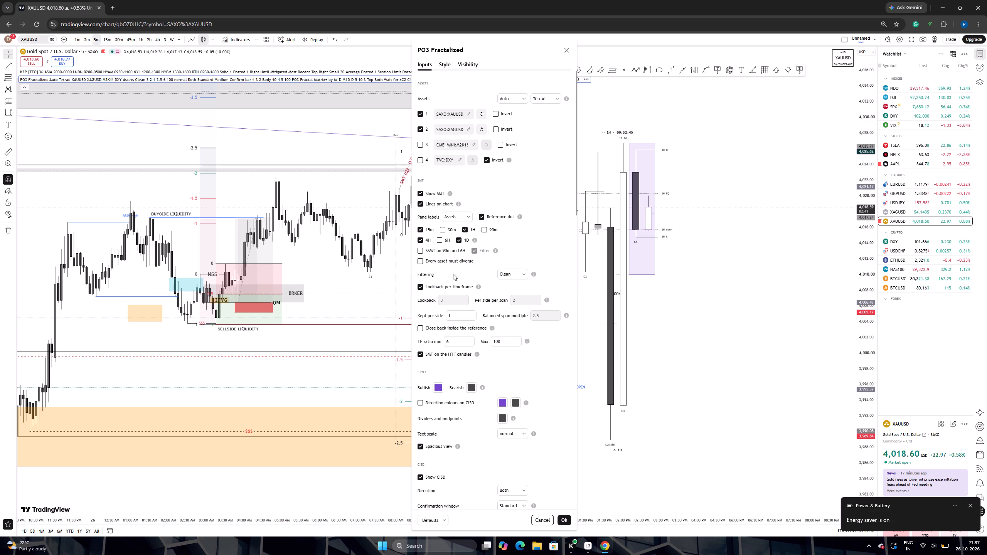
Review the indicator's remaining inputs, from SMT and CISD through the HTF candles to the fractal model, and apply the changed settings.
{"action": "scroll", "coordinate": [461, 388], "scroll_direction": "down", "scroll_amount": 3}
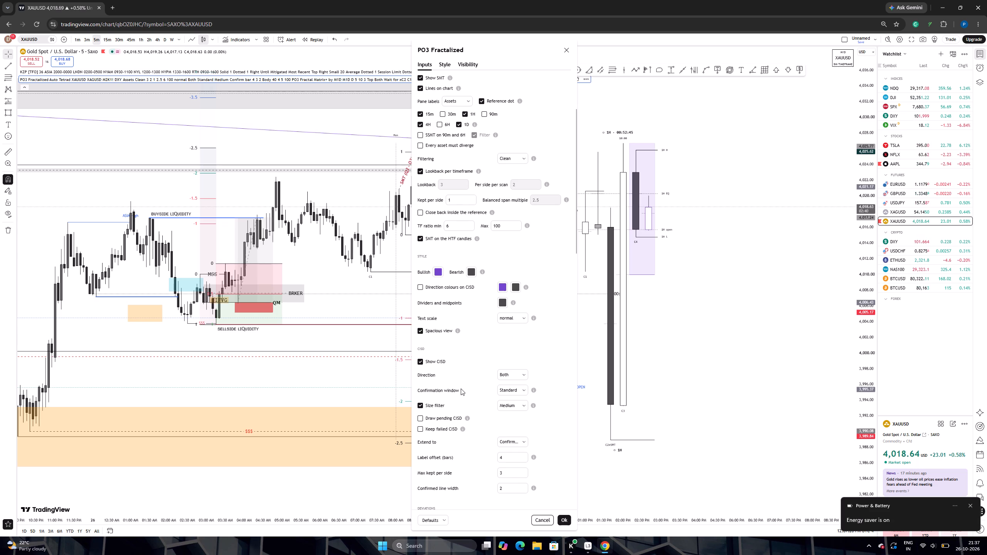
{"action": "scroll", "coordinate": [461, 388], "scroll_direction": "down", "scroll_amount": 2}
{"action": "scroll", "coordinate": [486, 410], "scroll_direction": "down", "scroll_amount": 1}
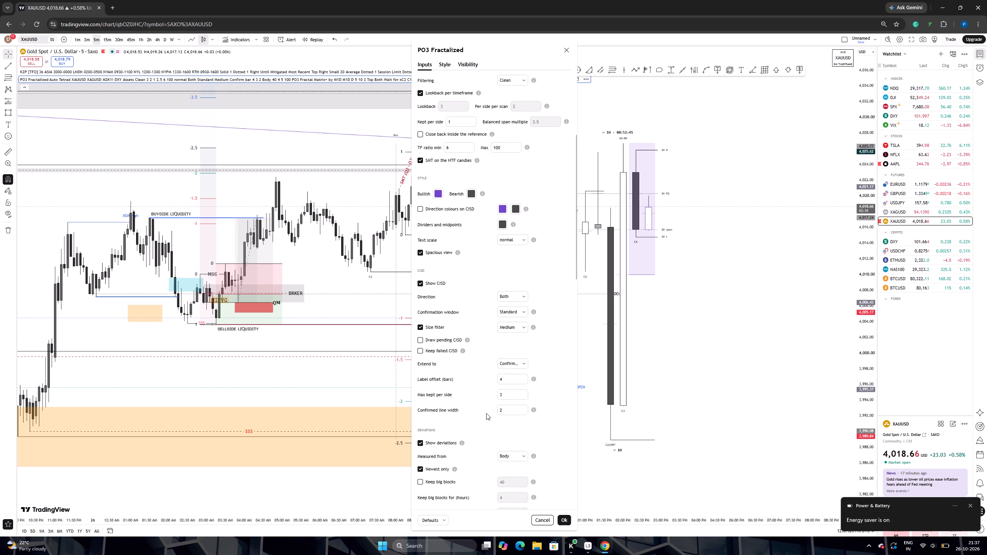
{"action": "scroll", "coordinate": [486, 414], "scroll_direction": "down", "scroll_amount": 1}
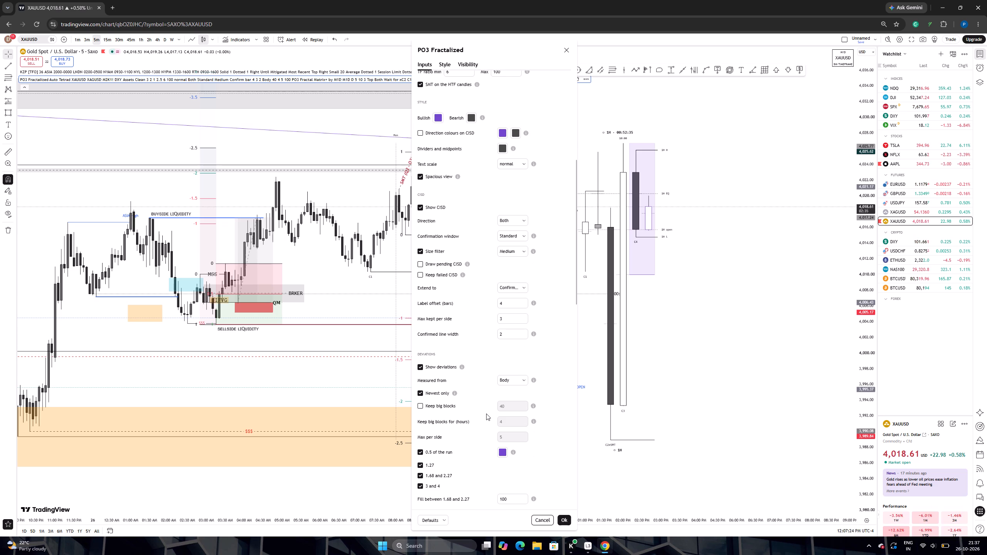
{"action": "scroll", "coordinate": [486, 415], "scroll_direction": "down", "scroll_amount": 16}
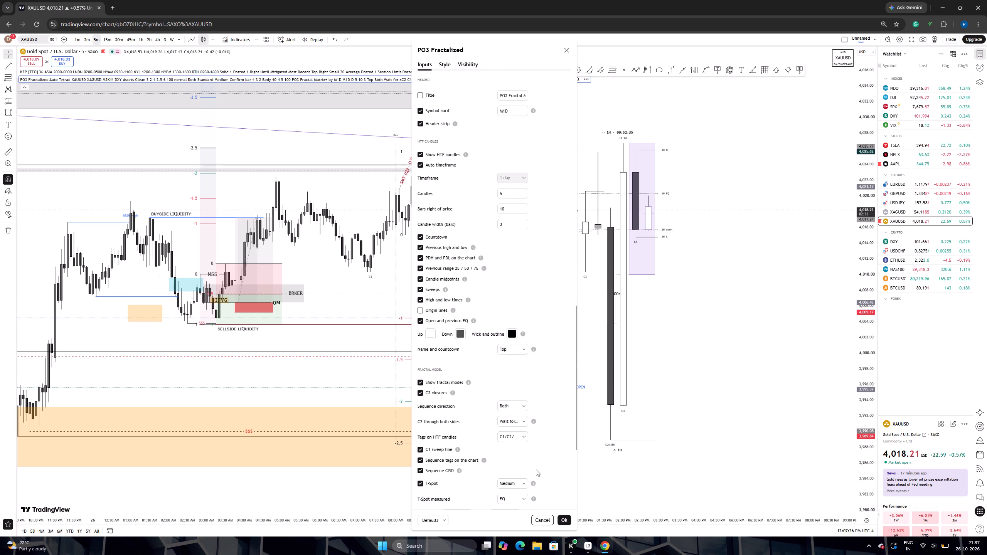
{"action": "scroll", "coordinate": [537, 471], "scroll_direction": "down", "scroll_amount": 3}
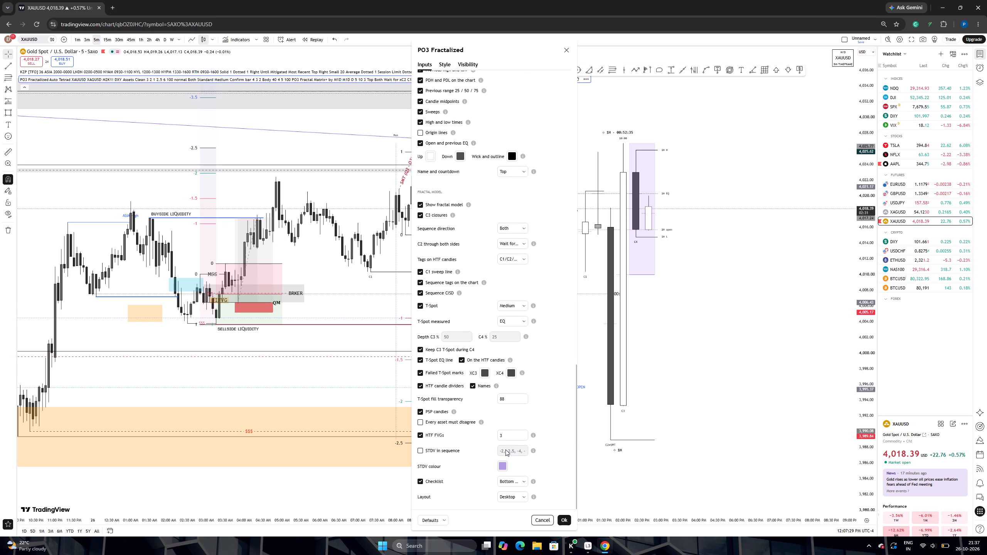
{"action": "scroll", "coordinate": [505, 449], "scroll_direction": "up", "scroll_amount": 2}
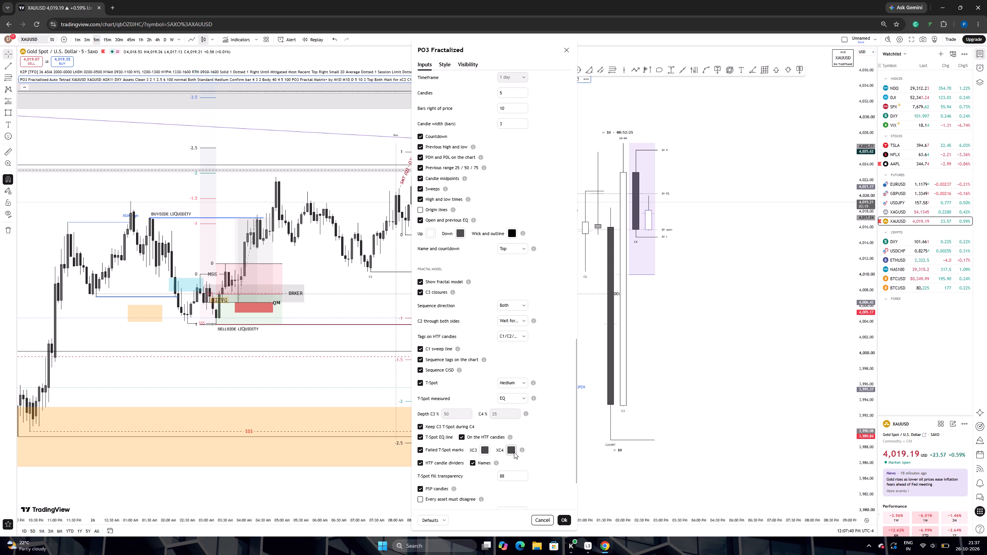
{"action": "scroll", "coordinate": [507, 439], "scroll_direction": "down", "scroll_amount": 5}
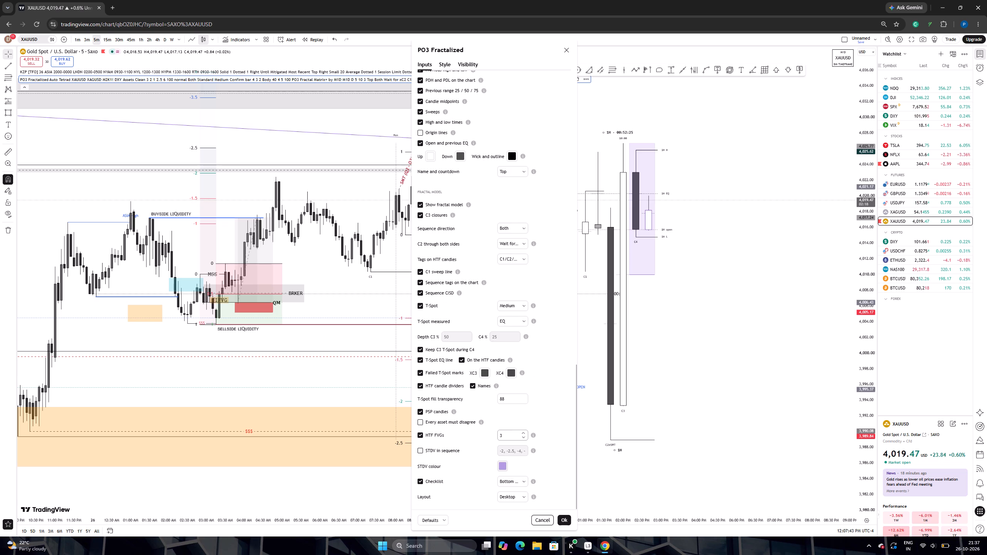
{"action": "scroll", "coordinate": [507, 439], "scroll_direction": "down", "scroll_amount": 2}
{"action": "scroll", "coordinate": [507, 442], "scroll_direction": "up", "scroll_amount": 9}
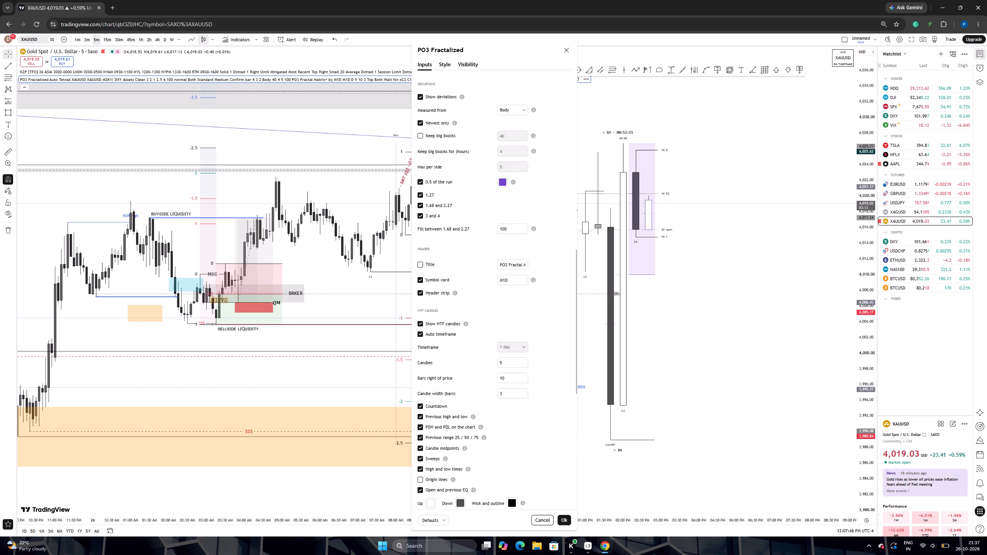
{"action": "left_click", "coordinate": [563, 520]}
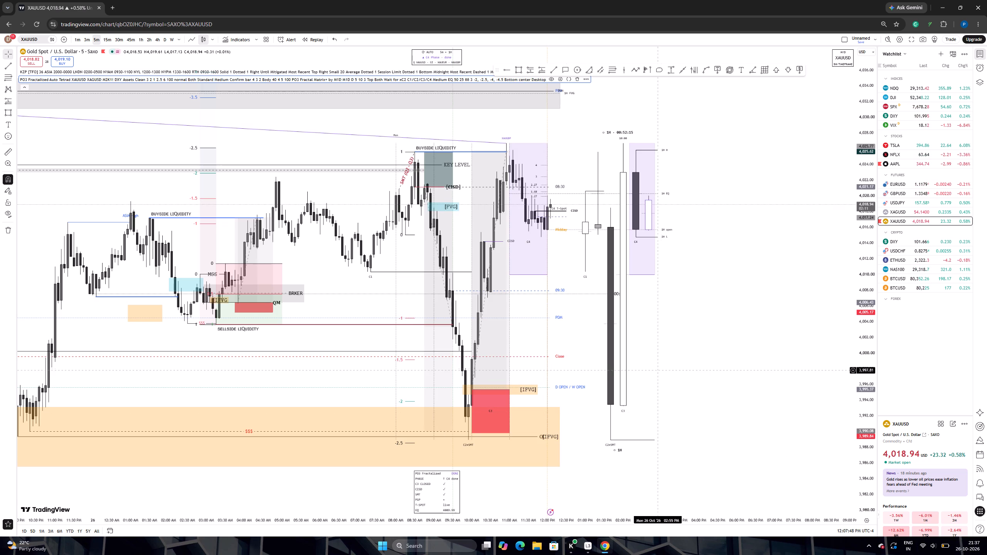
View XAUUSD on the 1-hour timeframe with a compressed price scale to examine the wider structure and higher-timeframe candles.
{"action": "scroll", "coordinate": [659, 368], "scroll_direction": "up", "scroll_amount": 1}
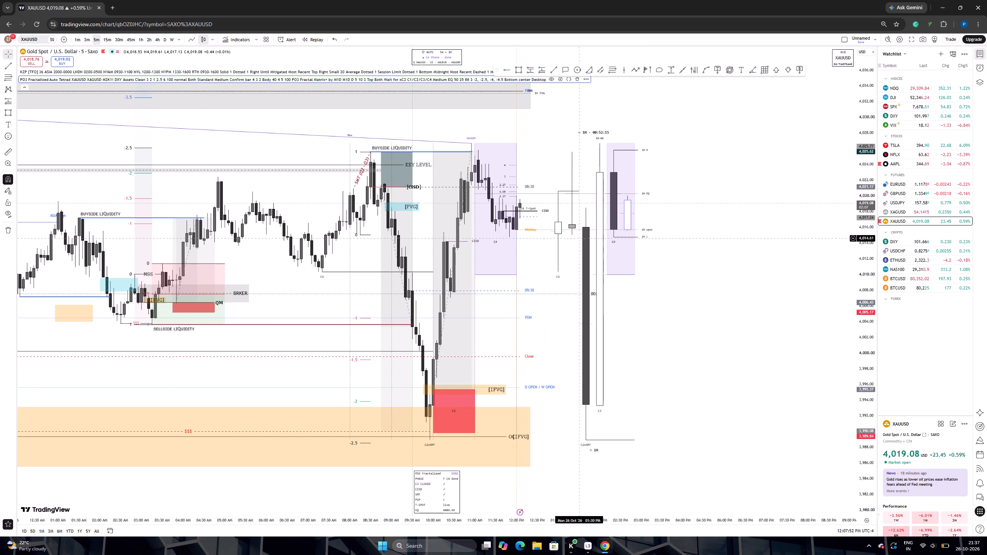
{"action": "left_click", "coordinate": [139, 42]}
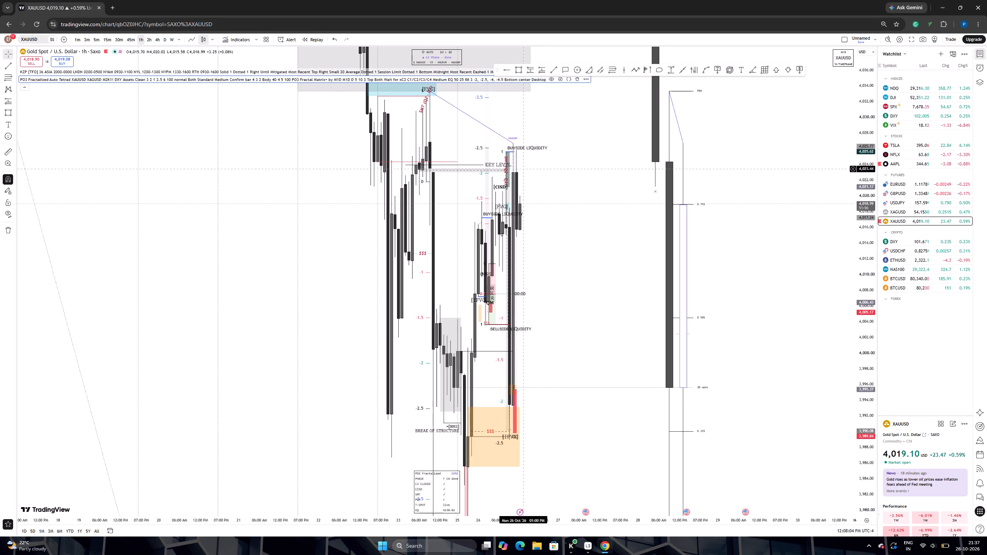
{"action": "left_click_drag", "start_coordinate": [866, 170], "coordinate": [835, 340]}
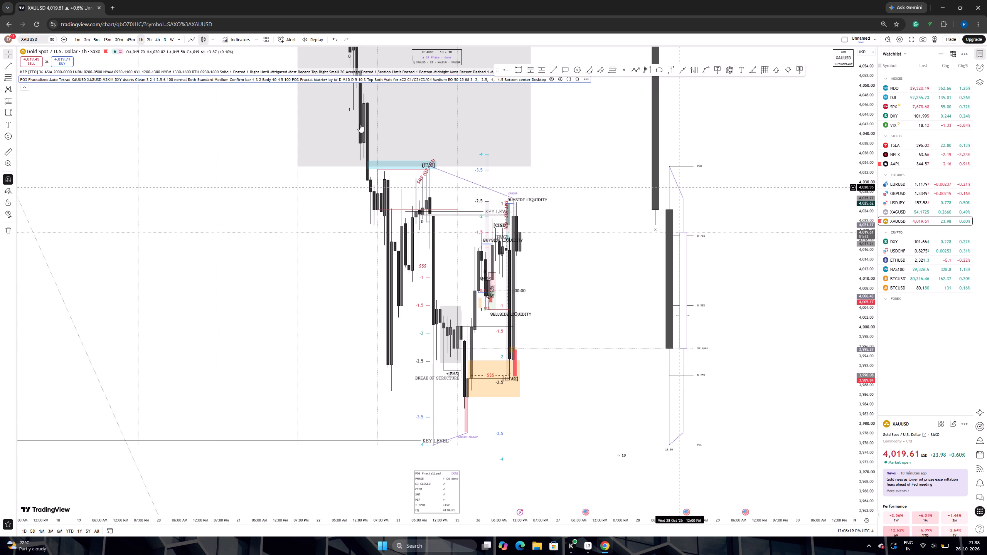
Switch to the 15-minute timeframe and examine the price action from the upper FVG to the projected PO3 candles.
{"action": "left_click", "coordinate": [110, 39]}
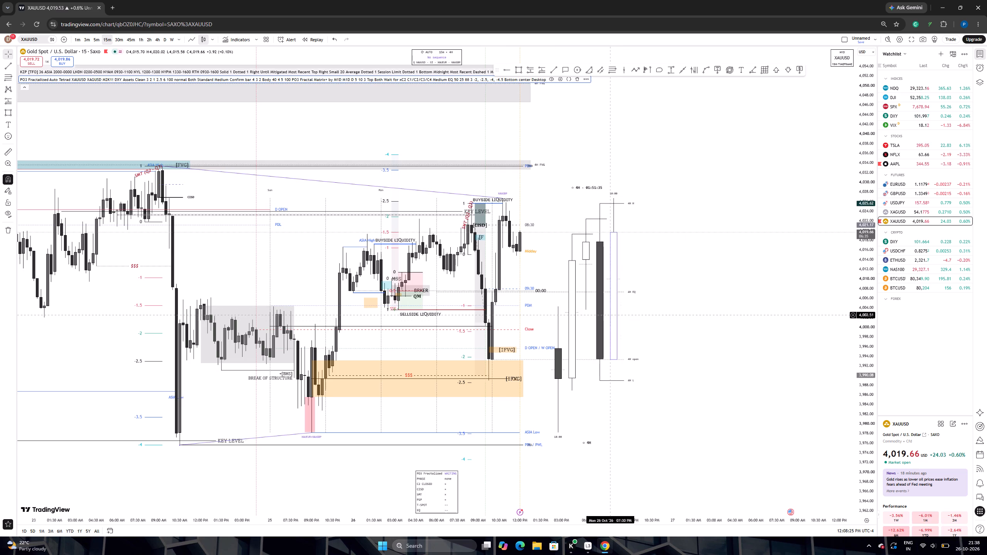
{"action": "scroll", "coordinate": [676, 331], "scroll_direction": "up", "scroll_amount": 2}
{"action": "left_click_drag", "start_coordinate": [668, 335], "coordinate": [706, 296]}
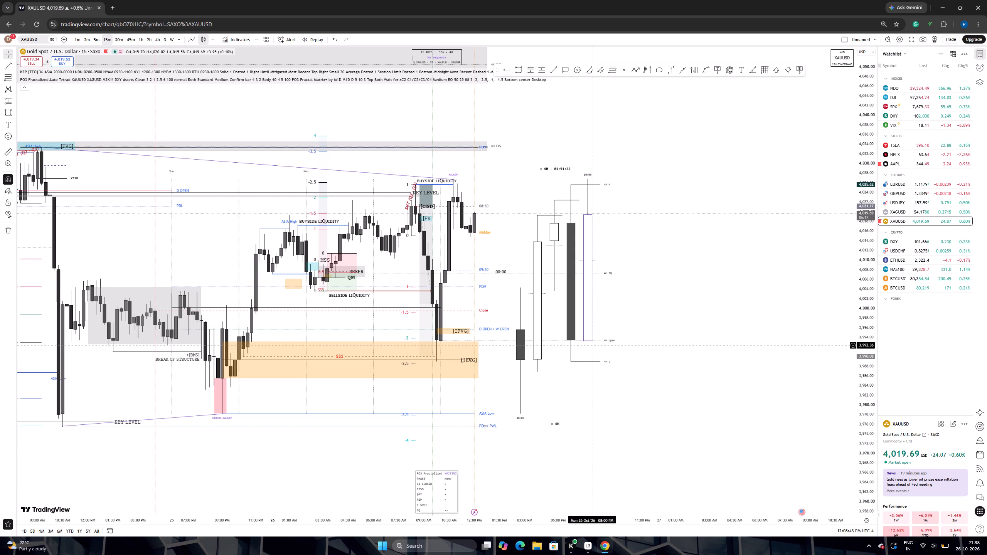
{"action": "scroll", "coordinate": [590, 345], "scroll_direction": "down", "scroll_amount": 2}
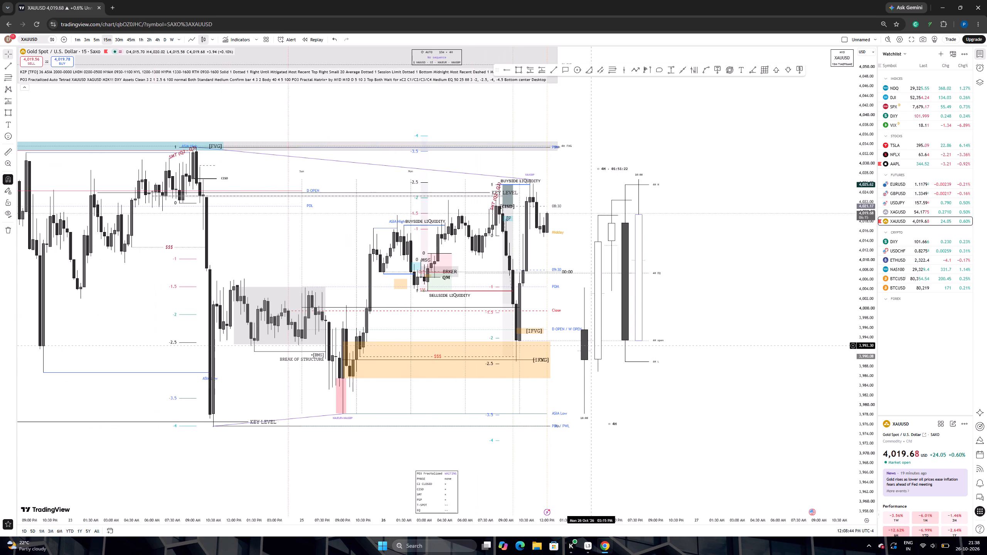
{"action": "left_click_drag", "start_coordinate": [649, 243], "coordinate": [671, 345]}
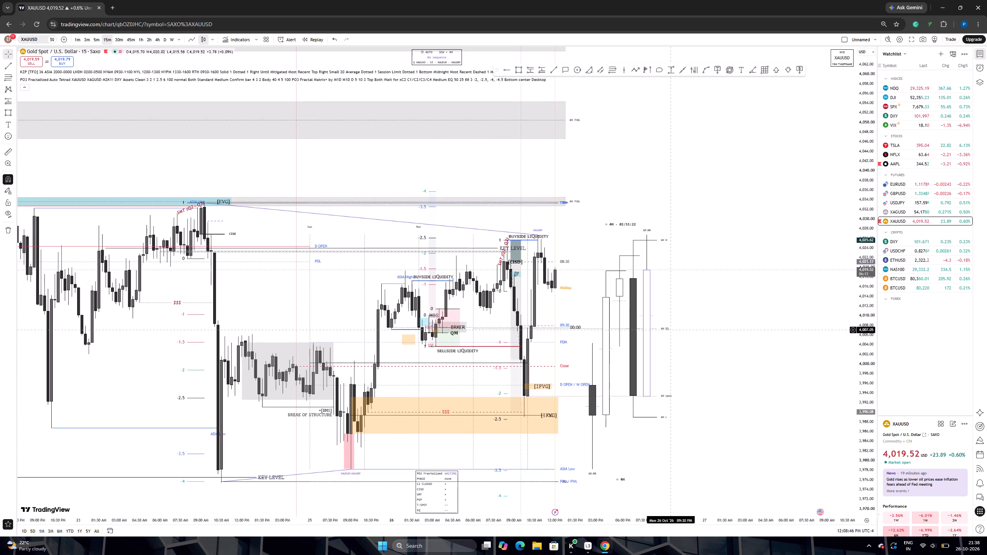
Examine the 15-minute XAUUSD structure, from the upper FVG zones and key levels down to the lower IFVG and the projected 4H candles.
{"action": "left_click_drag", "start_coordinate": [671, 345], "coordinate": [671, 346]}
{"action": "scroll", "coordinate": [659, 328], "scroll_direction": "down", "scroll_amount": 6}
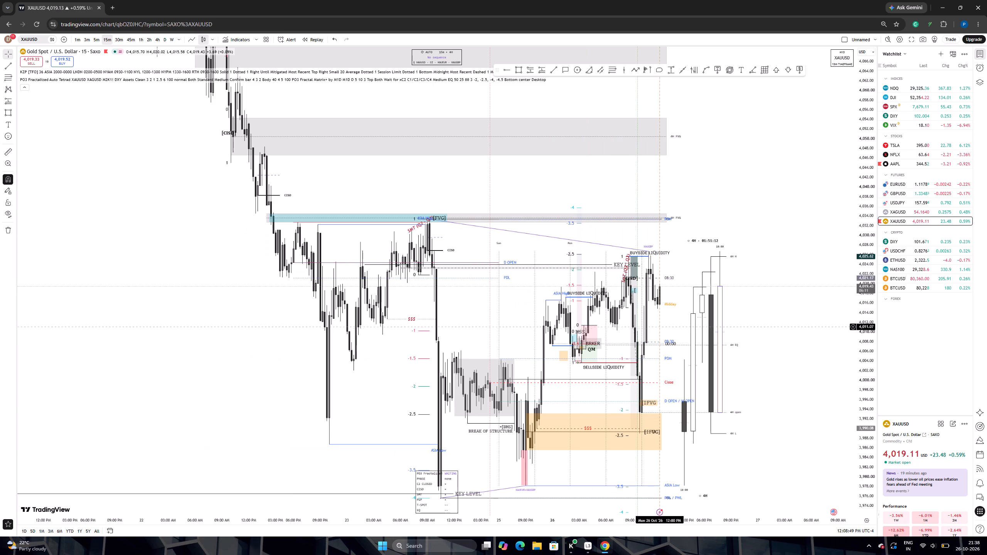
{"action": "left_click_drag", "start_coordinate": [704, 180], "coordinate": [693, 299]}
{"action": "left_click", "coordinate": [693, 299]}
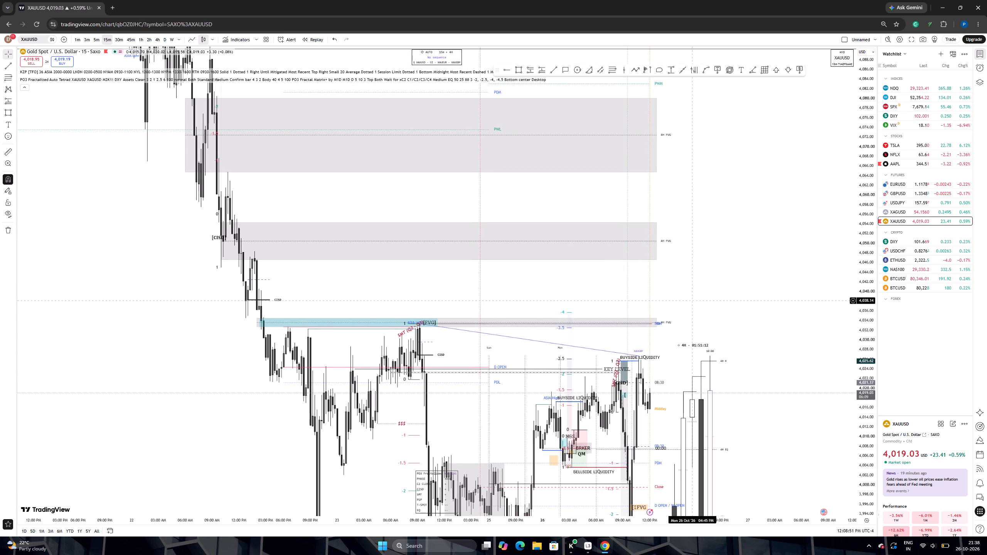
{"action": "left_click_drag", "start_coordinate": [693, 303], "coordinate": [694, 339]}
{"action": "left_click_drag", "start_coordinate": [694, 337], "coordinate": [661, 140]}
{"action": "left_click_drag", "start_coordinate": [716, 361], "coordinate": [716, 359]}
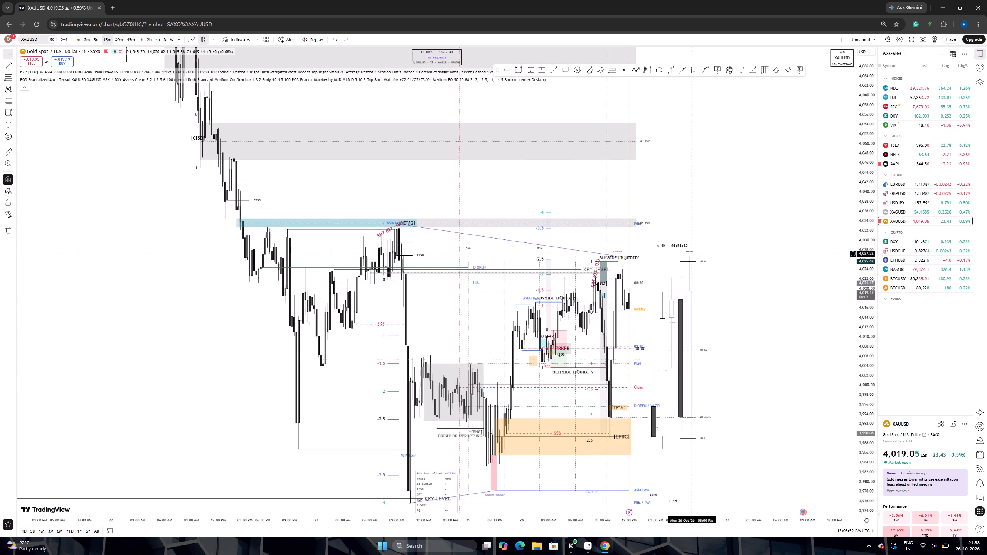
{"action": "left_click_drag", "start_coordinate": [716, 359], "coordinate": [699, 217]}
{"action": "scroll", "coordinate": [715, 352], "scroll_direction": "up", "scroll_amount": 2}
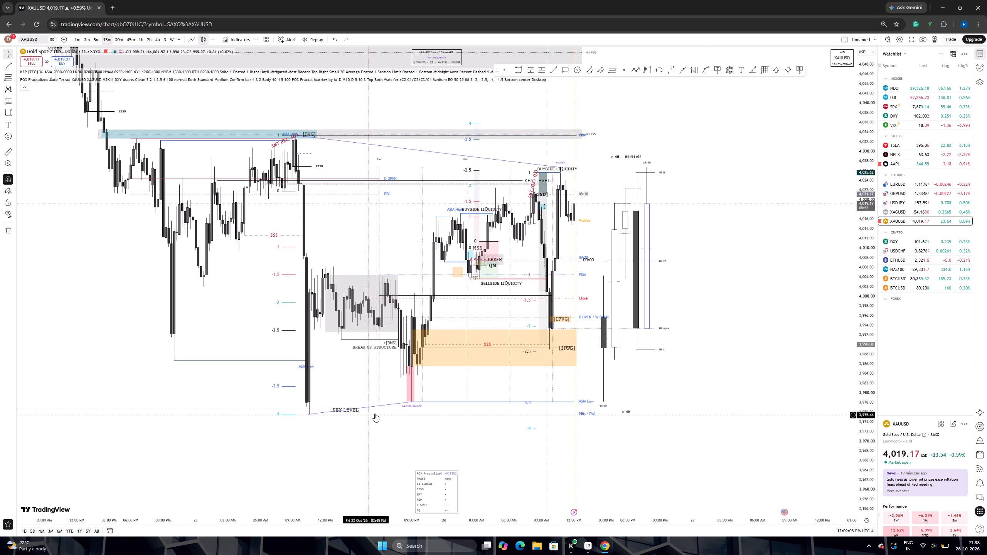
{"action": "scroll", "coordinate": [677, 387], "scroll_direction": "up", "scroll_amount": 3}
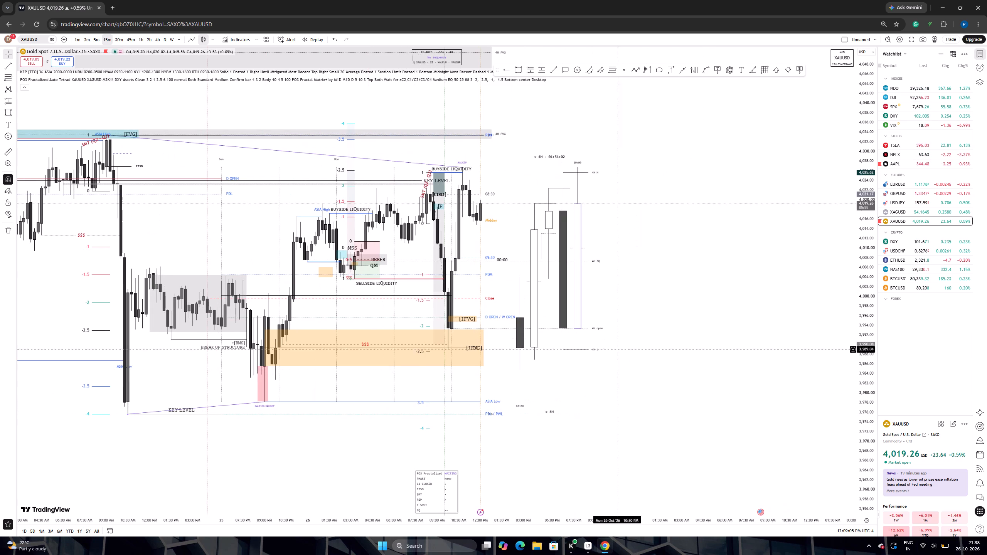
{"action": "left_click_drag", "start_coordinate": [616, 336], "coordinate": [690, 346]}
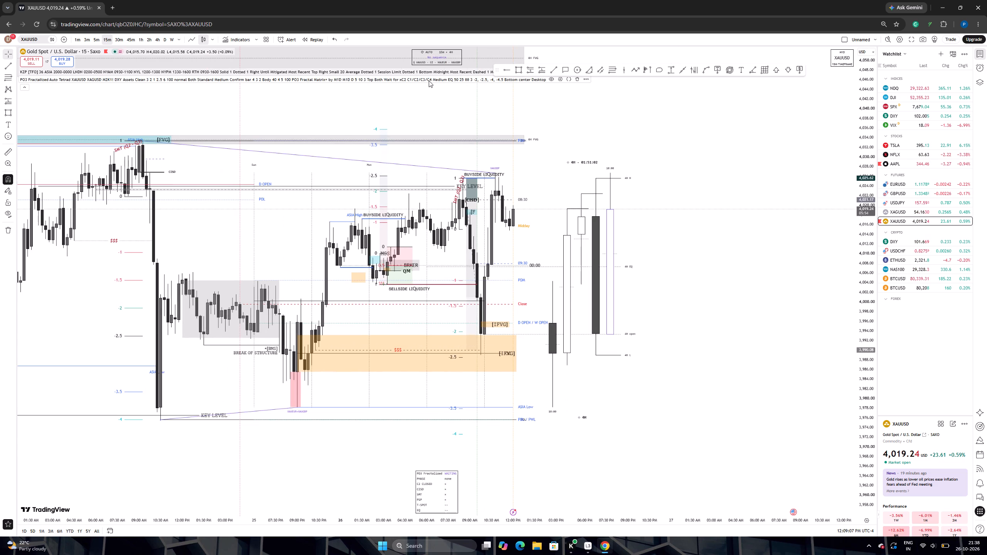
{"action": "scroll", "coordinate": [690, 328], "scroll_direction": "up", "scroll_amount": 2}
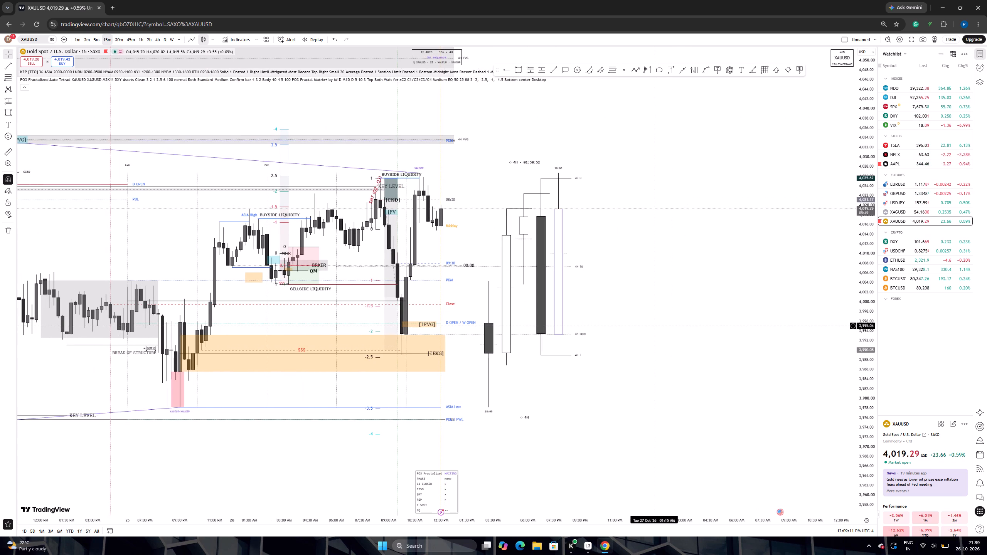
Switch XAUUSD to the 5-minute timeframe and examine the IFVG reversal, the buyside liquidity and the projected 1H PO3 candles.
{"action": "left_click", "coordinate": [98, 40]}
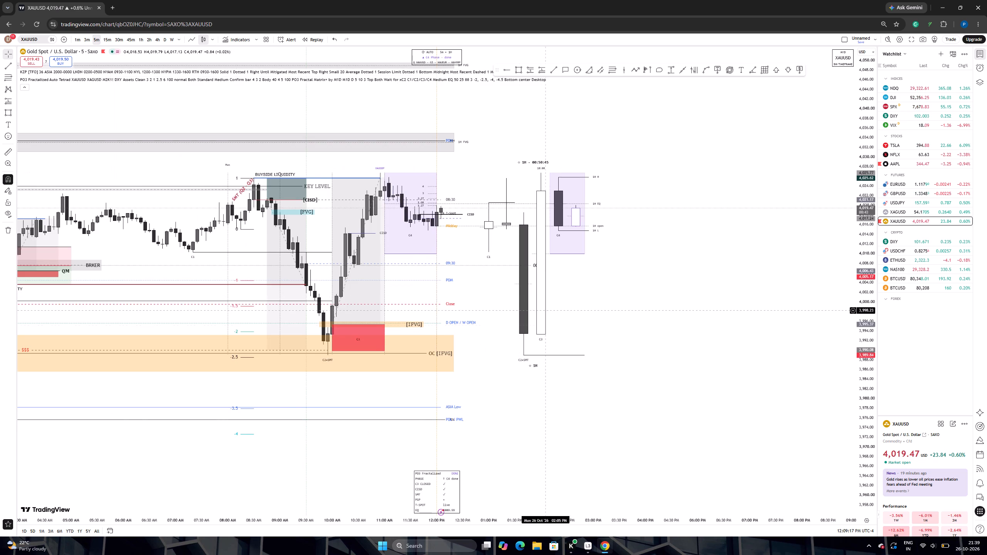
{"action": "scroll", "coordinate": [548, 327], "scroll_direction": "down", "scroll_amount": 1}
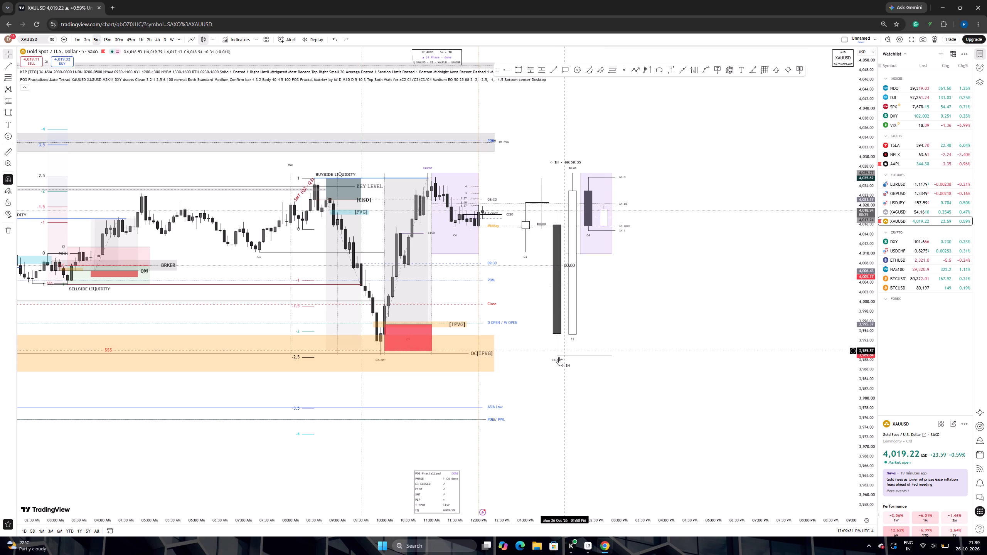
{"action": "scroll", "coordinate": [565, 340], "scroll_direction": "down", "scroll_amount": 2}
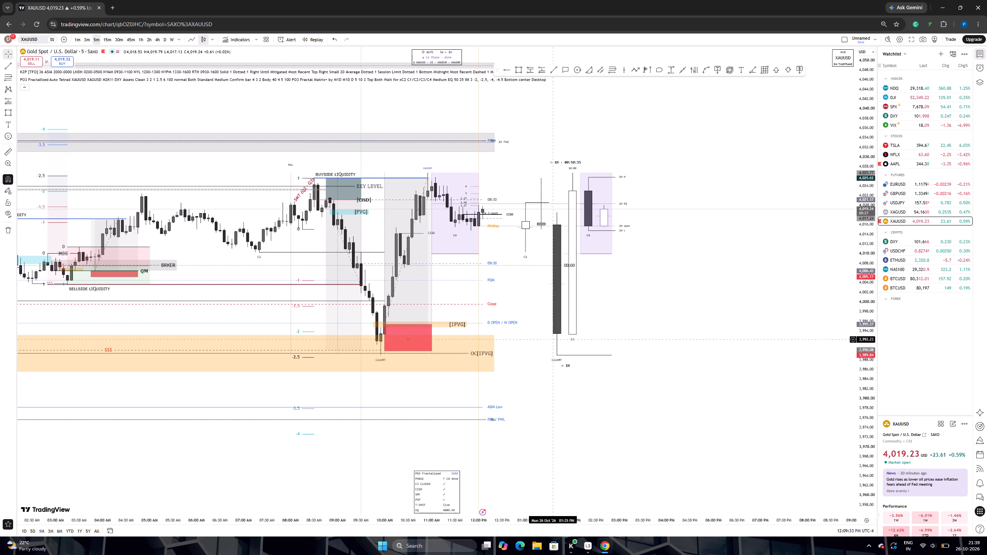
{"action": "scroll", "coordinate": [574, 340], "scroll_direction": "down", "scroll_amount": 1}
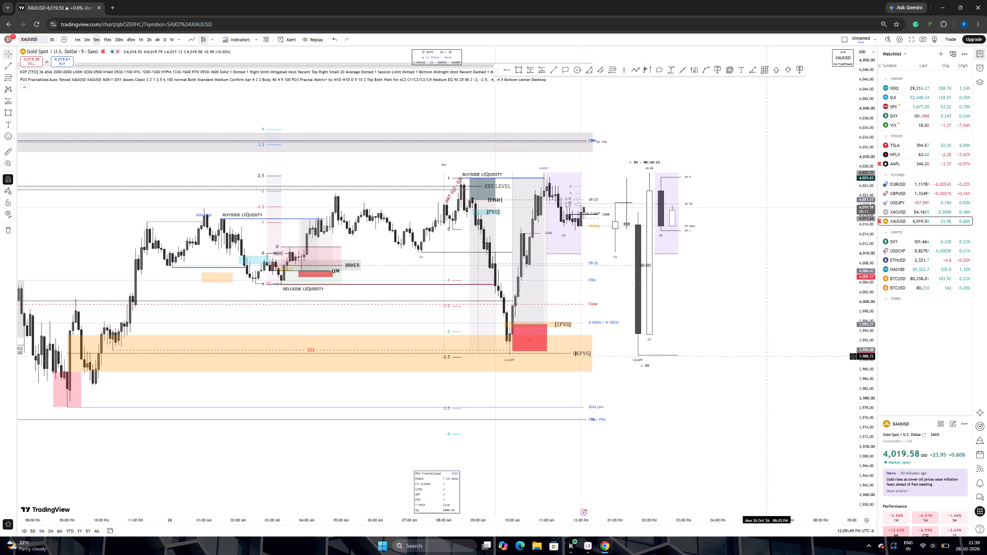
{"action": "left_click_drag", "start_coordinate": [866, 368], "coordinate": [855, 270]}
{"action": "scroll", "coordinate": [770, 229], "scroll_direction": "up", "scroll_amount": 4}
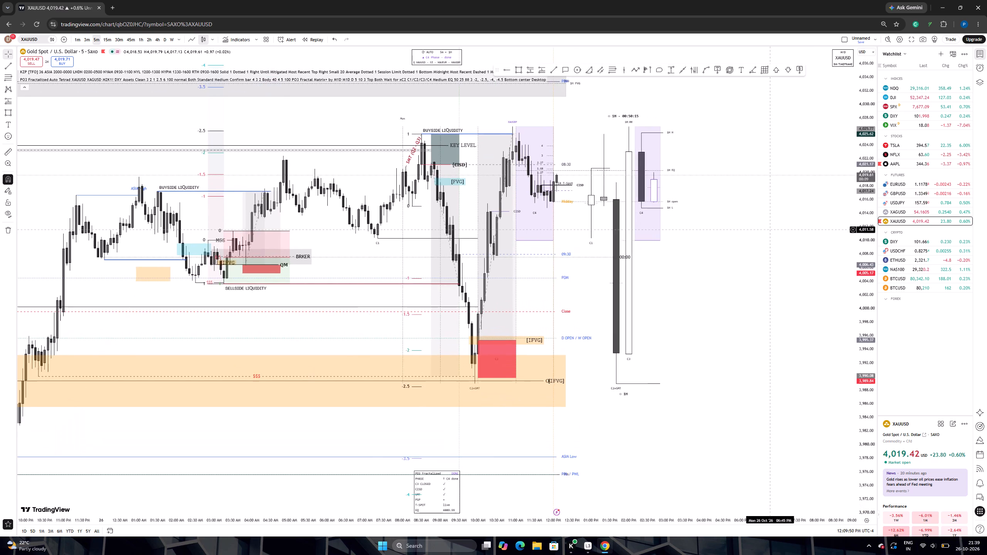
{"action": "left_click_drag", "start_coordinate": [752, 225], "coordinate": [841, 362]}
Switch to the 1-minute timeframe and examine the recent price action, 15m FVGs, CISD levels and projected 15m candles.
{"action": "left_click", "coordinate": [77, 40]}
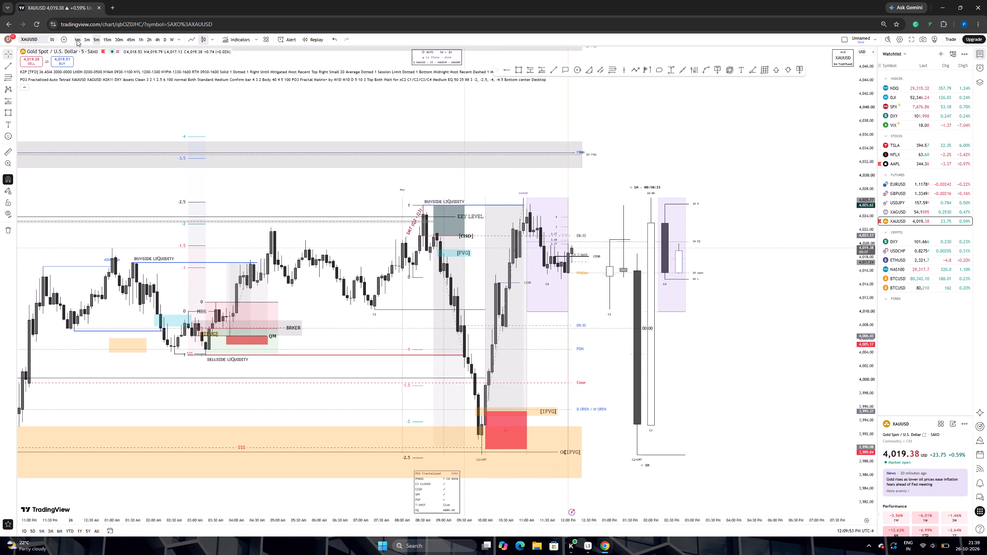
{"action": "scroll", "coordinate": [356, 263], "scroll_direction": "down", "scroll_amount": 4}
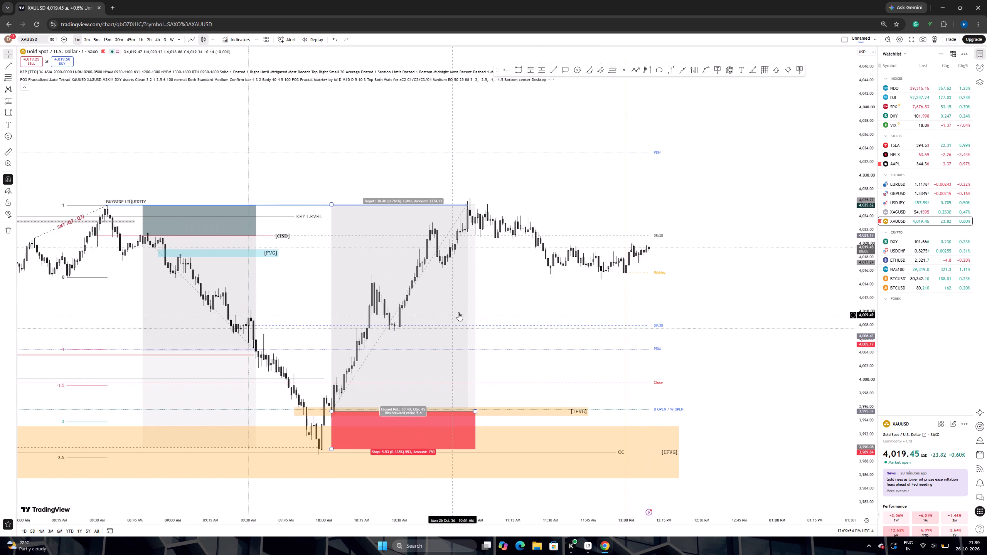
{"action": "left_click_drag", "start_coordinate": [857, 338], "coordinate": [847, 257]}
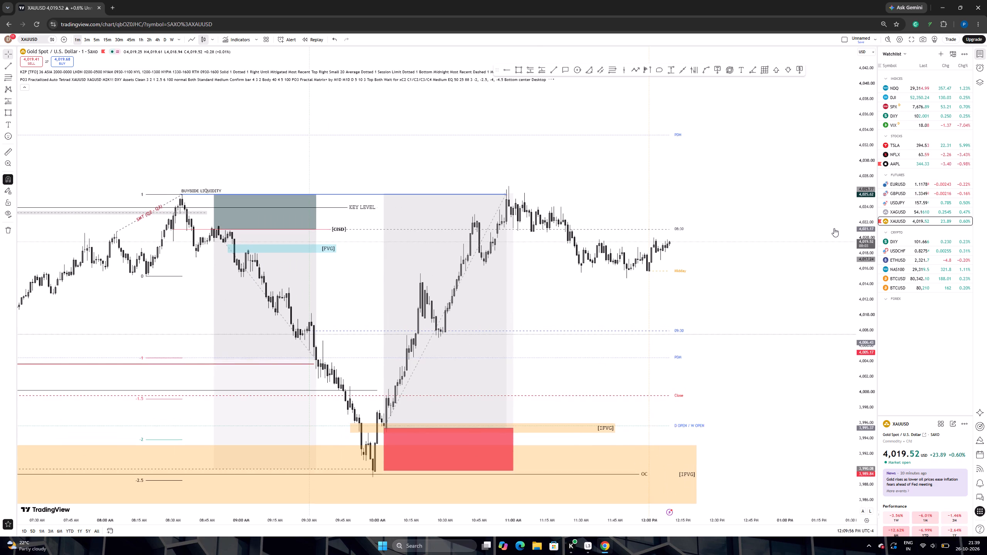
{"action": "left_click_drag", "start_coordinate": [757, 252], "coordinate": [573, 272]}
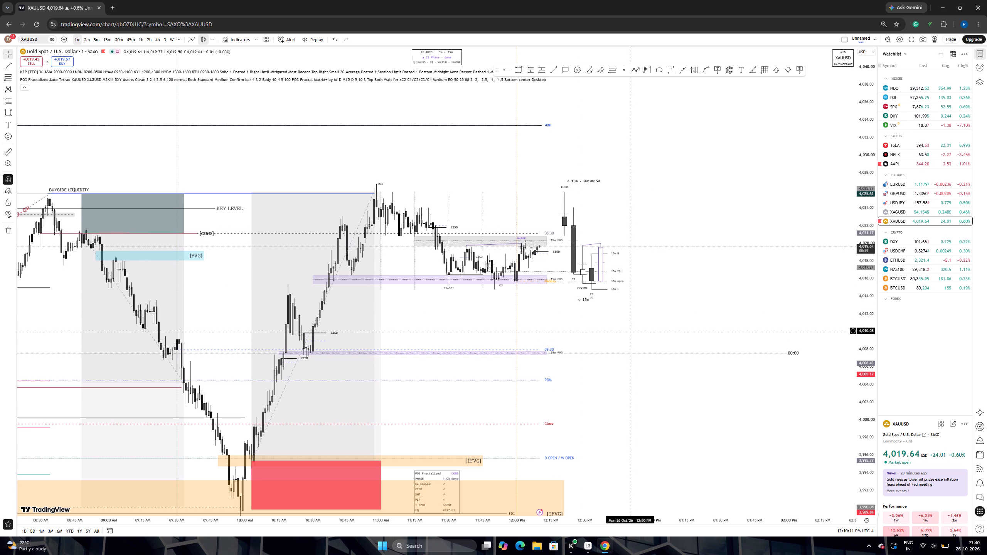
{"action": "left_click_drag", "start_coordinate": [490, 334], "coordinate": [623, 358]}
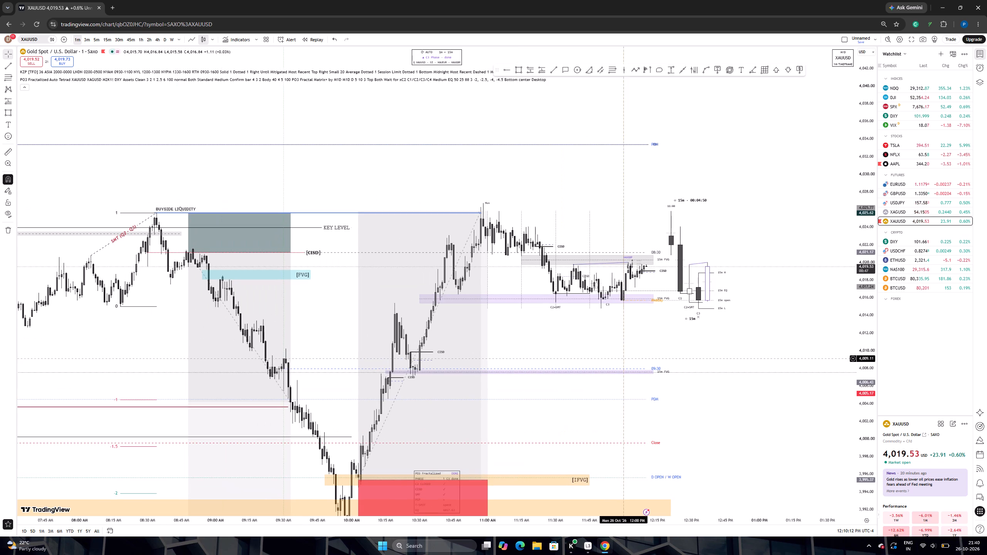
{"action": "left_click_drag", "start_coordinate": [864, 406], "coordinate": [842, 255]}
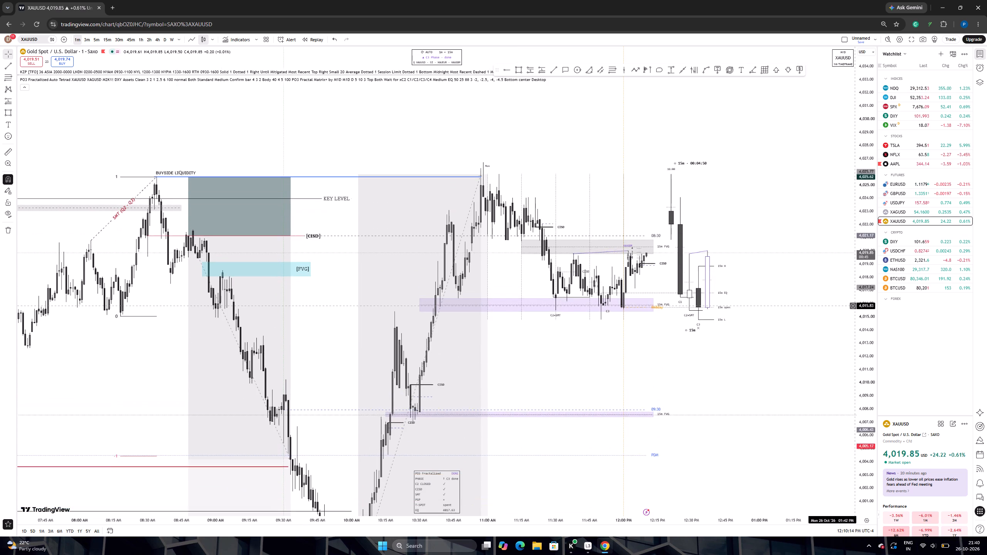
{"action": "scroll", "coordinate": [783, 255], "scroll_direction": "up", "scroll_amount": 2}
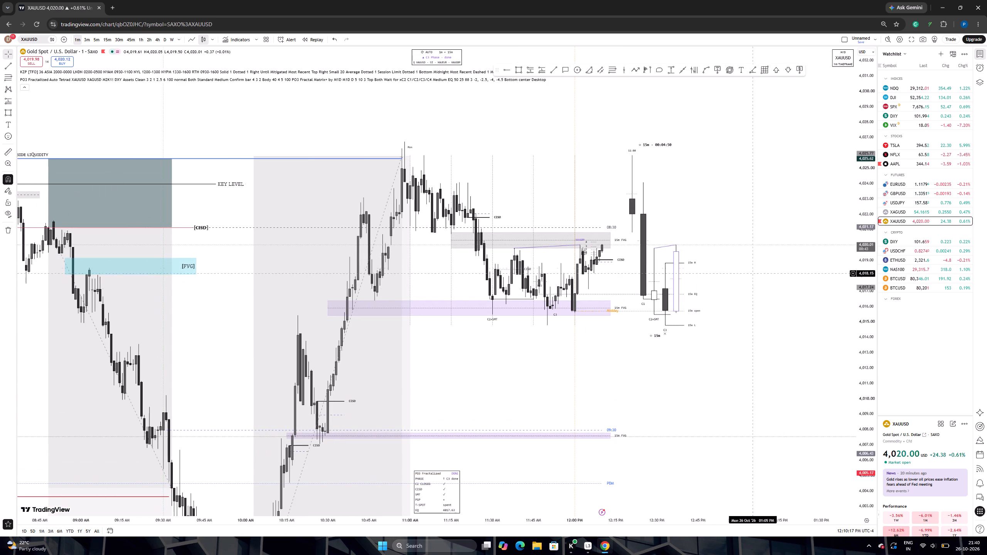
{"action": "left_click_drag", "start_coordinate": [710, 300], "coordinate": [761, 251]}
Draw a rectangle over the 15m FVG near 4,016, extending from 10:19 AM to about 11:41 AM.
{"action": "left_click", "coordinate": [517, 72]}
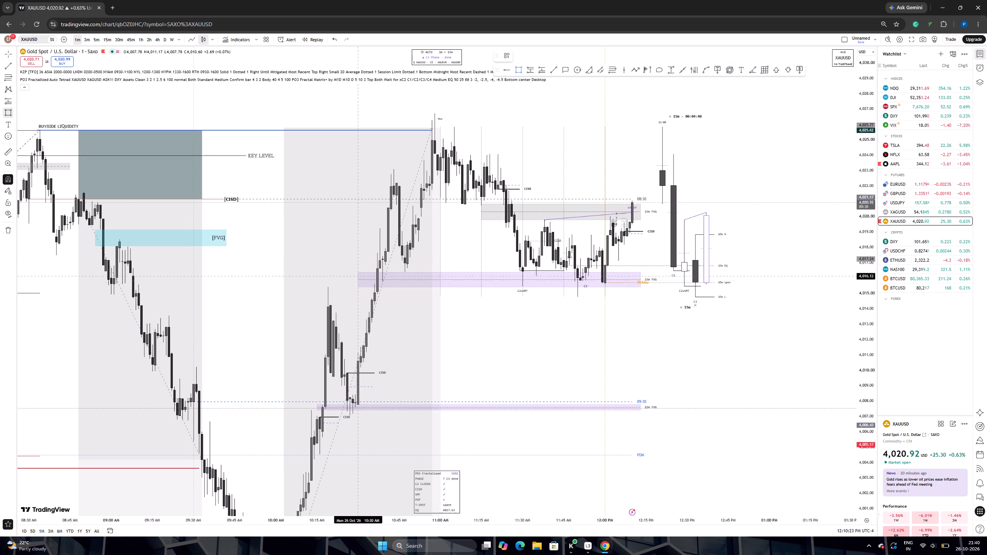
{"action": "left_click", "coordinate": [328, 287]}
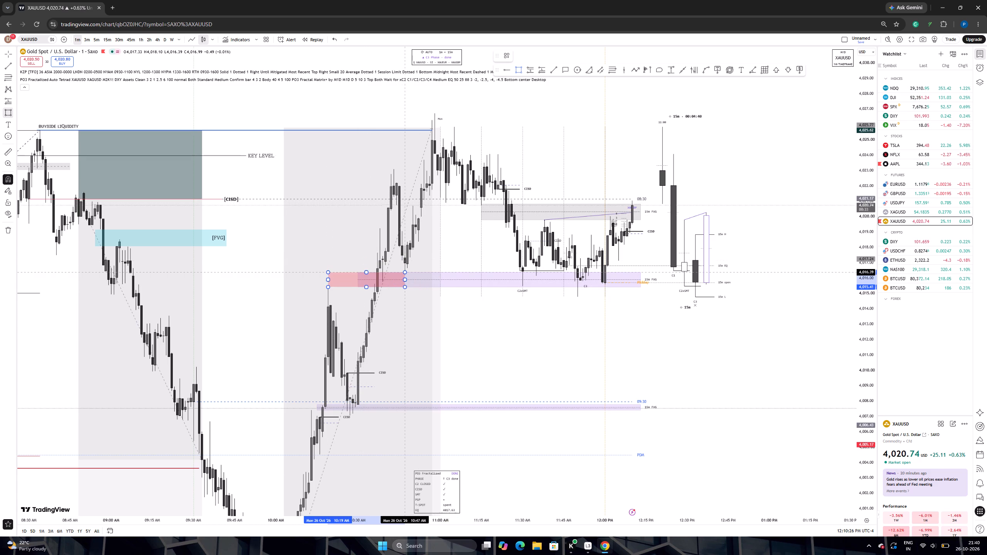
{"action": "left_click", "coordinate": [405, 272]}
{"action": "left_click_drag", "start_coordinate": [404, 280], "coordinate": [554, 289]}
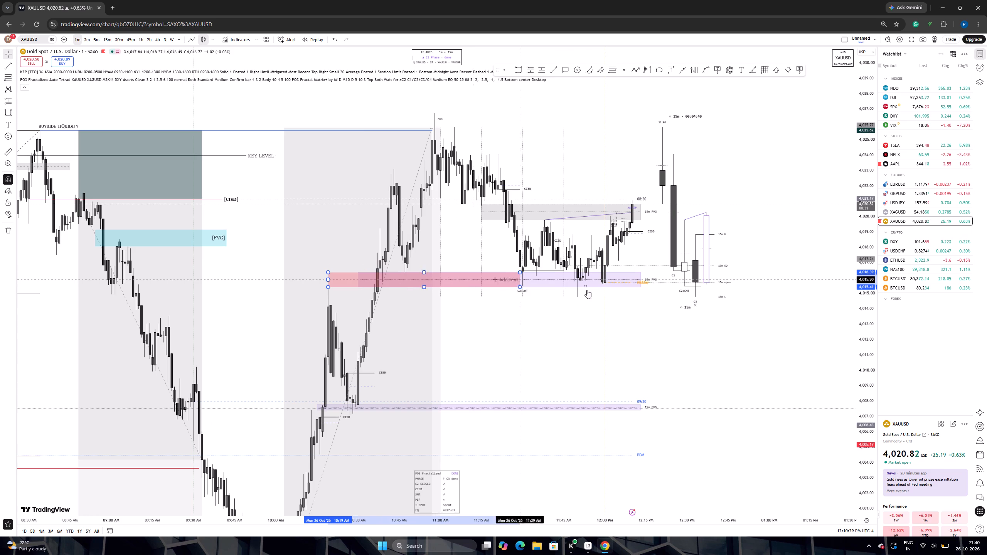
Switch to the 15-minute timeframe to check the new rectangle against the 15-minute candles.
{"action": "left_click", "coordinate": [104, 42]}
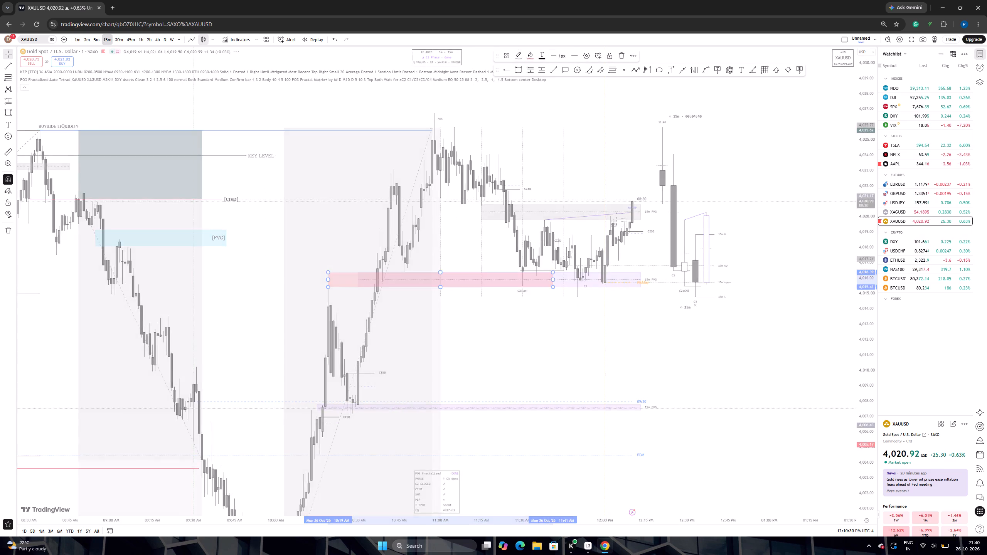
{"action": "left_click", "coordinate": [632, 345]}
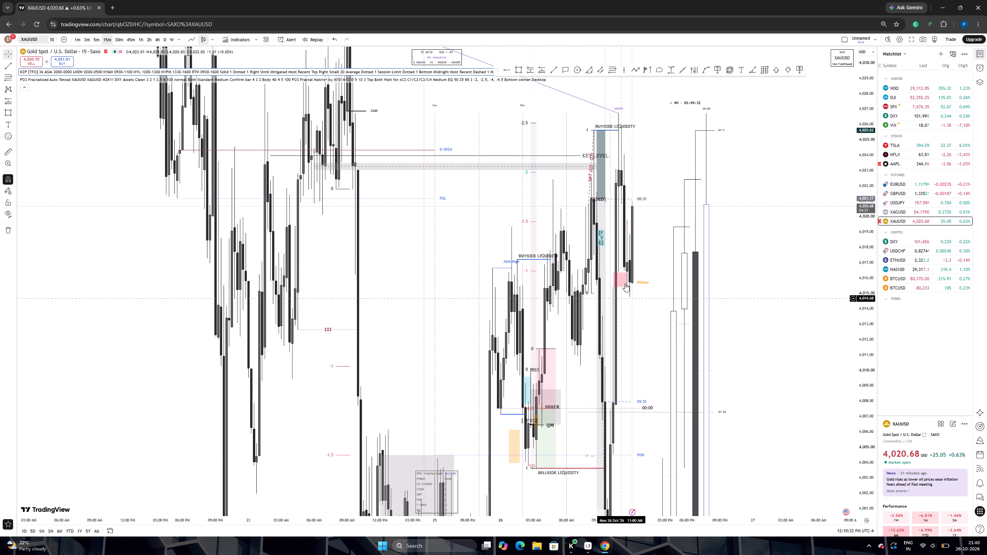
{"action": "left_click", "coordinate": [637, 279]}
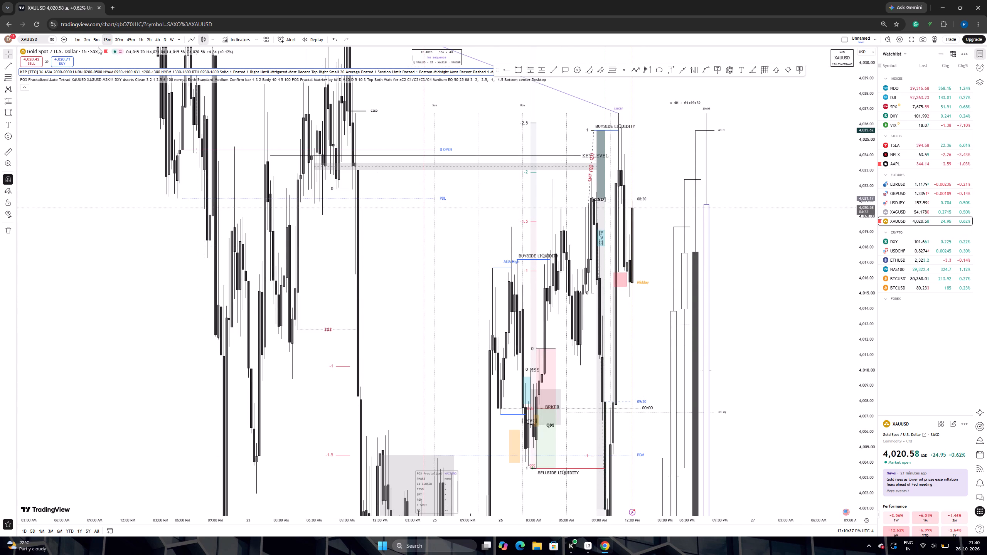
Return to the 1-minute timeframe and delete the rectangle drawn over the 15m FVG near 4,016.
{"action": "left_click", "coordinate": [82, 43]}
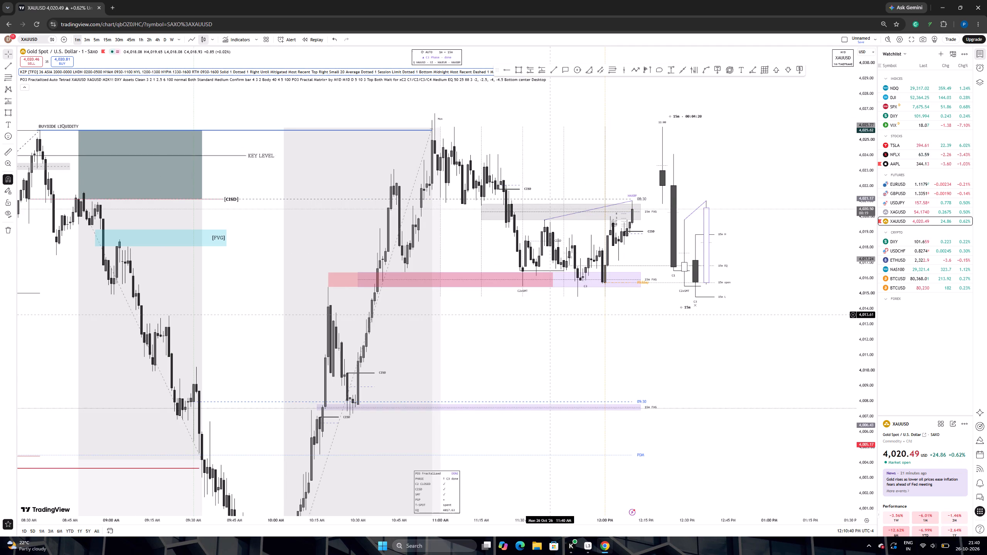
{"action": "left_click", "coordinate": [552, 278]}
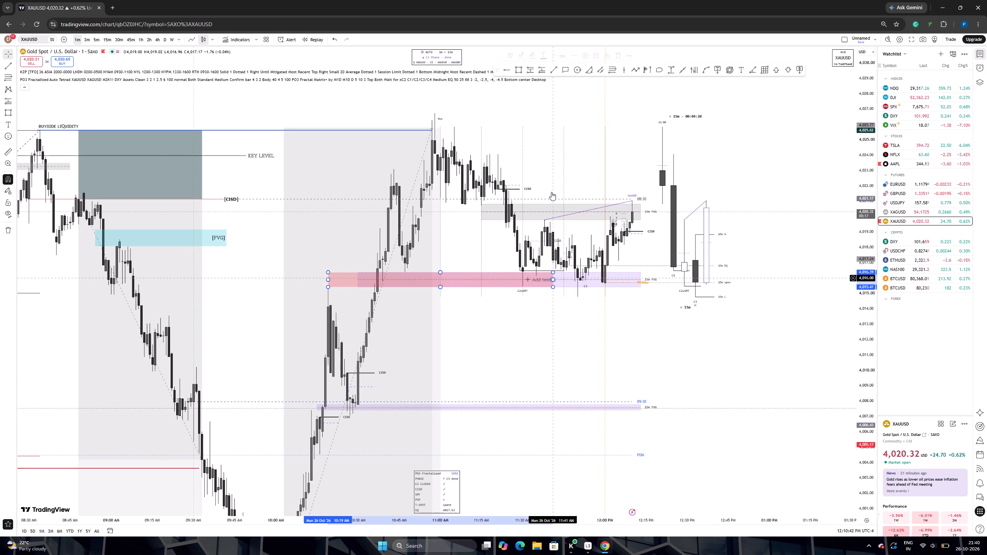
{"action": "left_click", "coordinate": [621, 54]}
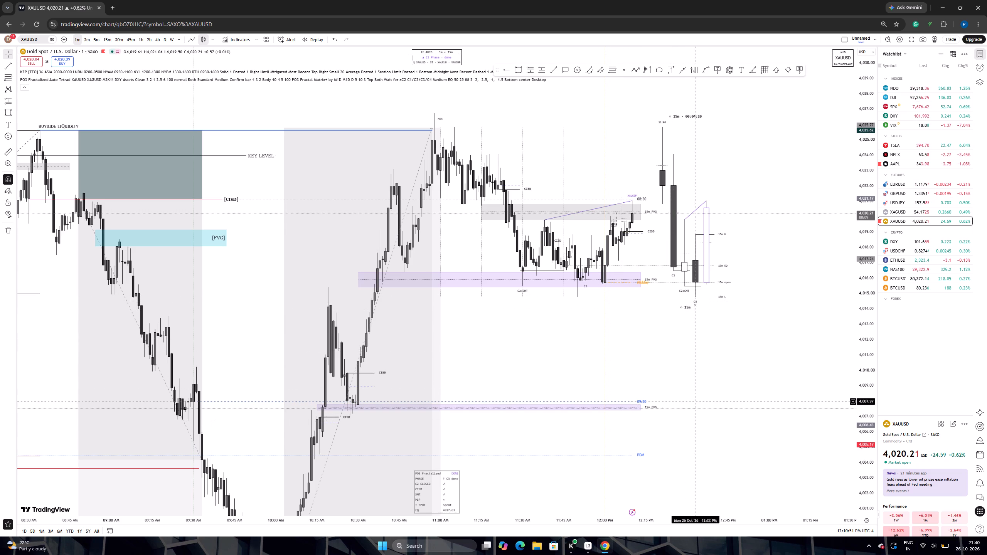
Draw a horizontal trend line at 4,026.71 from the 10:58 AM swing high to 12:19 PM.
{"action": "left_click_drag", "start_coordinate": [866, 352], "coordinate": [862, 318]}
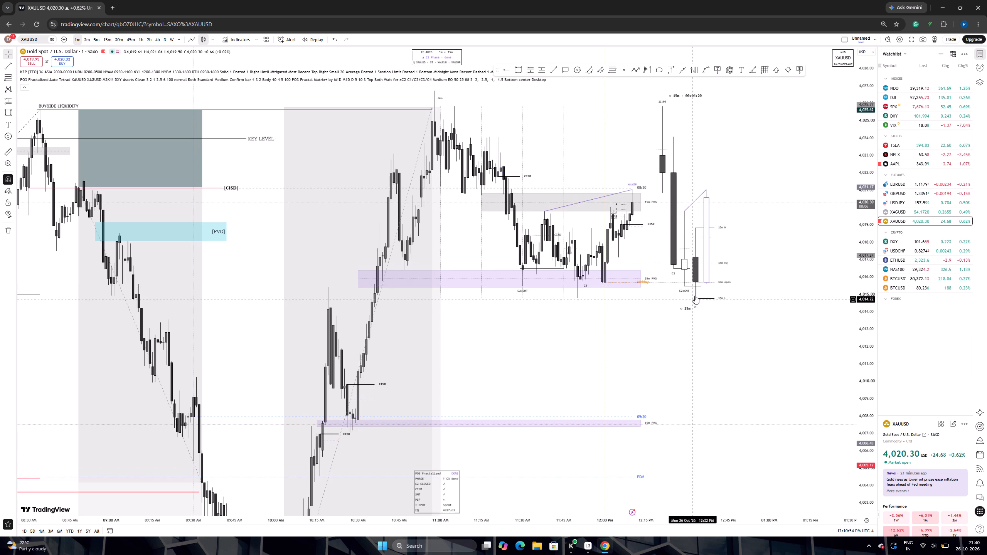
{"action": "left_click_drag", "start_coordinate": [695, 307], "coordinate": [692, 320]}
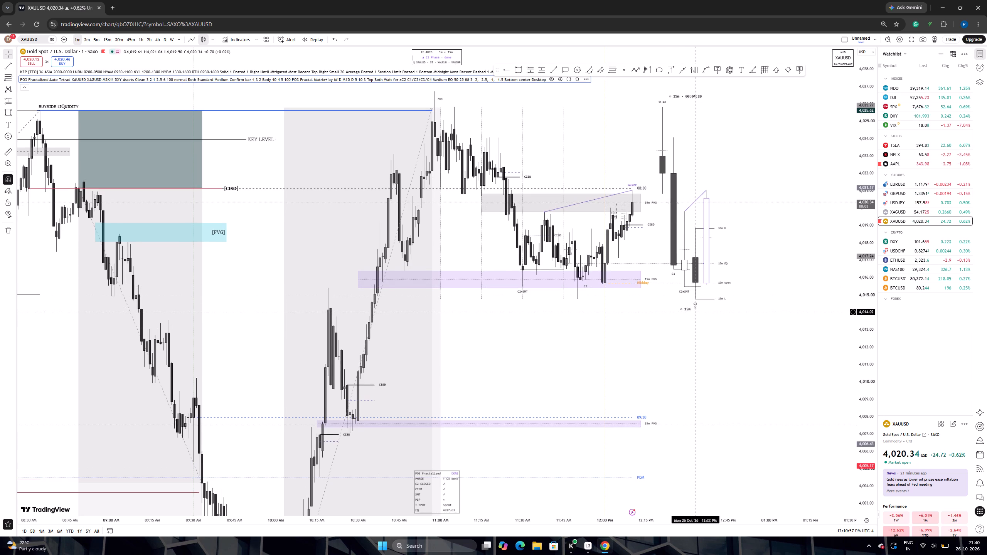
{"action": "left_click_drag", "start_coordinate": [692, 320], "coordinate": [692, 367]}
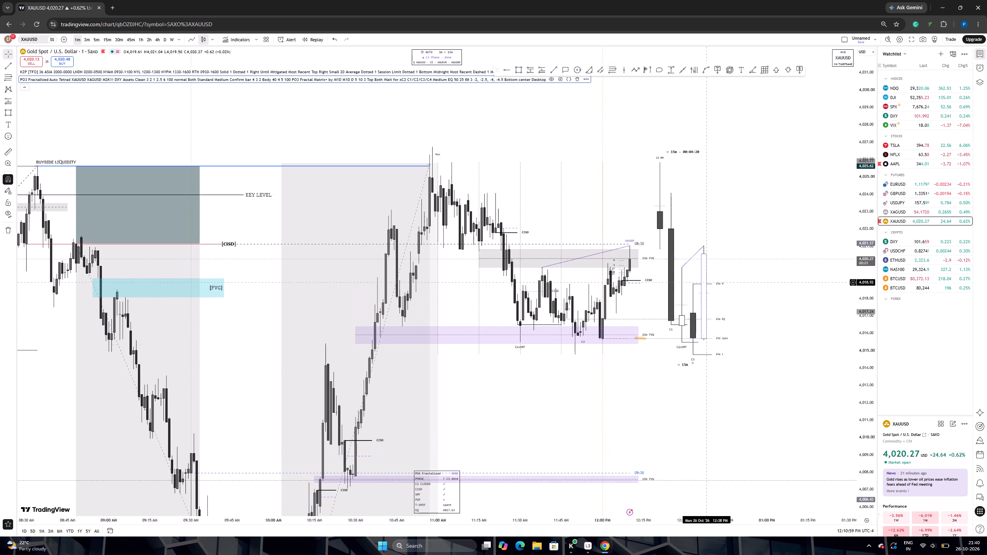
{"action": "scroll", "coordinate": [665, 346], "scroll_direction": "up", "scroll_amount": 1}
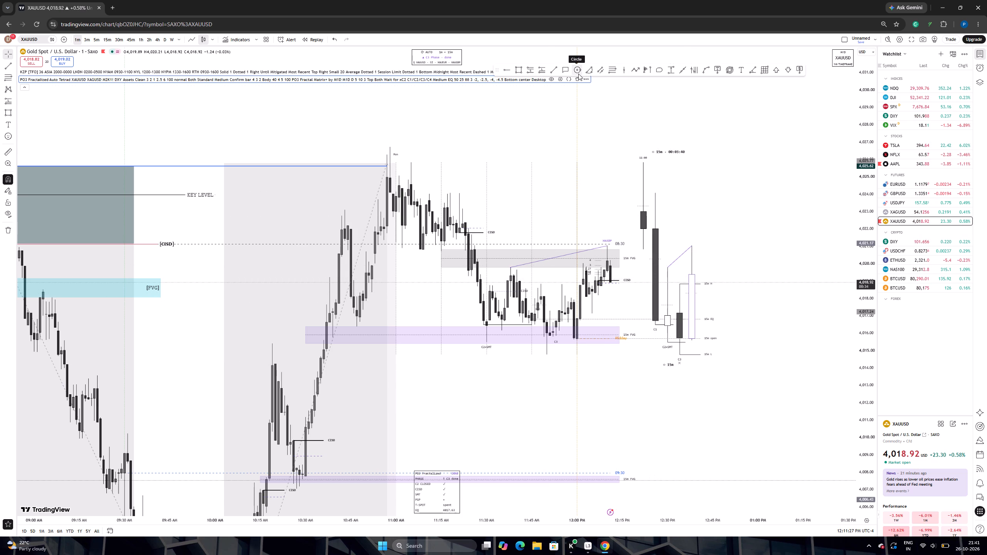
{"action": "left_click", "coordinate": [555, 71]}
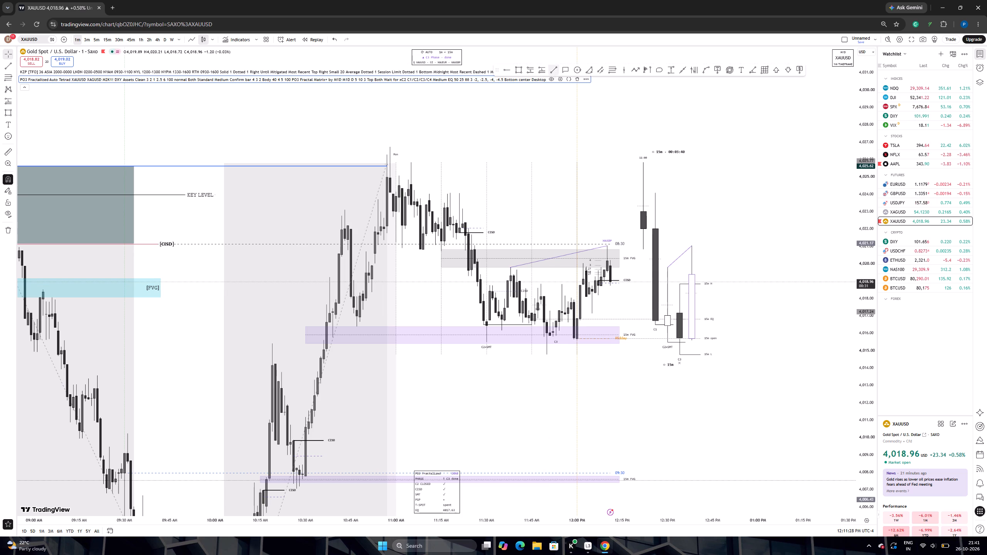
{"action": "left_click", "coordinate": [390, 147]}
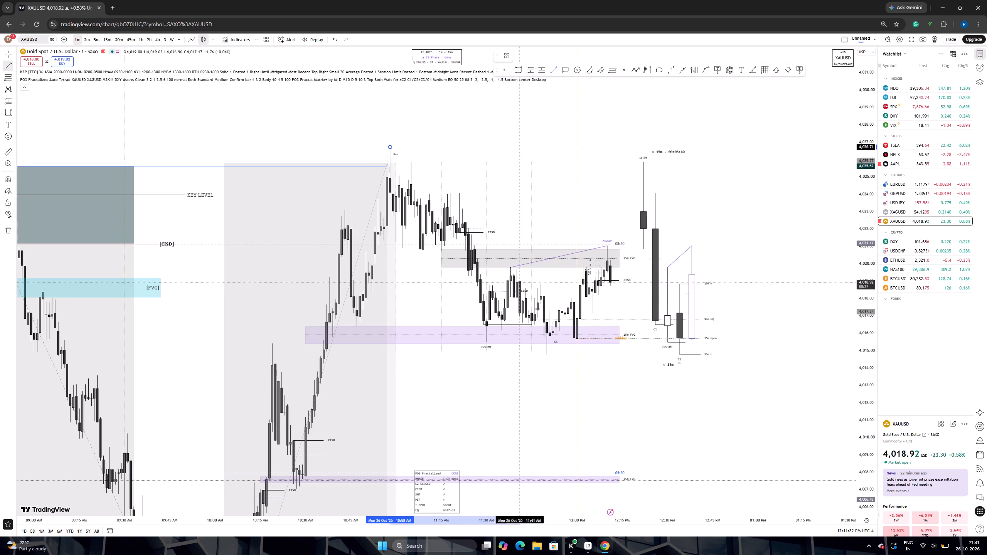
{"action": "left_click", "coordinate": [634, 161], "text": "shift"}
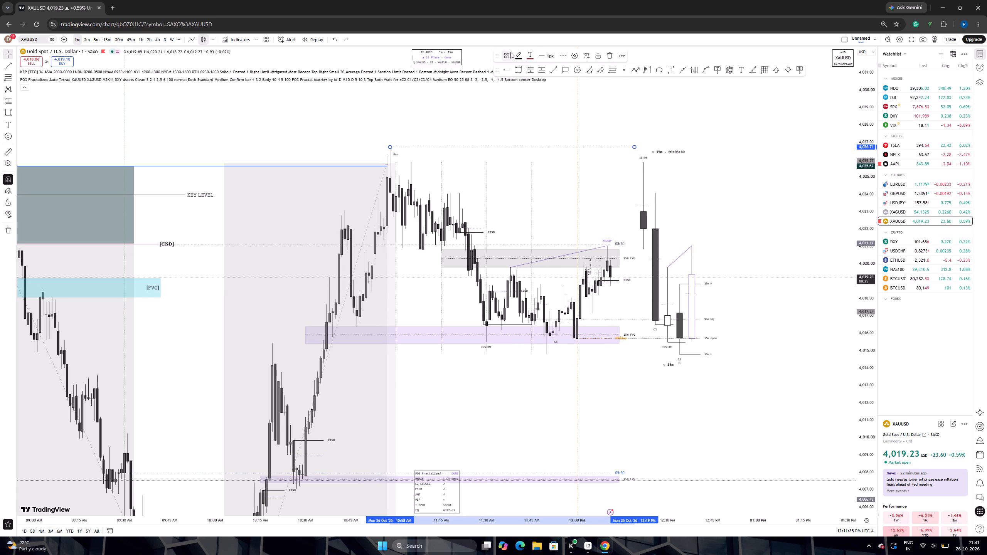
Apply the saved BUYSIDE LIQUIDITY template to the horizontal line at 4,026.71 and deselect it.
{"action": "left_click", "coordinate": [510, 53]}
{"action": "left_click", "coordinate": [512, 180]}
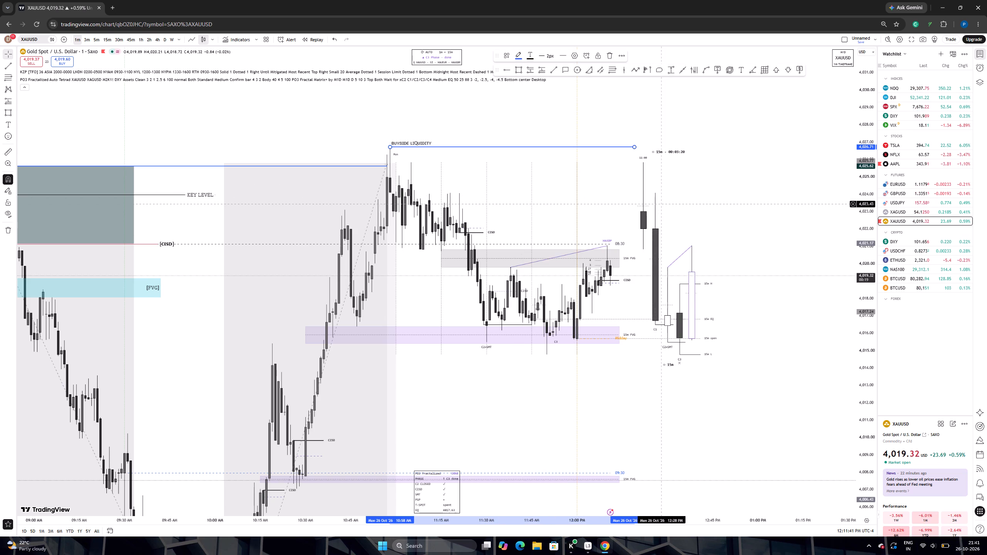
{"action": "left_click", "coordinate": [531, 211]}
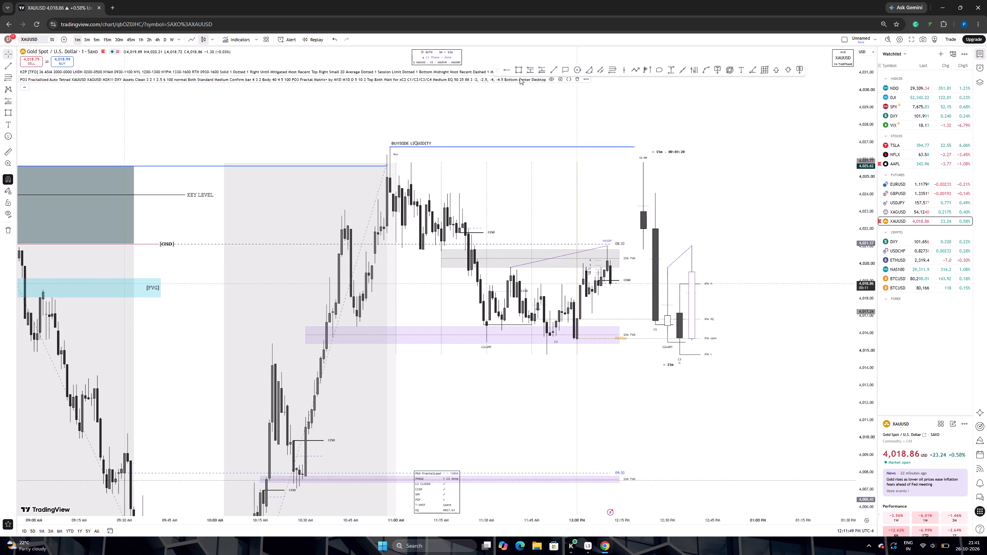
In the PO3 Fractalized settings, toggle Lines on chart off and back on, and enable SSMT on 90m and 6H.
{"action": "left_click", "coordinate": [557, 78]}
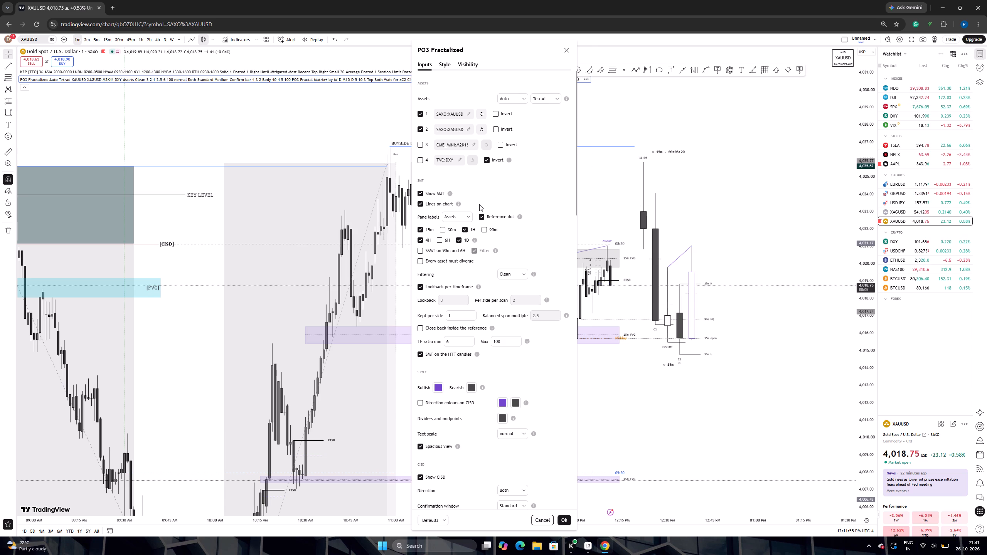
{"action": "left_click", "coordinate": [420, 205]}
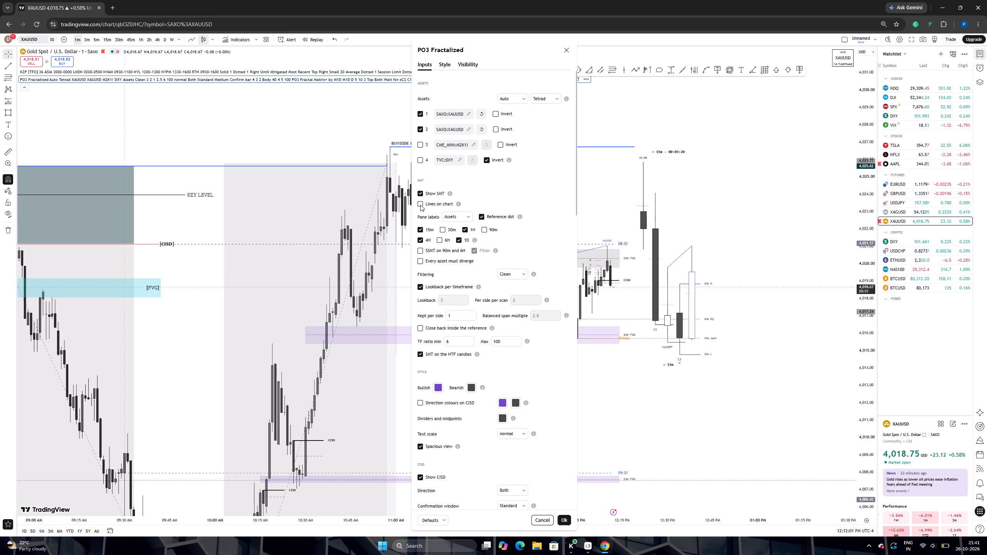
{"action": "left_click", "coordinate": [420, 205]}
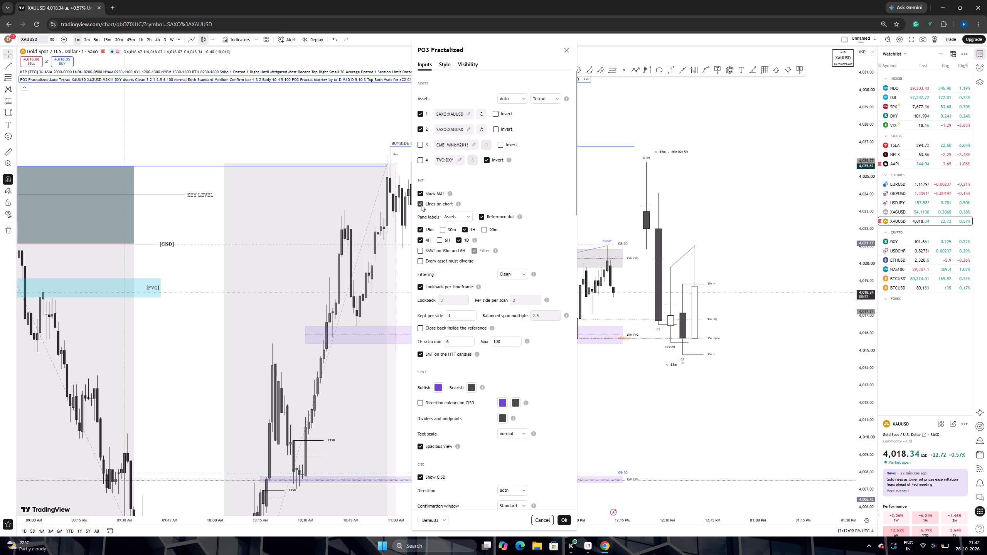
{"action": "left_click", "coordinate": [422, 251]}
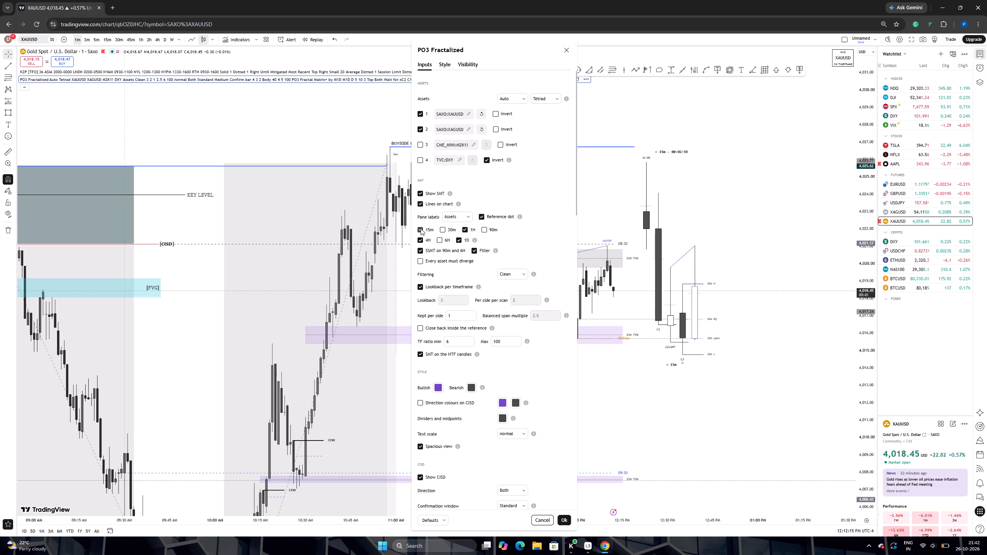
{"action": "left_click", "coordinate": [466, 218]}
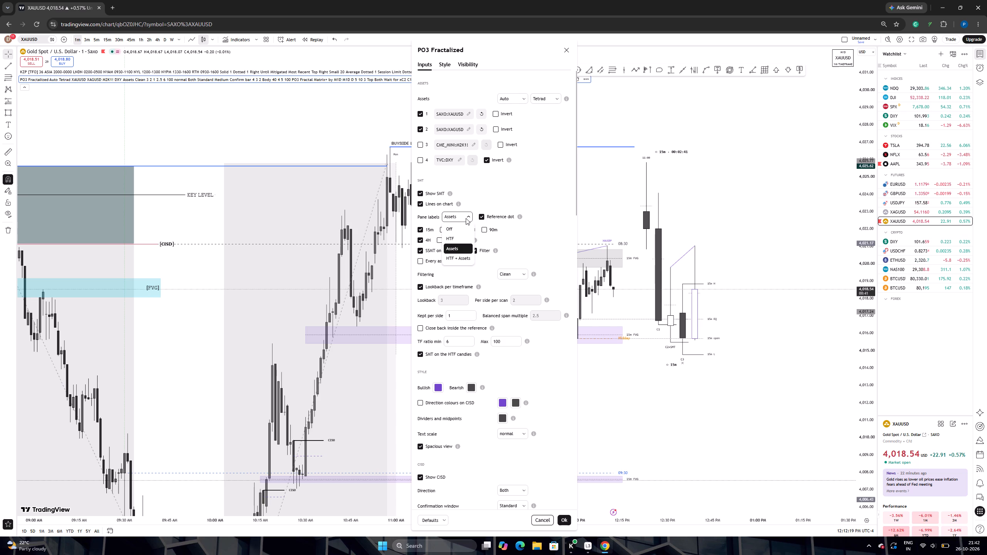
{"action": "left_click", "coordinate": [466, 218]}
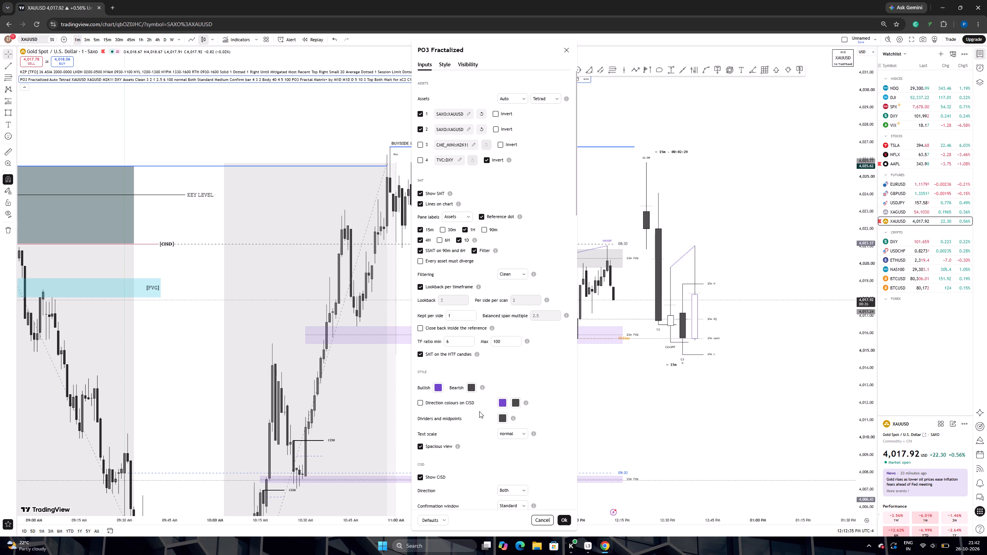
Disable Show deviations and Show CISD in the PO3 Fractalized settings.
{"action": "scroll", "coordinate": [479, 412], "scroll_direction": "down", "scroll_amount": 6}
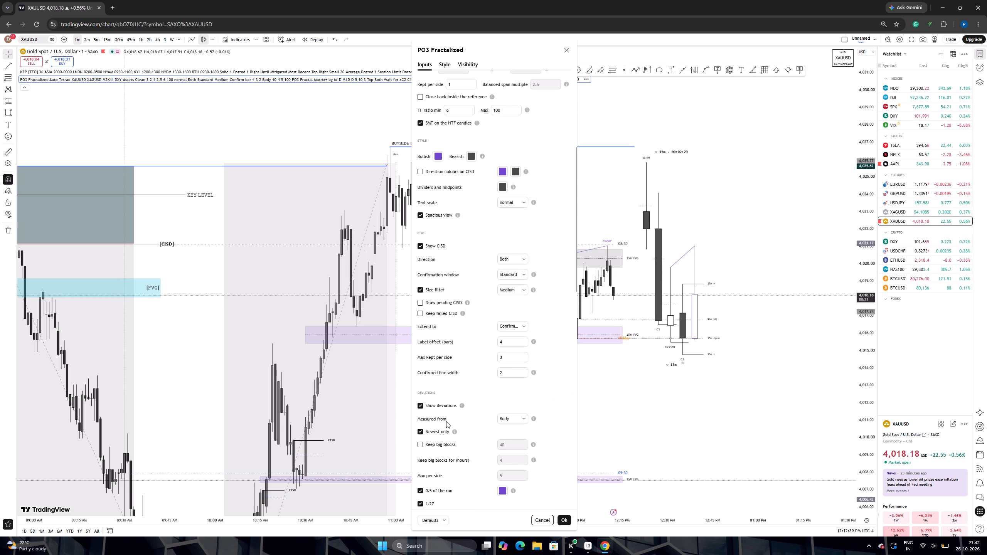
{"action": "left_click", "coordinate": [419, 404]}
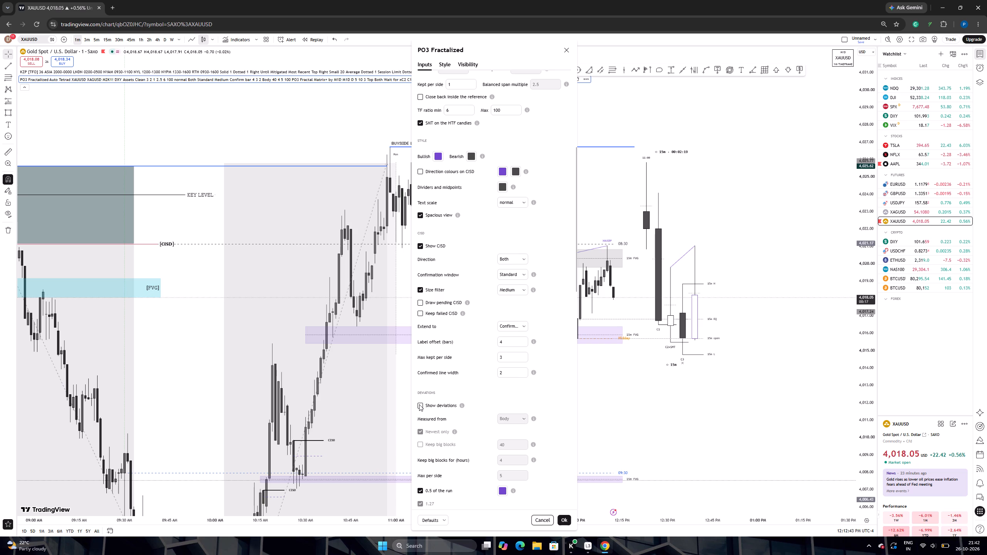
{"action": "left_click", "coordinate": [421, 246]}
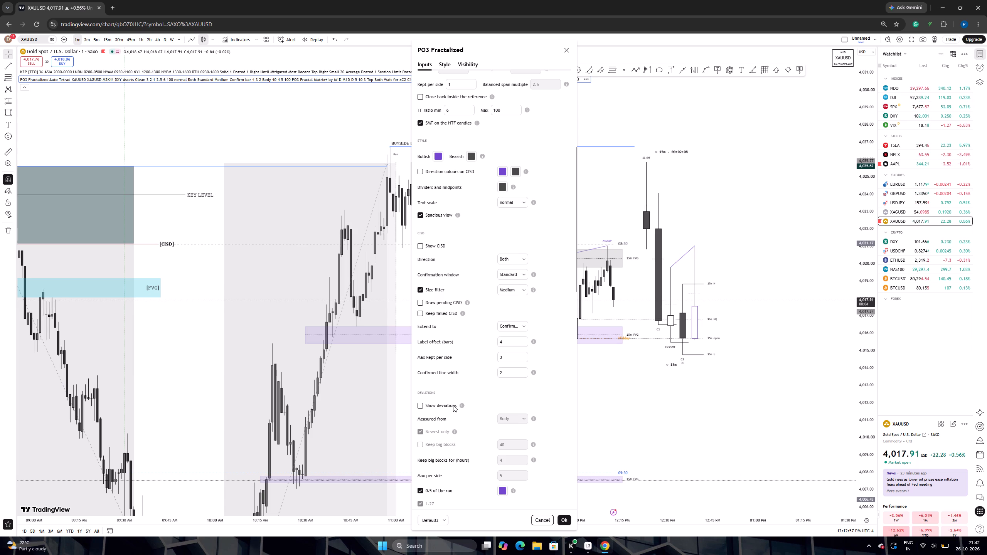
Move the settings dialog clear of the recent candles and toggle Show fractal model to compare the chart, leaving it enabled.
{"action": "scroll", "coordinate": [446, 410], "scroll_direction": "down", "scroll_amount": 4}
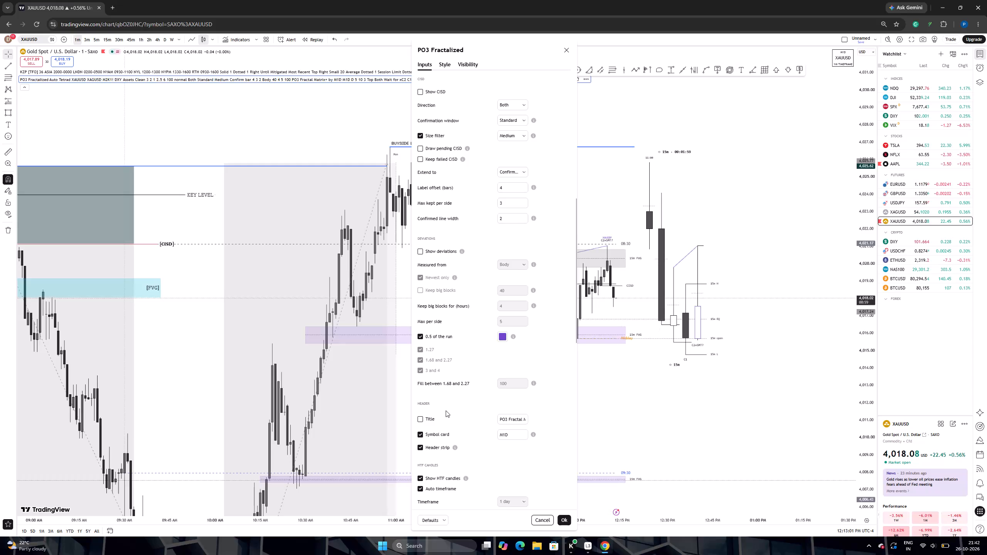
{"action": "scroll", "coordinate": [446, 410], "scroll_direction": "down", "scroll_amount": 5}
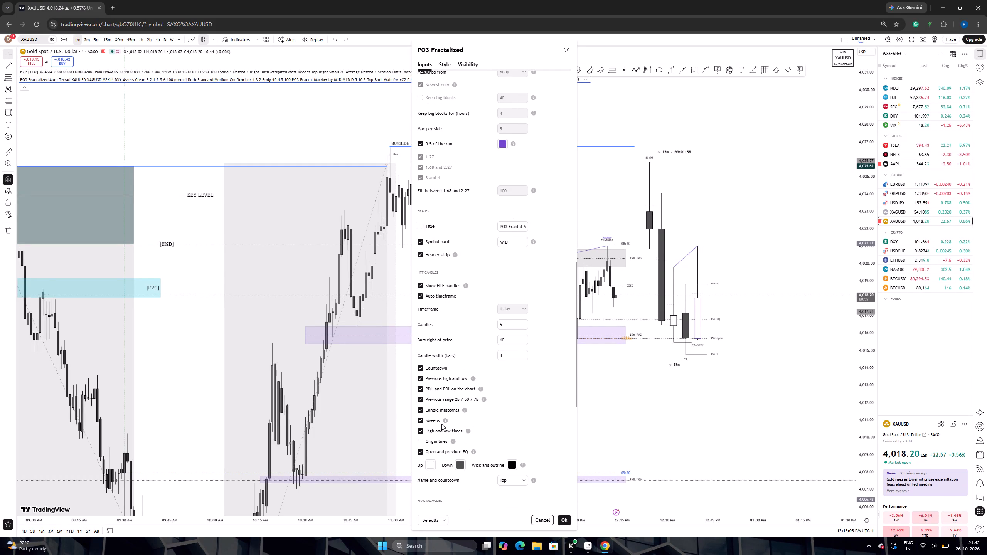
{"action": "scroll", "coordinate": [441, 424], "scroll_direction": "down", "scroll_amount": 3}
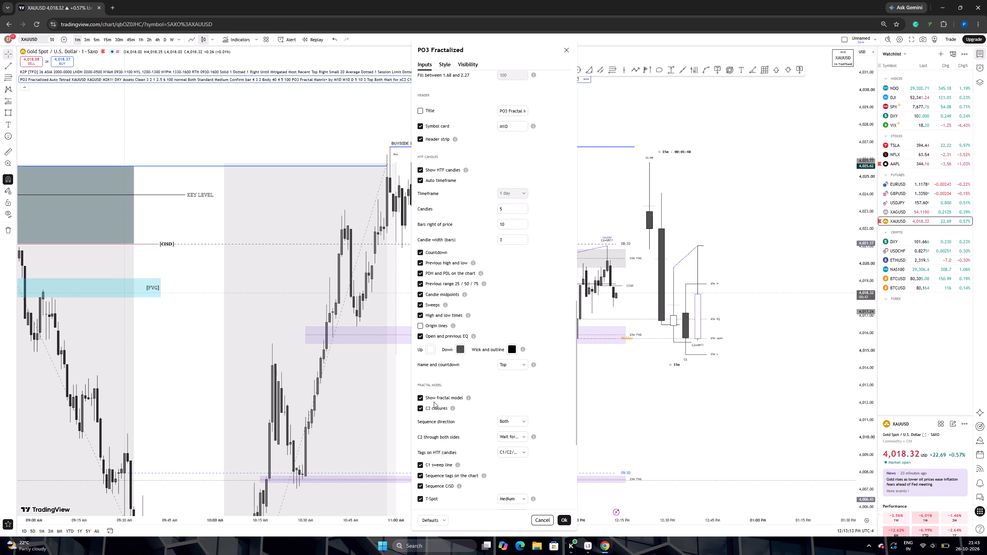
{"action": "left_click", "coordinate": [422, 400]}
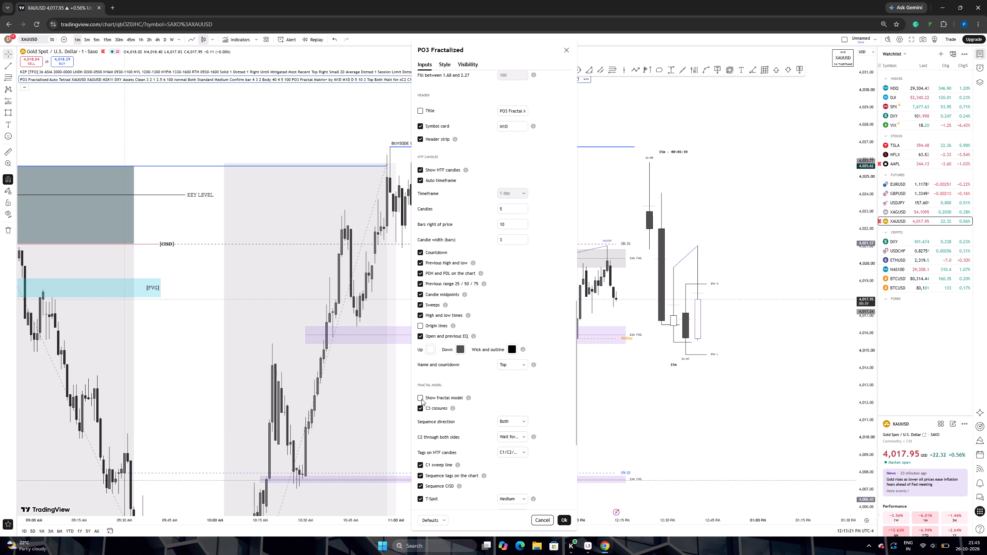
{"action": "left_click", "coordinate": [421, 399]}
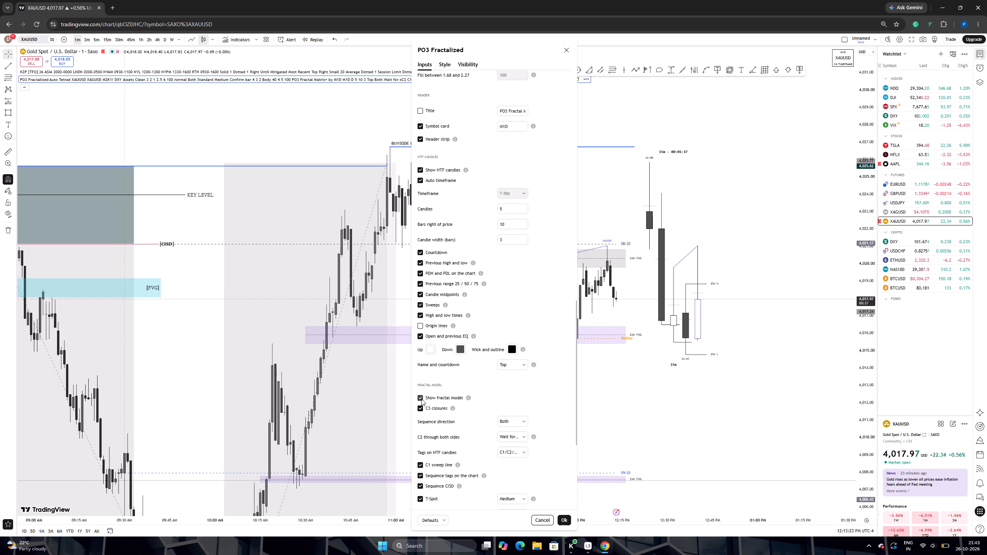
{"action": "left_click", "coordinate": [421, 399]}
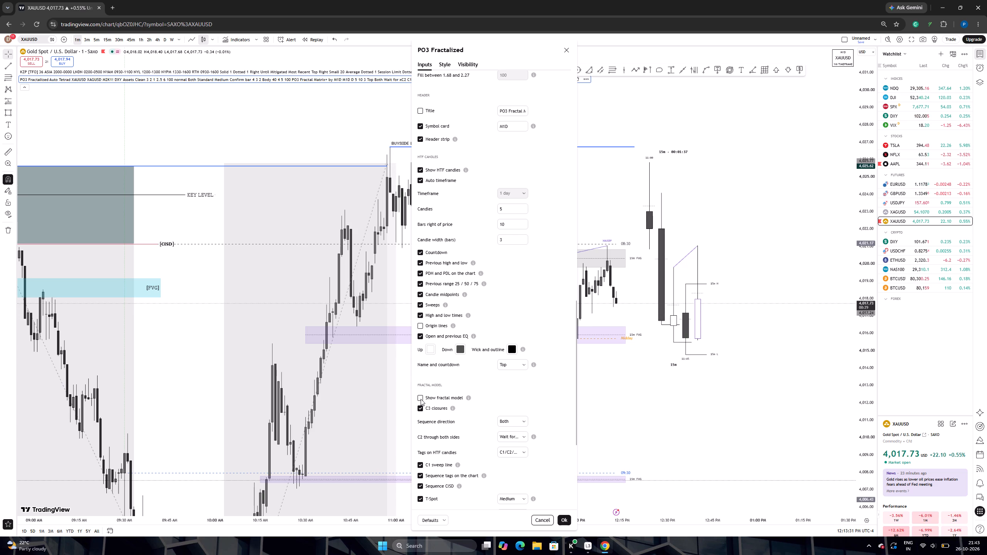
{"action": "left_click_drag", "start_coordinate": [491, 42], "coordinate": [430, 43]}
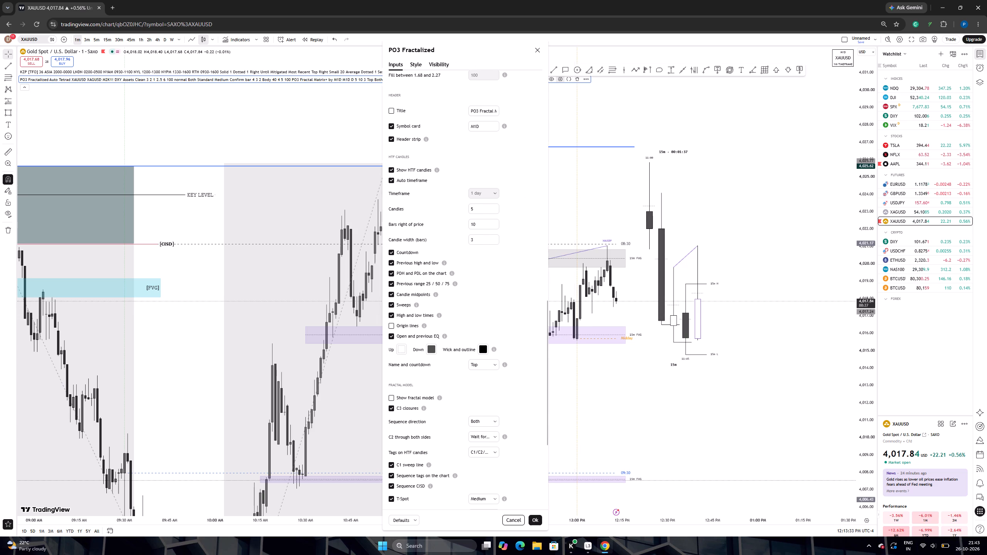
{"action": "left_click_drag", "start_coordinate": [430, 43], "coordinate": [214, 47]}
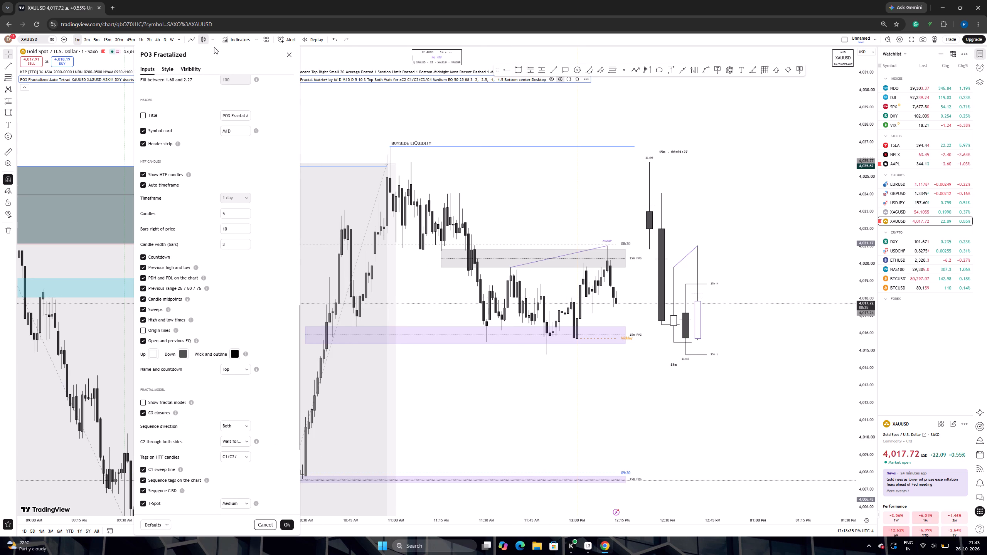
{"action": "left_click", "coordinate": [142, 402]}
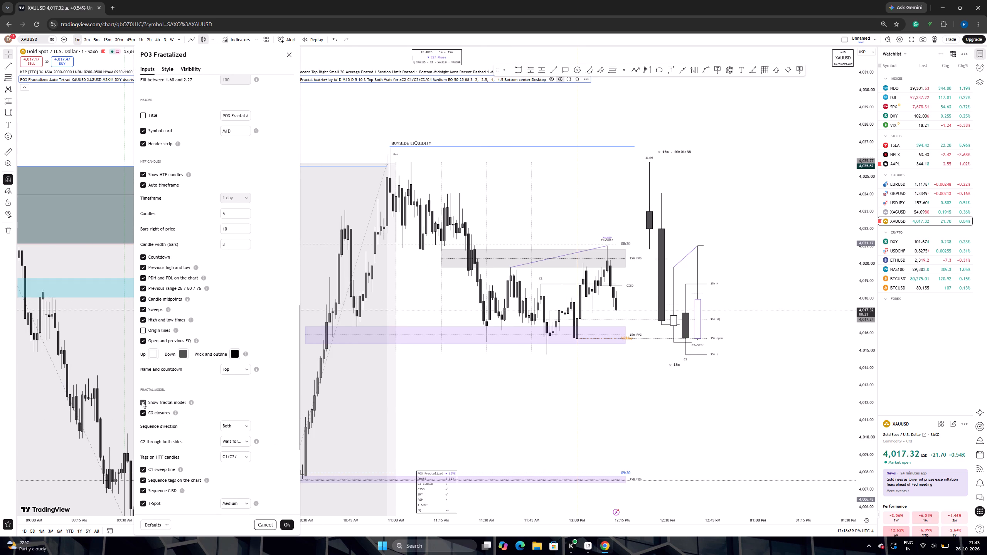
{"action": "left_click", "coordinate": [142, 402]}
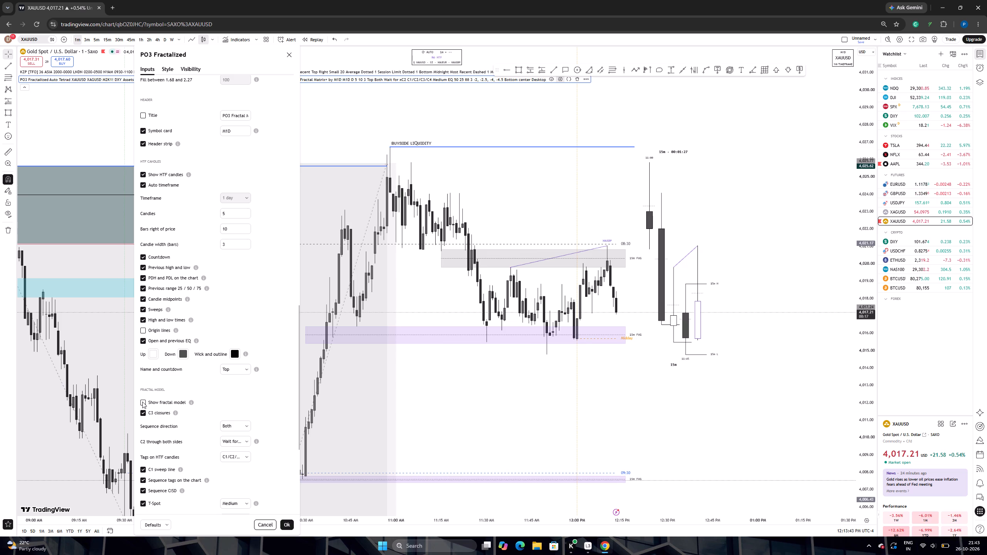
{"action": "left_click", "coordinate": [142, 402]}
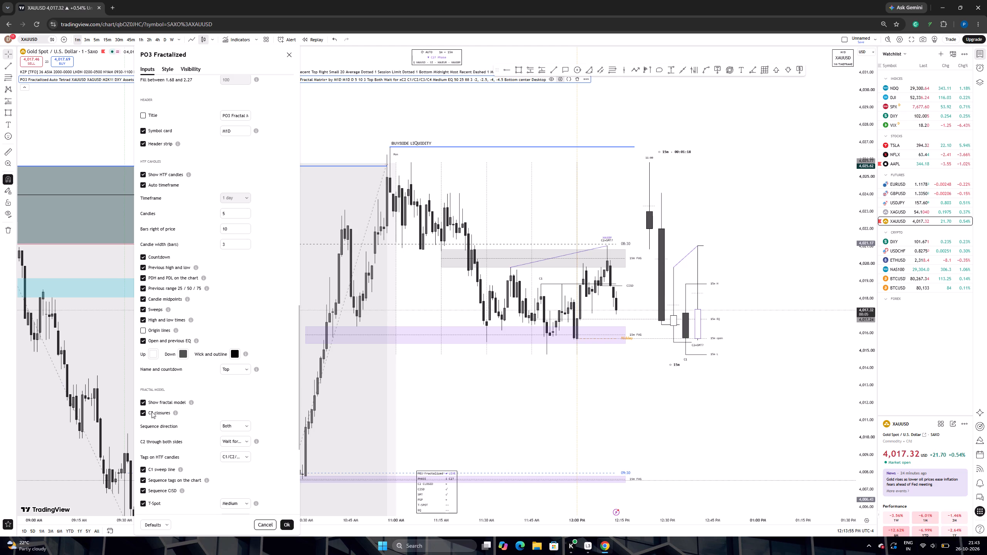
Toggle C3 closures off and on to compare its effect on the chart, leaving it enabled.
{"action": "left_click", "coordinate": [145, 414]}
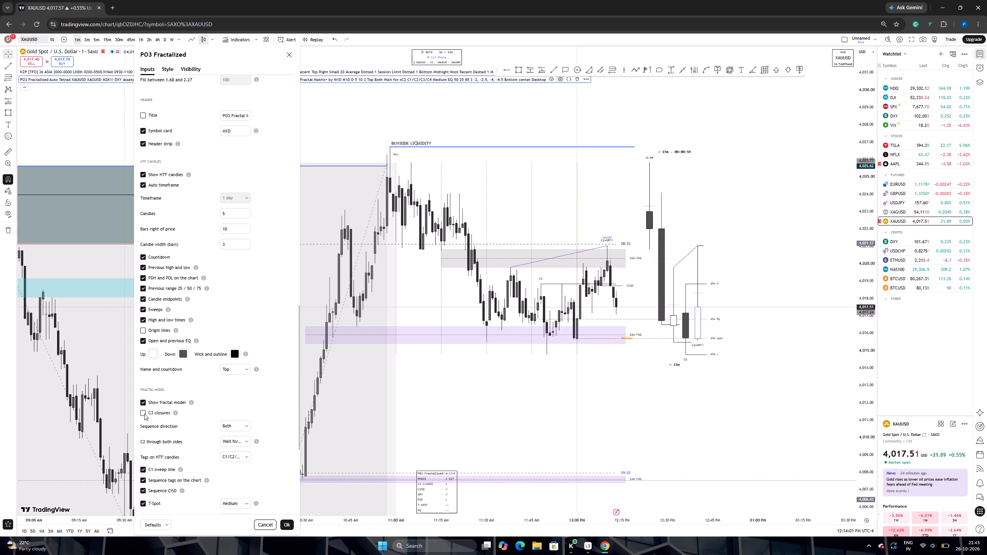
{"action": "left_click", "coordinate": [144, 414]}
{"action": "left_click", "coordinate": [144, 414]}
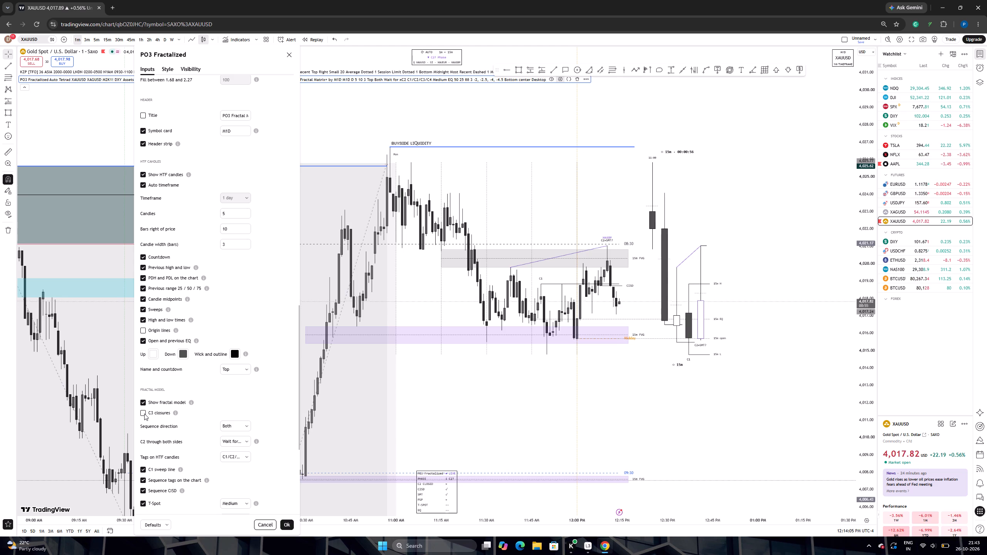
{"action": "left_click", "coordinate": [144, 414]}
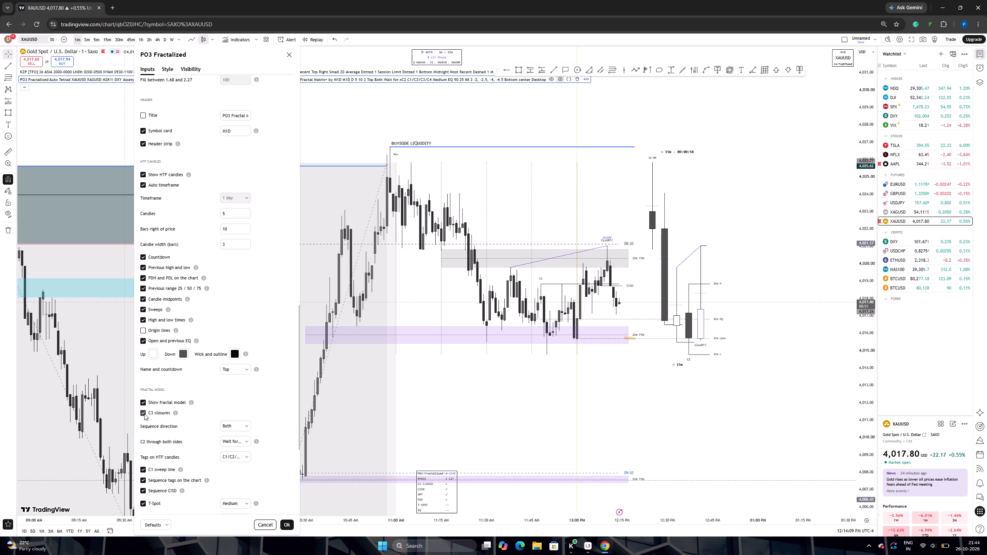
Toggle PSP candles off and on to compare its effect on the chart, leaving it enabled.
{"action": "scroll", "coordinate": [147, 469], "scroll_direction": "down", "scroll_amount": 1}
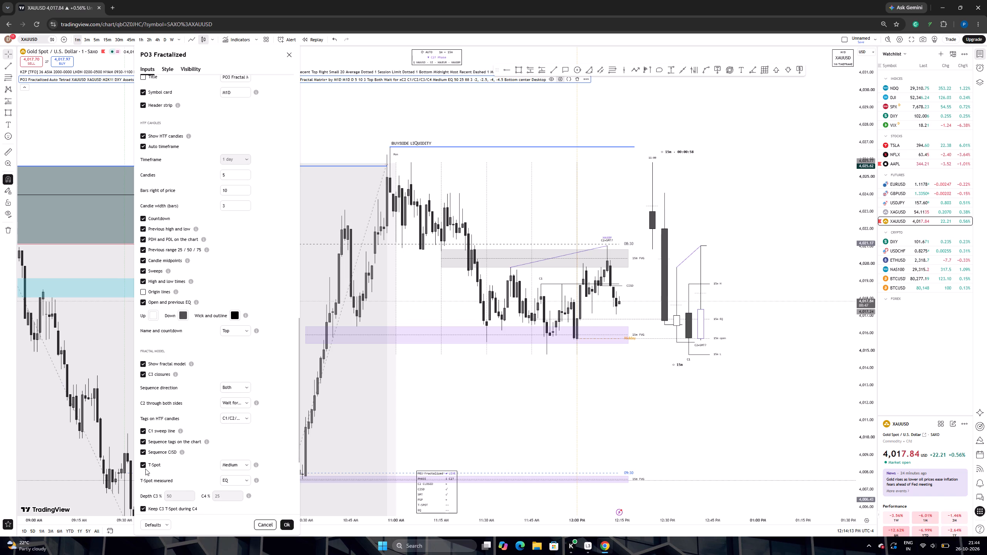
{"action": "scroll", "coordinate": [145, 468], "scroll_direction": "down", "scroll_amount": 2}
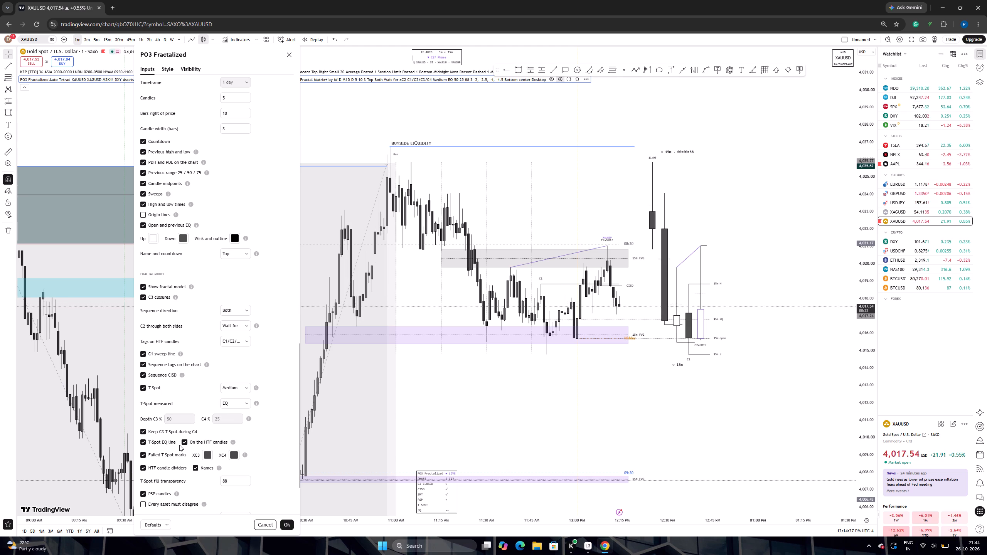
{"action": "scroll", "coordinate": [179, 445], "scroll_direction": "down", "scroll_amount": 1}
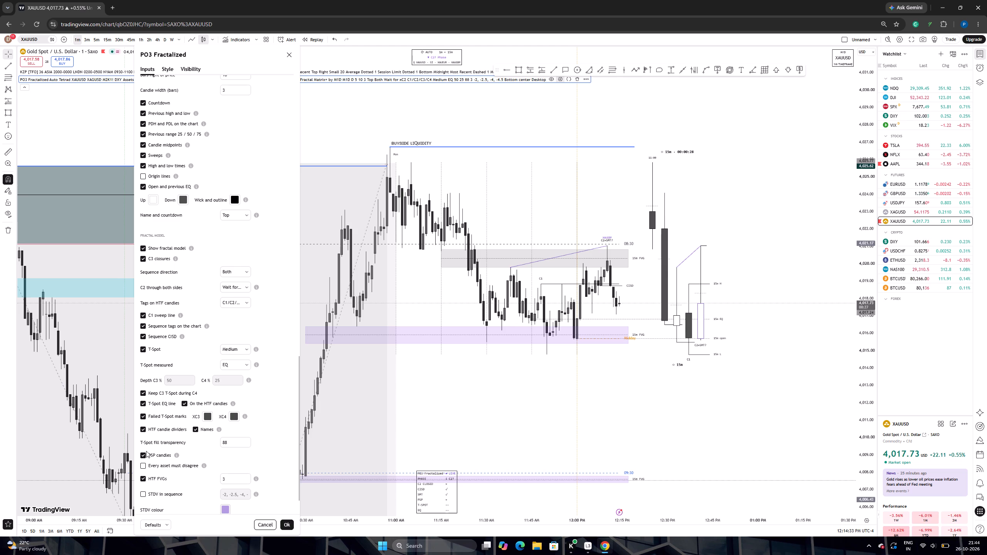
{"action": "left_click", "coordinate": [142, 454]}
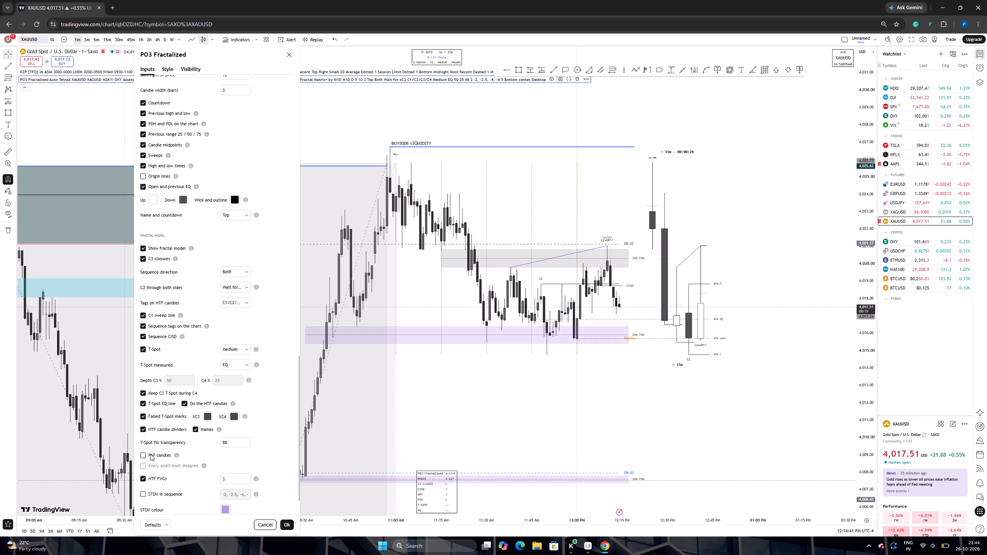
{"action": "left_click", "coordinate": [145, 454]}
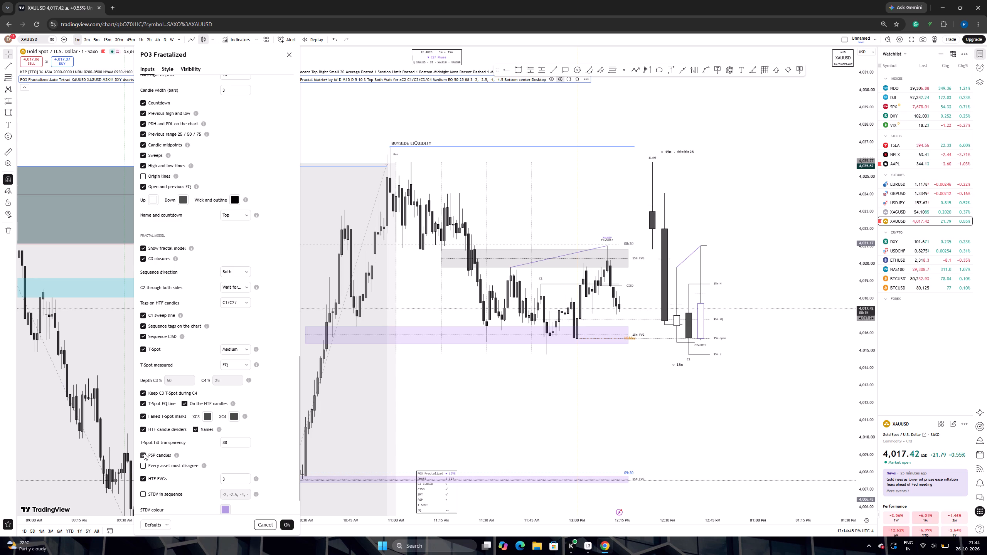
{"action": "left_click", "coordinate": [144, 453]}
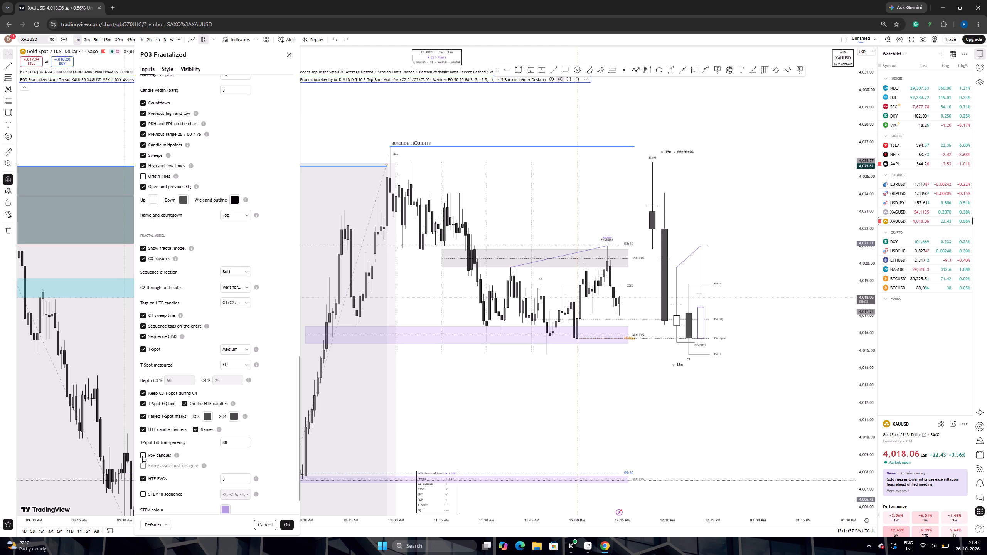
{"action": "left_click", "coordinate": [141, 455]}
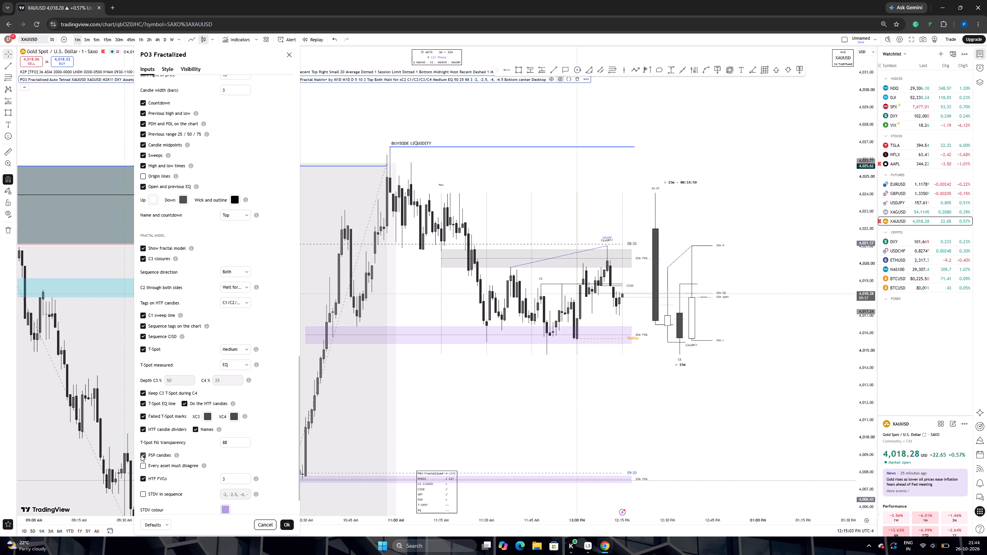
{"action": "left_click", "coordinate": [141, 455]}
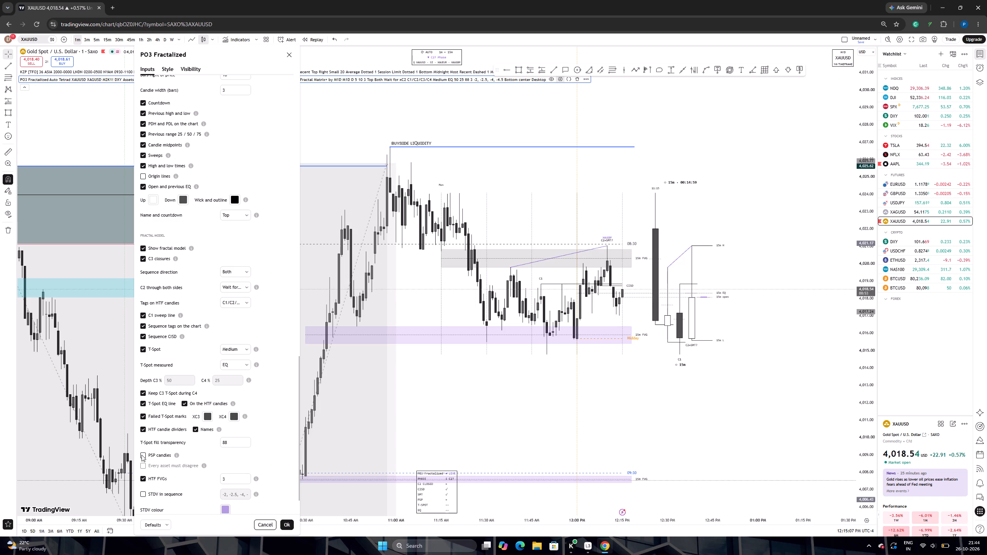
{"action": "left_click", "coordinate": [141, 455]}
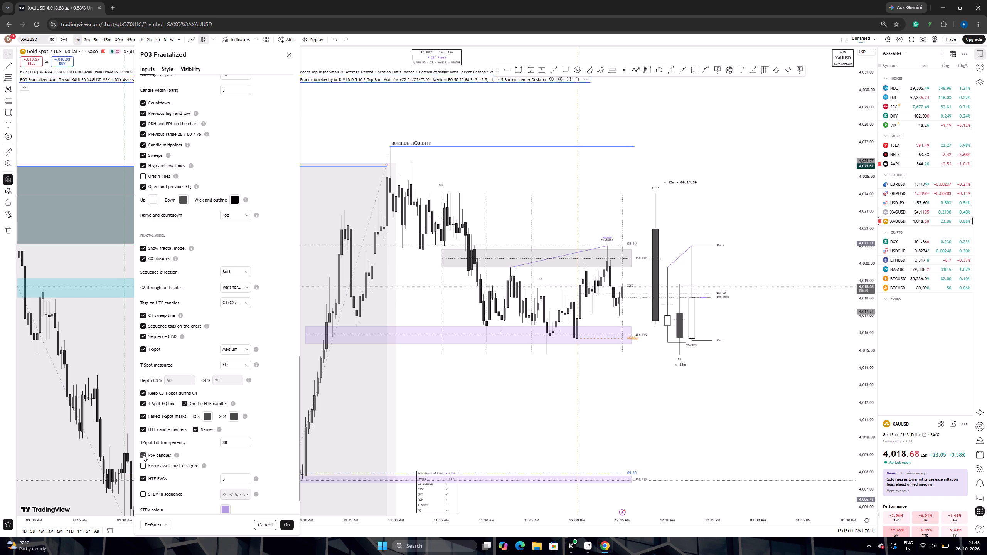
Enable STDV in sequence in the Fractal Model section of the PO3 Fractalized settings and apply the changes.
{"action": "scroll", "coordinate": [154, 478], "scroll_direction": "down", "scroll_amount": 7}
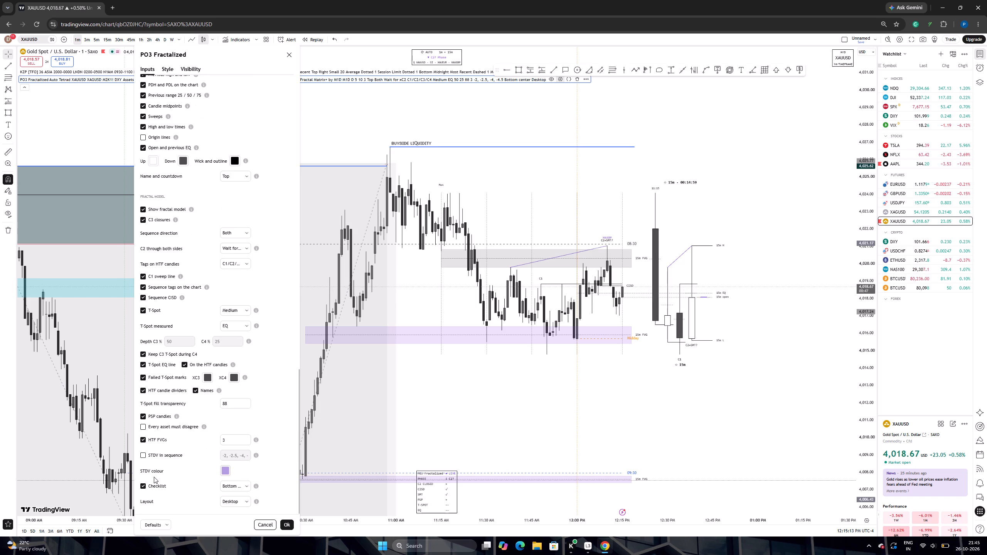
{"action": "scroll", "coordinate": [154, 477], "scroll_direction": "down", "scroll_amount": 3}
{"action": "left_click", "coordinate": [143, 455]}
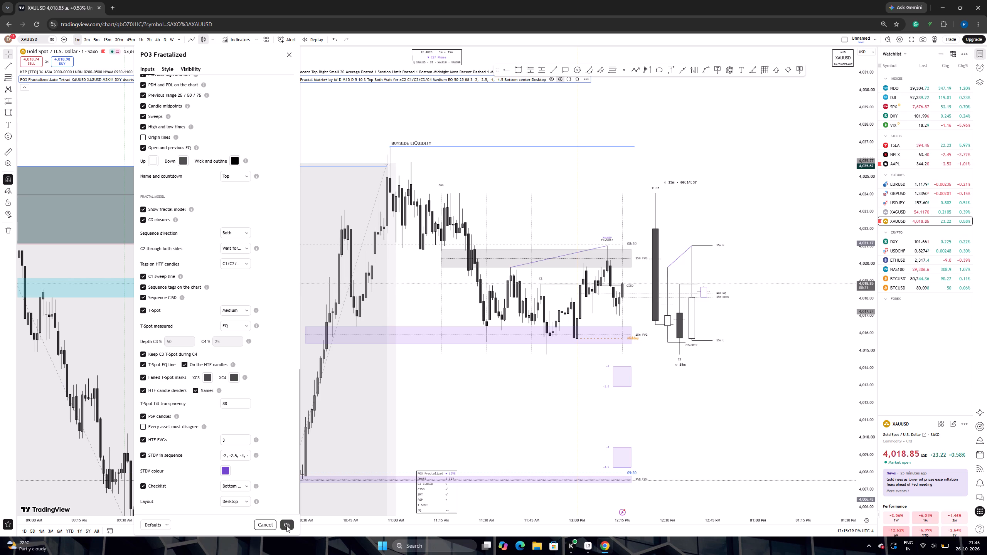
{"action": "left_click", "coordinate": [246, 484]}
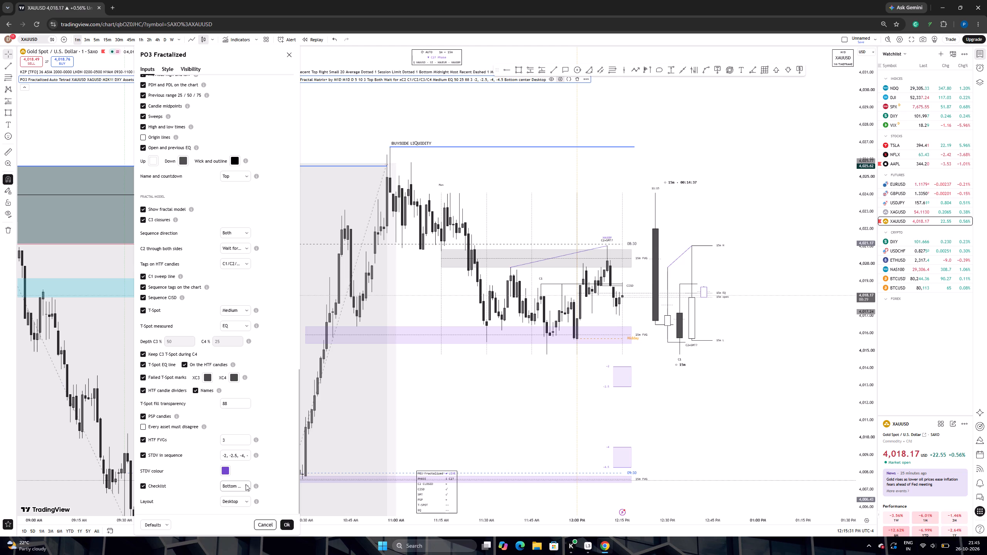
{"action": "left_click", "coordinate": [246, 484]}
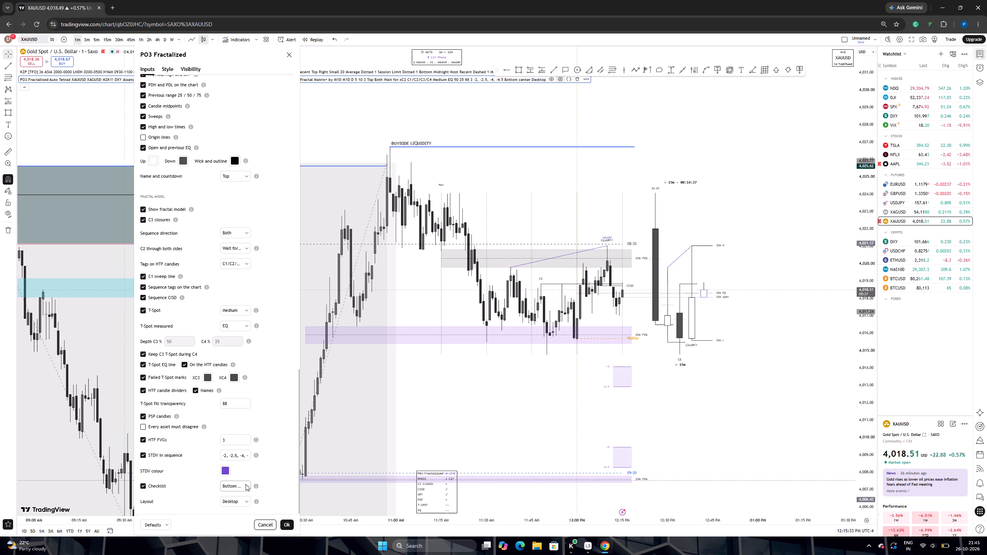
{"action": "left_click", "coordinate": [287, 526]}
Examine the STDV projection zones against the recent price action on the XAUUSD 1-minute chart.
{"action": "scroll", "coordinate": [510, 493], "scroll_direction": "down", "scroll_amount": 5}
{"action": "left_click_drag", "start_coordinate": [711, 430], "coordinate": [656, 338]}
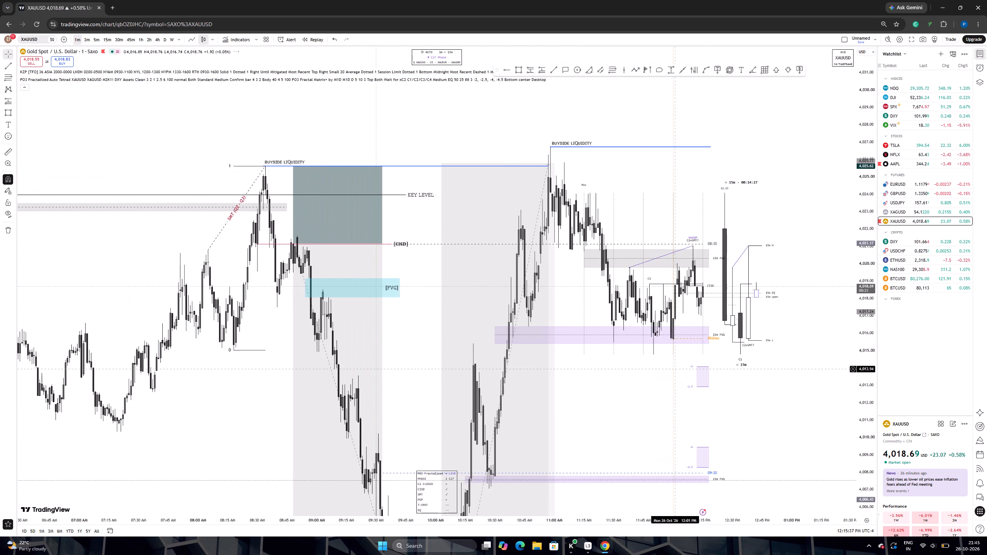
{"action": "left_click_drag", "start_coordinate": [656, 338], "coordinate": [648, 267]}
{"action": "left_click_drag", "start_coordinate": [648, 272], "coordinate": [643, 464]}
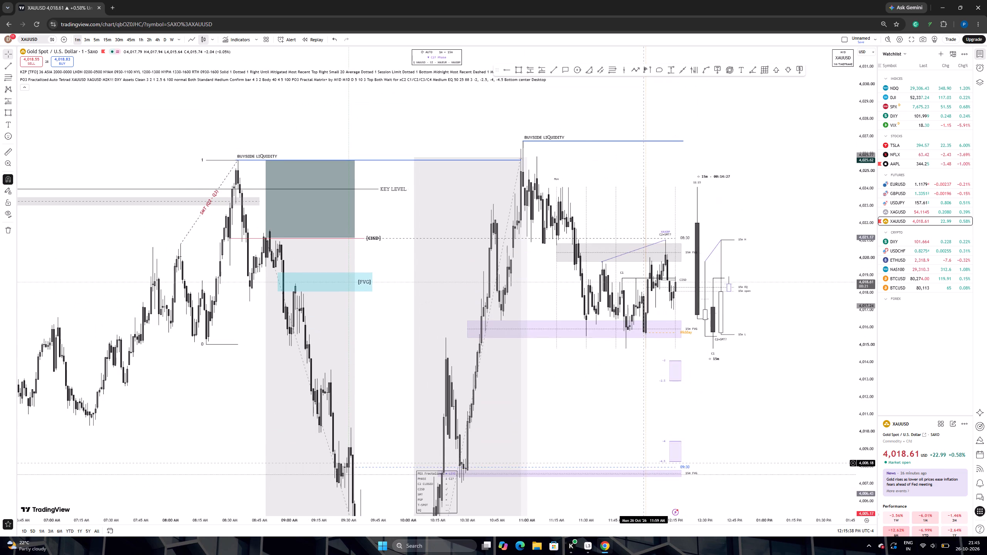
{"action": "left_click_drag", "start_coordinate": [643, 464], "coordinate": [616, 405]}
{"action": "scroll", "coordinate": [655, 402], "scroll_direction": "up", "scroll_amount": 3}
{"action": "left_click_drag", "start_coordinate": [651, 362], "coordinate": [654, 386]}
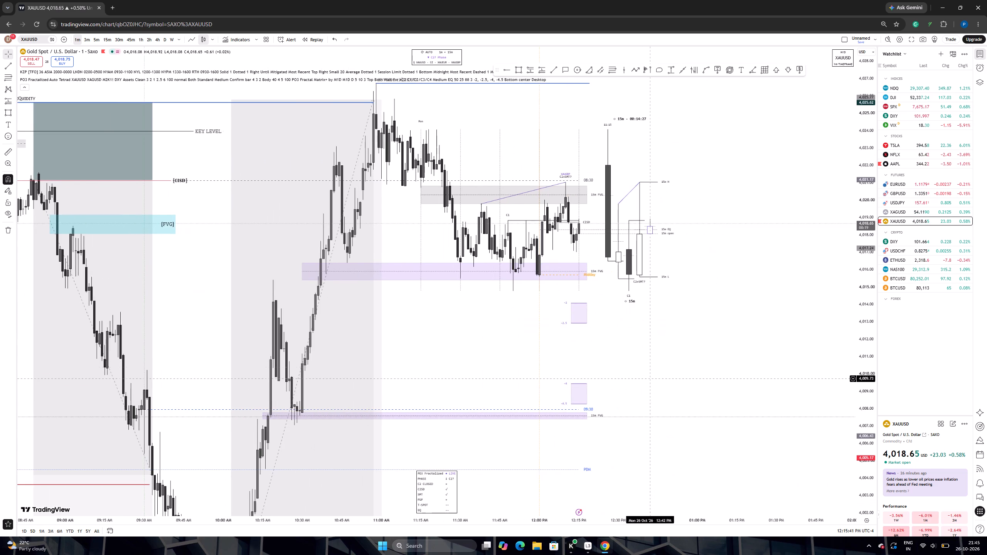
{"action": "left_click_drag", "start_coordinate": [662, 405], "coordinate": [673, 453]}
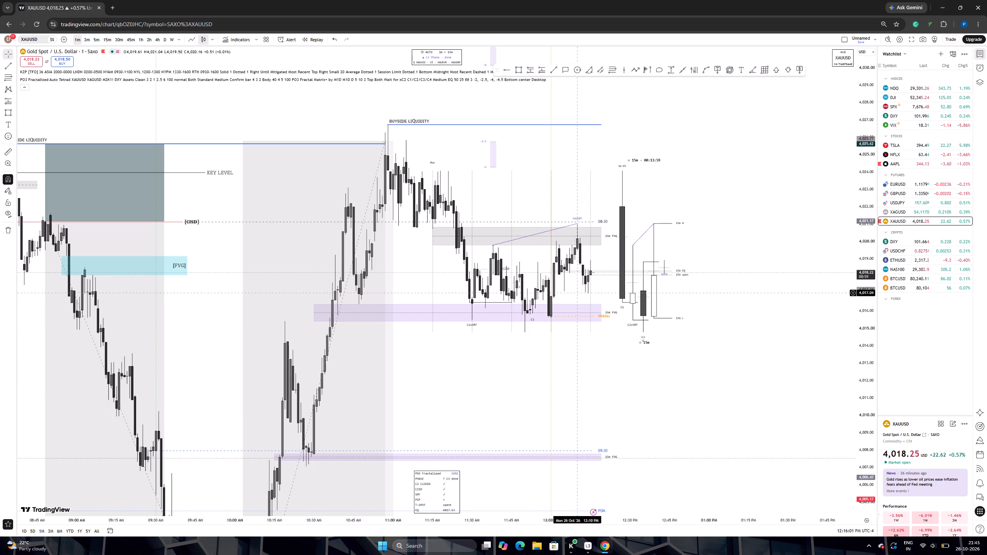
Switch the chart to XAGUSD and examine its recent SMT, sequence tags and 15m candles.
{"action": "left_click", "coordinate": [907, 215]}
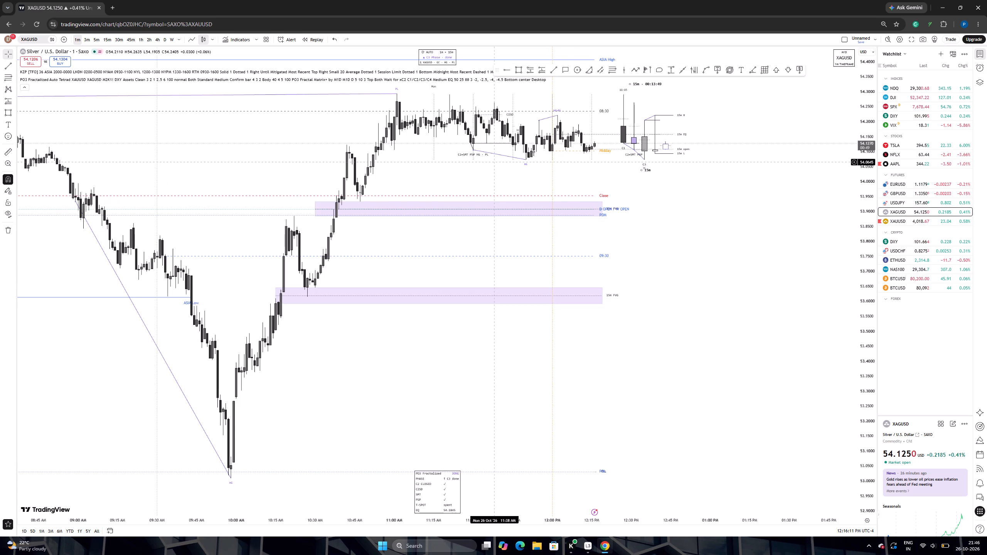
{"action": "left_click_drag", "start_coordinate": [495, 163], "coordinate": [495, 204]}
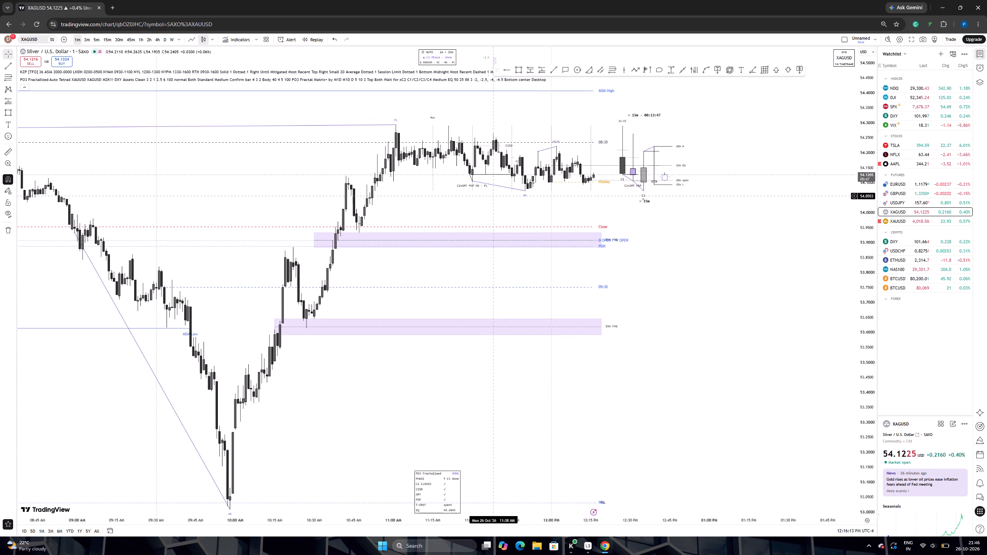
{"action": "left_click_drag", "start_coordinate": [495, 204], "coordinate": [495, 207]}
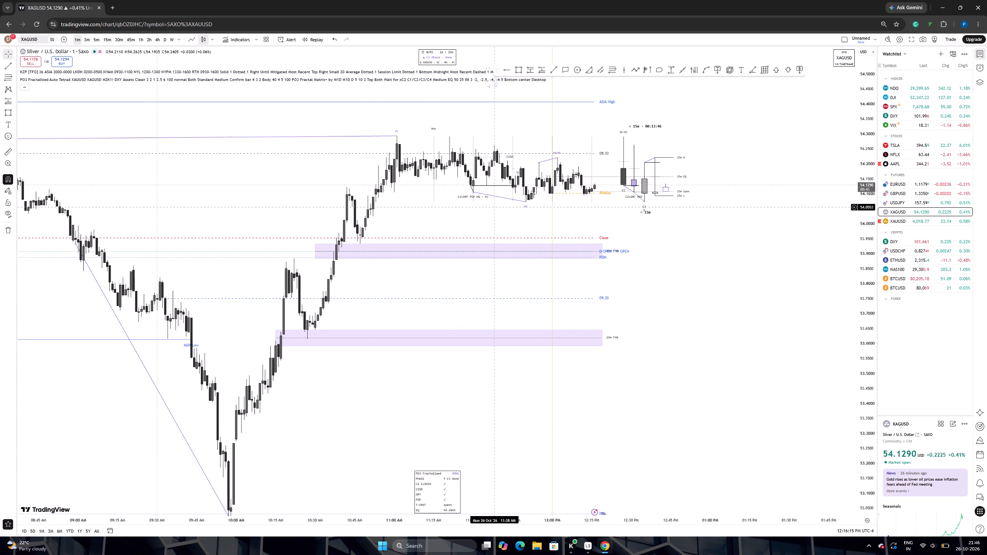
{"action": "left_click_drag", "start_coordinate": [864, 328], "coordinate": [857, 240]}
{"action": "left_click_drag", "start_coordinate": [805, 180], "coordinate": [822, 310]}
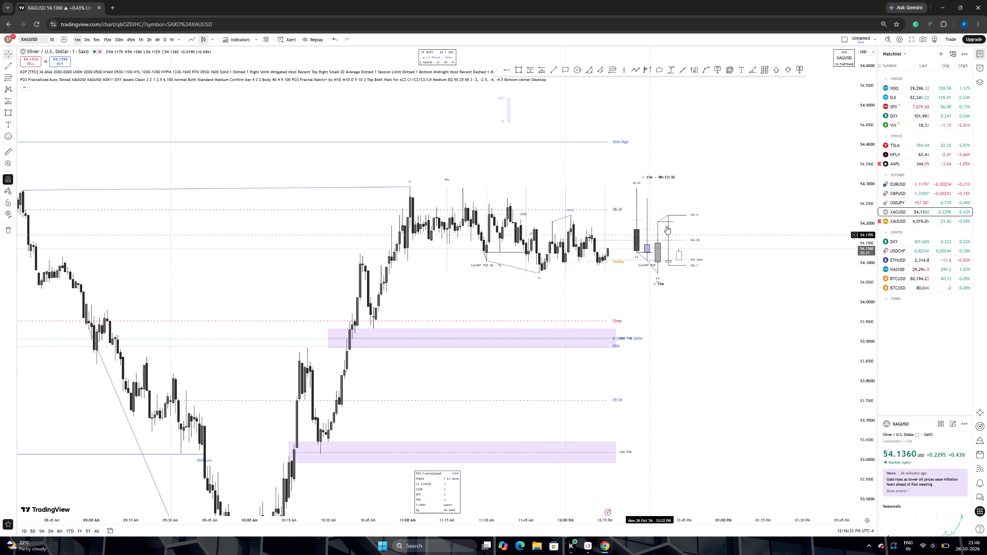
Return to the XAUUSD chart and examine the fractal sequence with its STDV projections above price.
{"action": "left_click", "coordinate": [898, 219]}
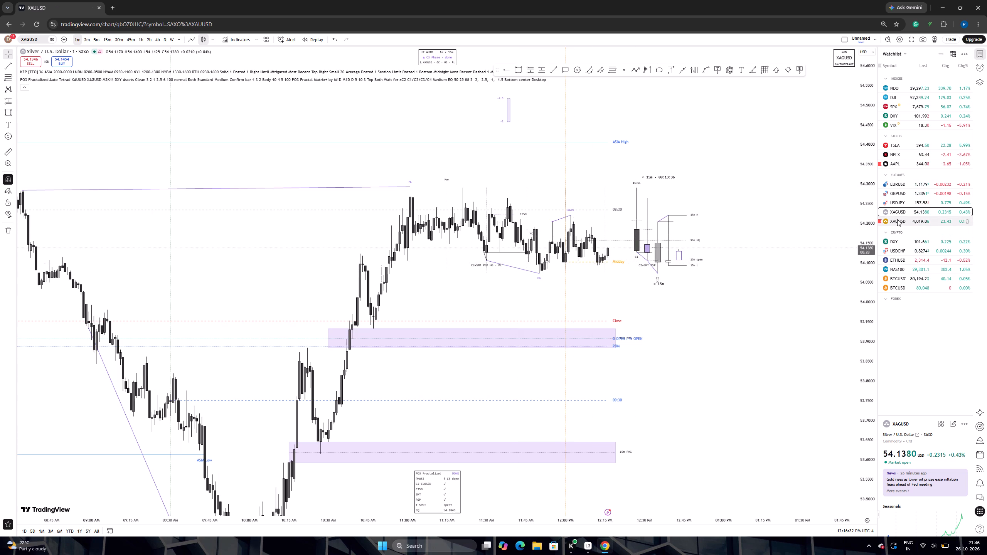
{"action": "left_click_drag", "start_coordinate": [771, 235], "coordinate": [772, 254]}
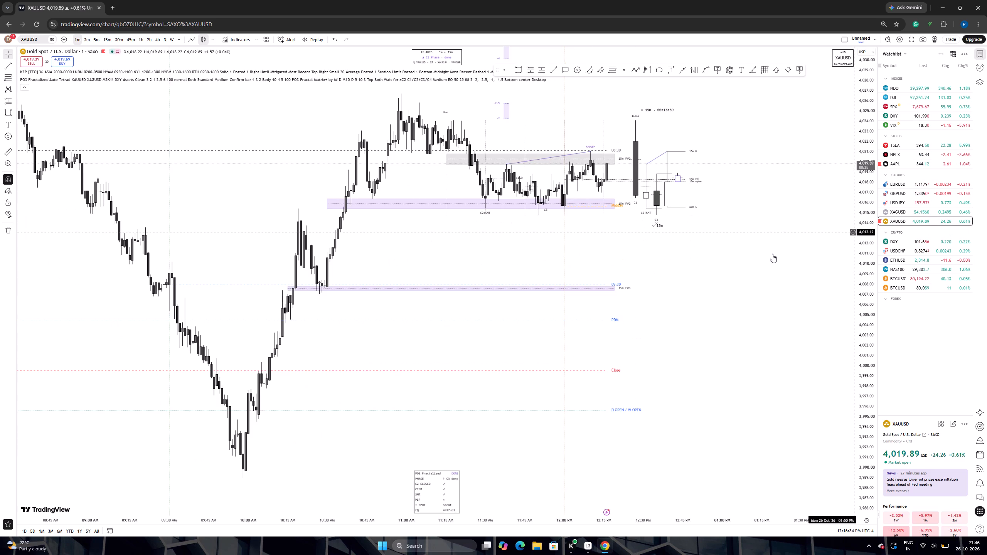
{"action": "left_click_drag", "start_coordinate": [772, 254], "coordinate": [778, 320]}
{"action": "left_click_drag", "start_coordinate": [763, 321], "coordinate": [772, 351]}
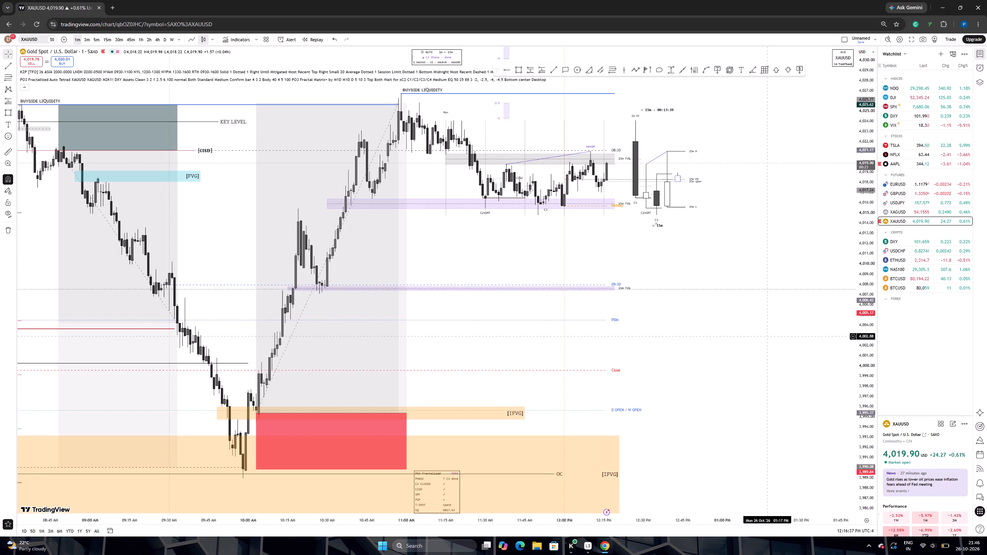
{"action": "left_click_drag", "start_coordinate": [772, 351], "coordinate": [786, 433]}
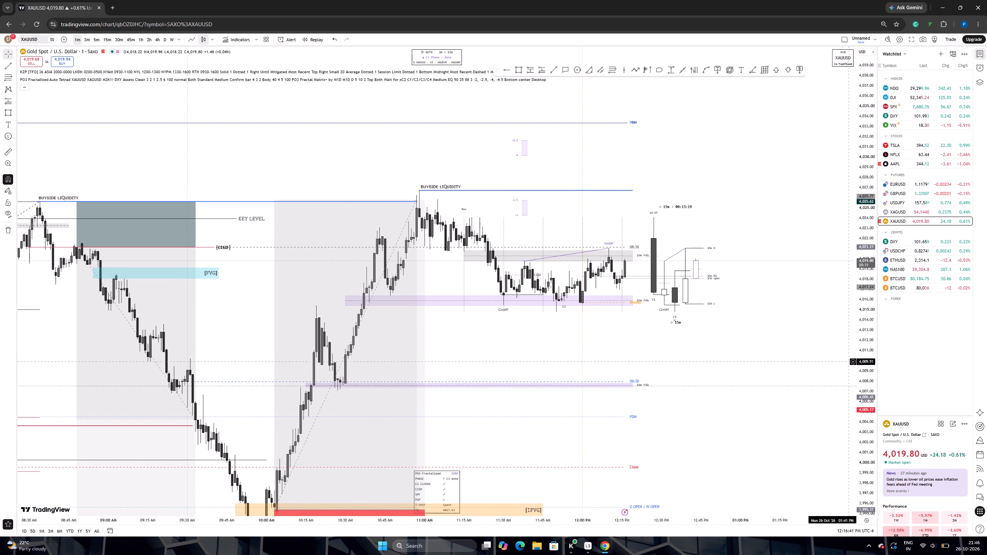
{"action": "left_click_drag", "start_coordinate": [714, 348], "coordinate": [726, 382]}
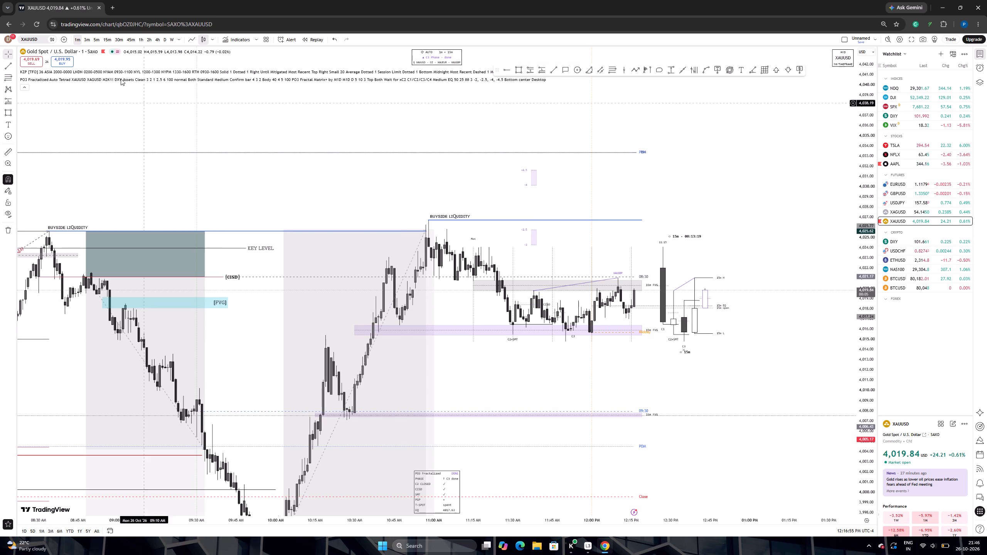
{"action": "left_click_drag", "start_coordinate": [869, 359], "coordinate": [847, 196]}
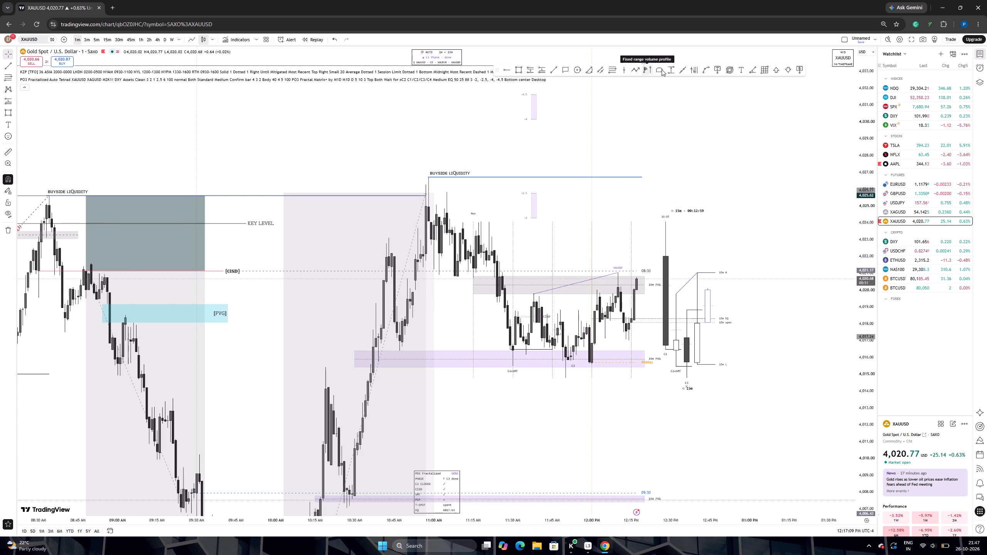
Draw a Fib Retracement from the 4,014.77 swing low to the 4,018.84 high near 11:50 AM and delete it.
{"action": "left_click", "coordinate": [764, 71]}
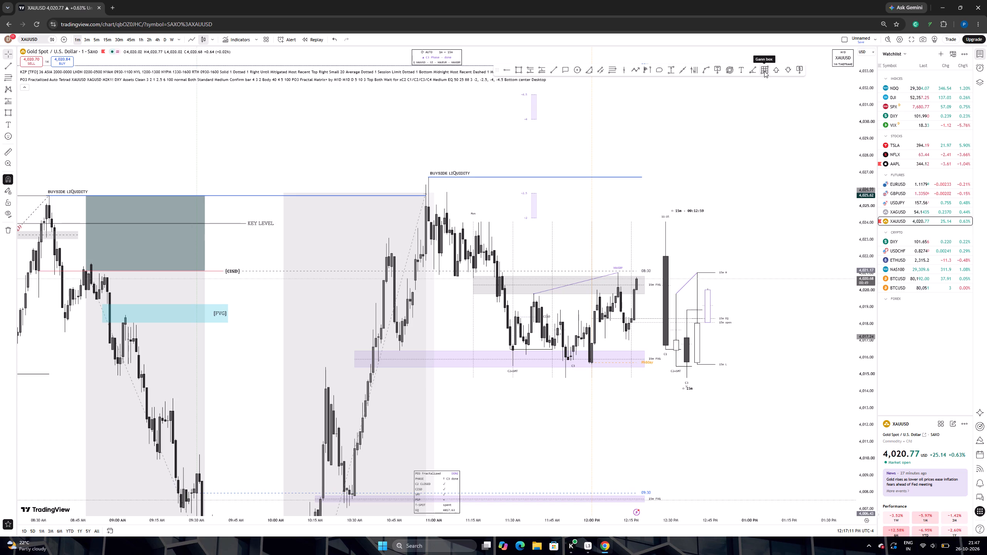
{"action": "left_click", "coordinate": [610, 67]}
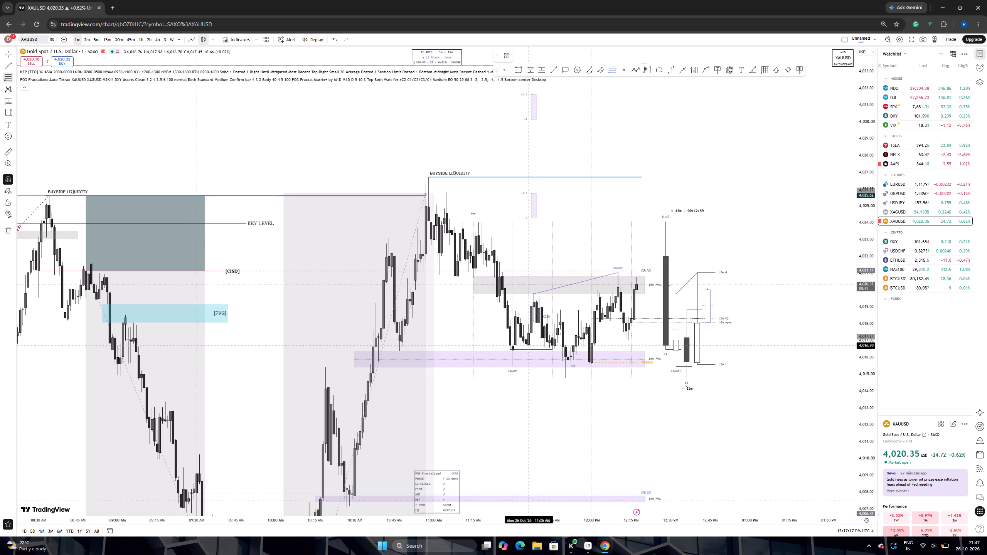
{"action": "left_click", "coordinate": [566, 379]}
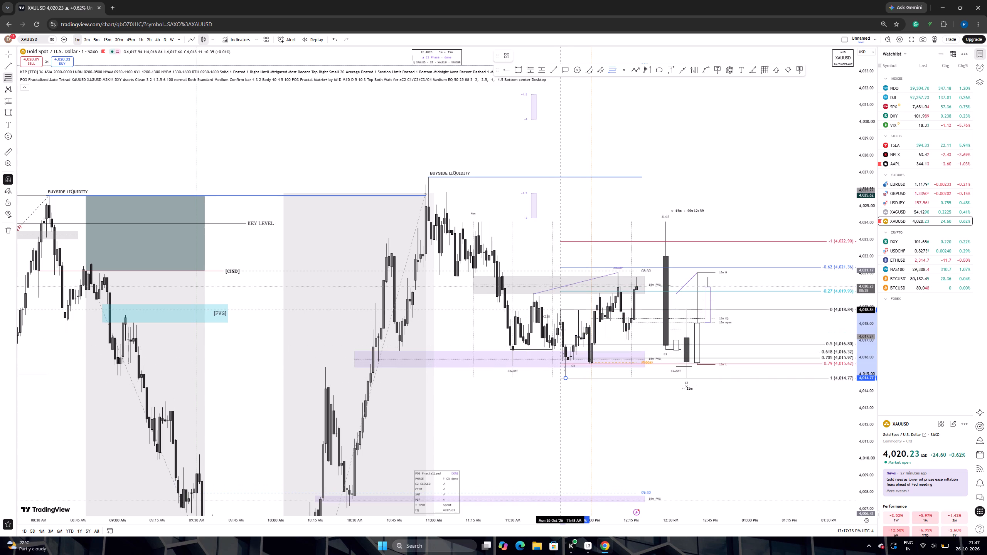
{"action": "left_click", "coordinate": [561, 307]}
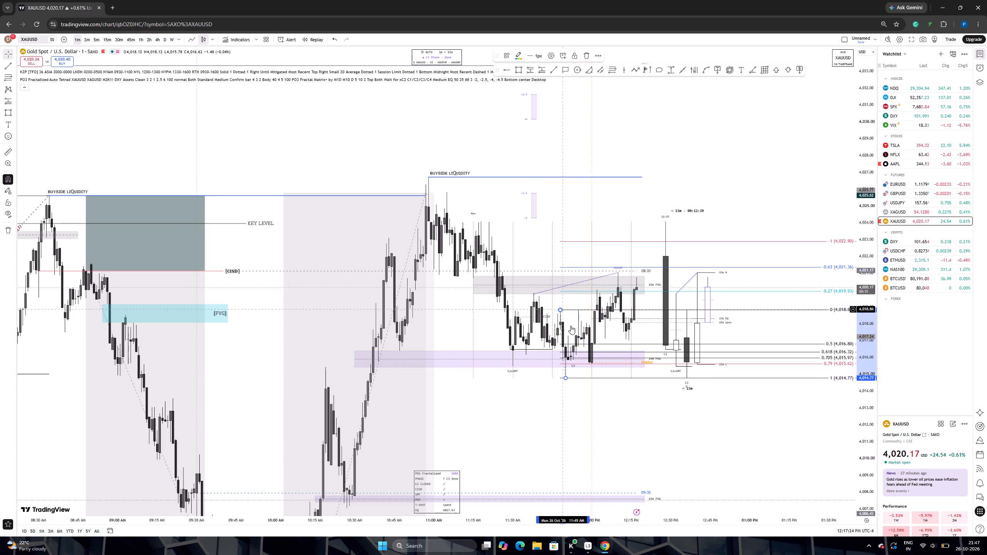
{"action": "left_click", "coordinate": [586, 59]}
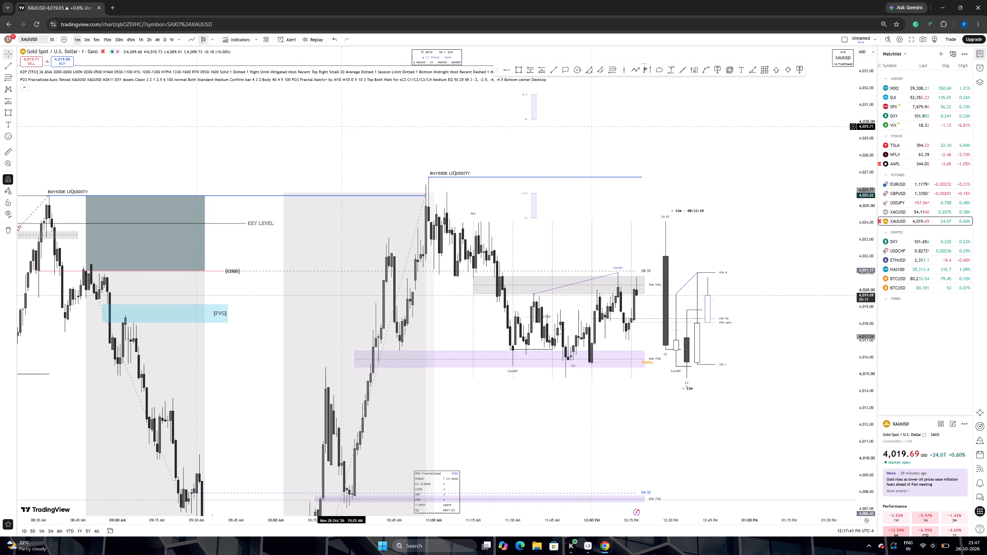
Switch XAUUSD to the 3-minute timeframe and examine the 1H candles, SMT, sequence and STDV projections.
{"action": "left_click", "coordinate": [87, 39]}
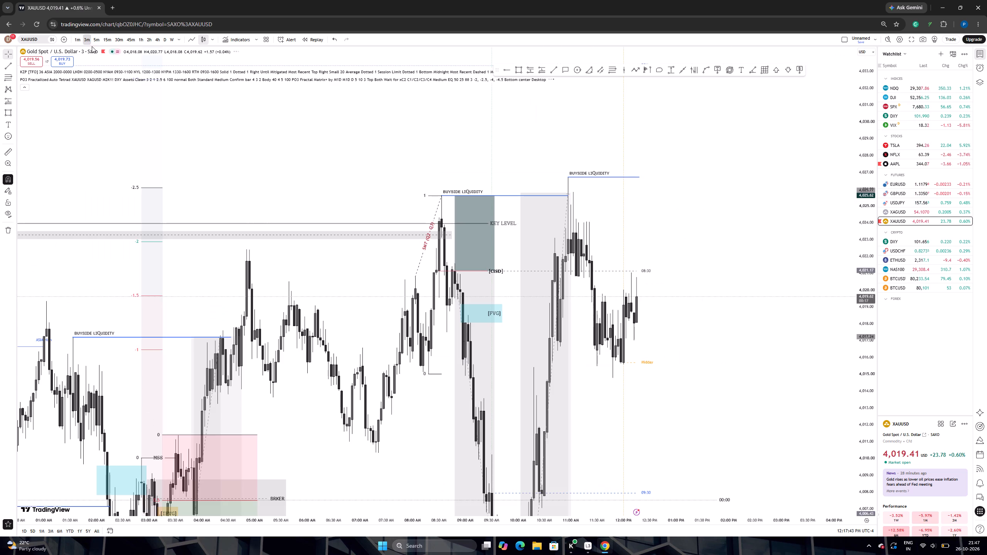
{"action": "left_click_drag", "start_coordinate": [686, 323], "coordinate": [675, 311]}
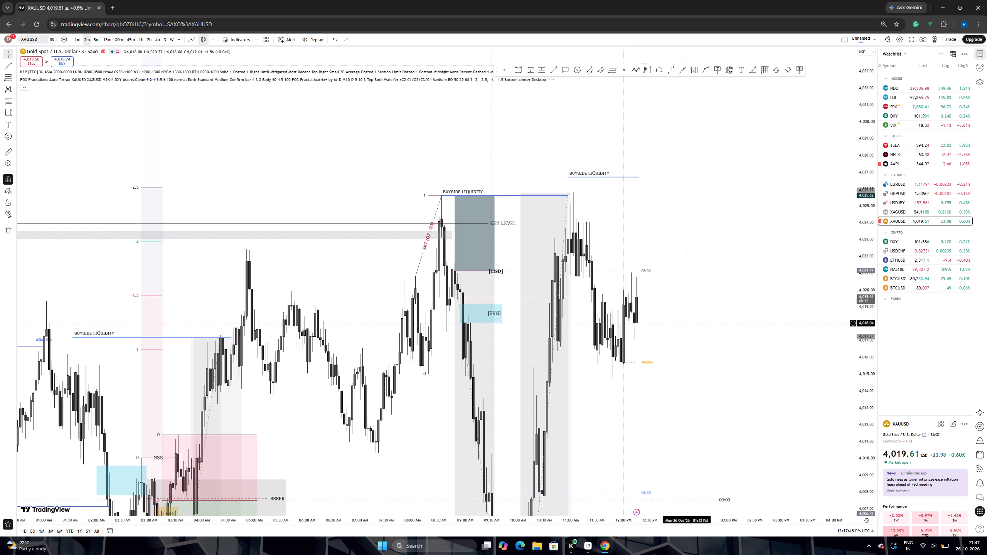
{"action": "left_click_drag", "start_coordinate": [675, 311], "coordinate": [630, 256]}
{"action": "left_click_drag", "start_coordinate": [859, 276], "coordinate": [860, 280]}
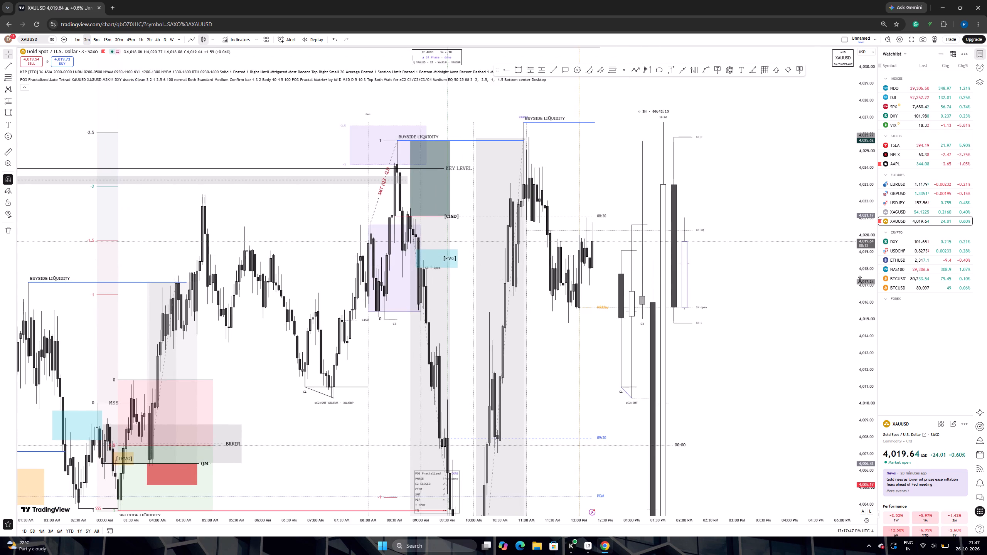
{"action": "left_click_drag", "start_coordinate": [860, 280], "coordinate": [862, 392]}
{"action": "left_click_drag", "start_coordinate": [788, 375], "coordinate": [773, 359]}
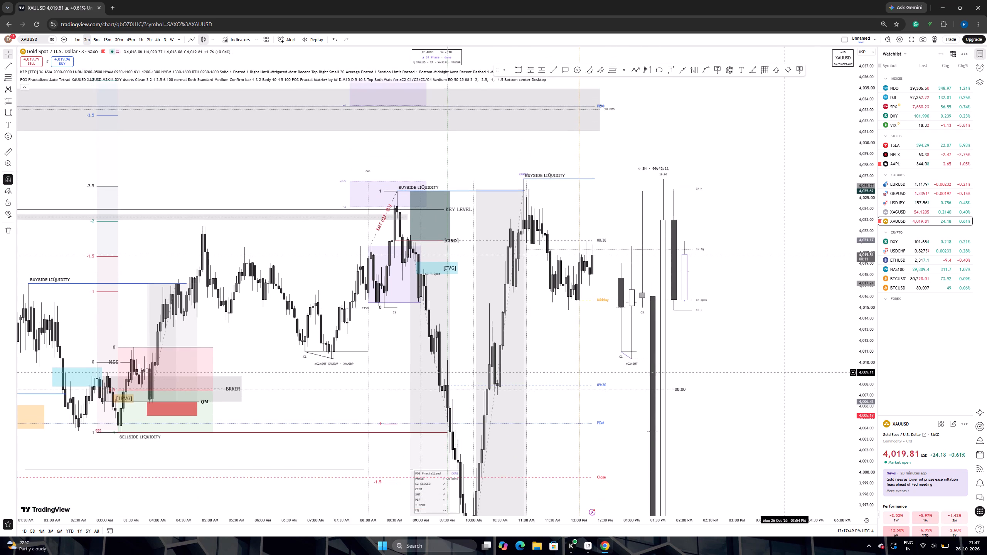
{"action": "left_click_drag", "start_coordinate": [773, 359], "coordinate": [772, 358]}
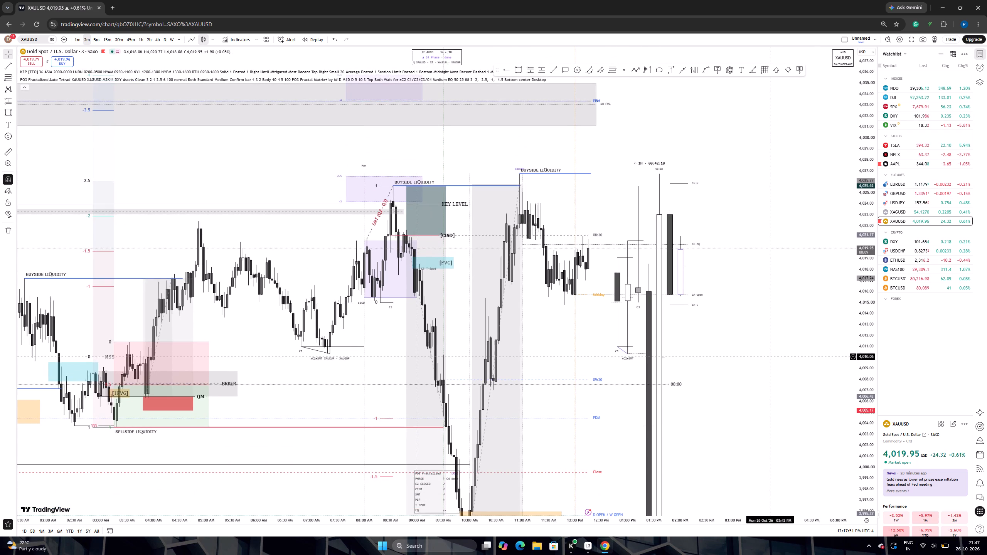
{"action": "left_click_drag", "start_coordinate": [760, 360], "coordinate": [739, 322]}
{"action": "right_click", "coordinate": [739, 323]}
{"action": "left_click_drag", "start_coordinate": [865, 297], "coordinate": [869, 348]}
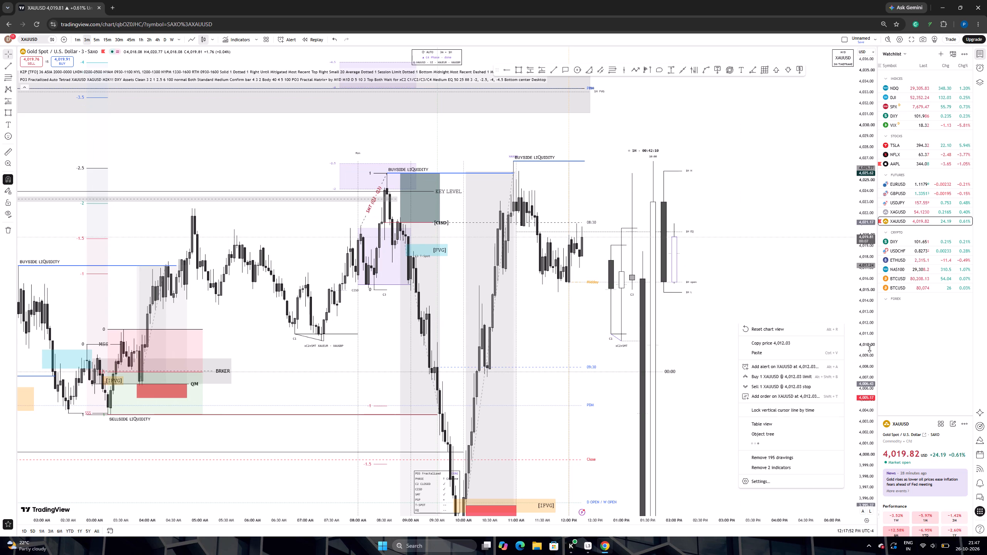
{"action": "left_click_drag", "start_coordinate": [869, 348], "coordinate": [869, 355]}
{"action": "left_click_drag", "start_coordinate": [787, 357], "coordinate": [777, 346]}
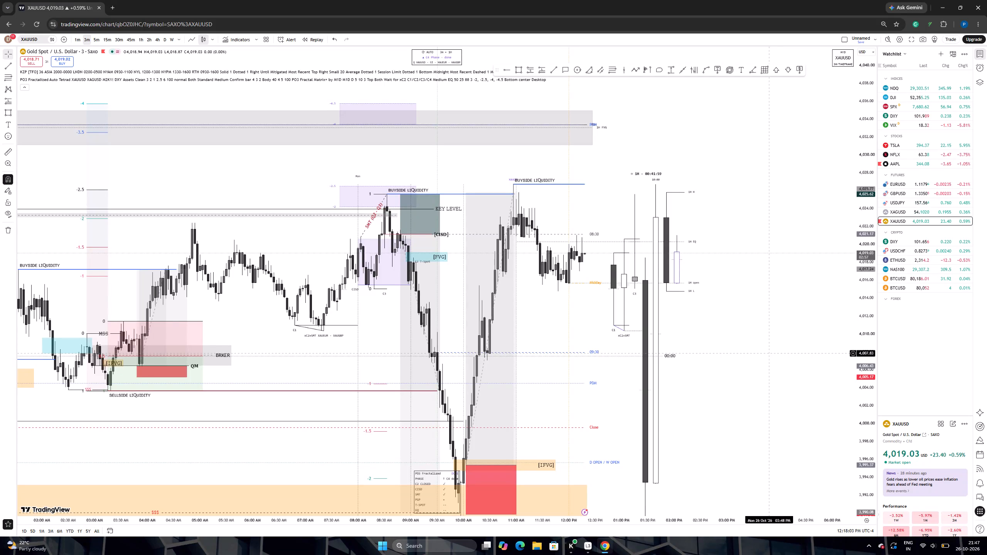
{"action": "left_click_drag", "start_coordinate": [872, 295], "coordinate": [868, 378]}
{"action": "left_click_drag", "start_coordinate": [793, 385], "coordinate": [773, 369]}
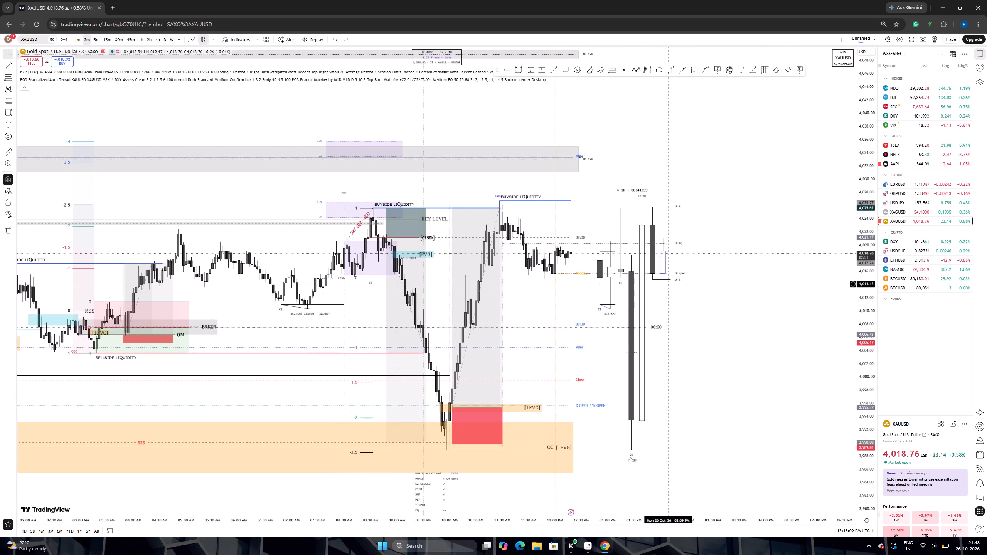
{"action": "left_click", "coordinate": [631, 299]}
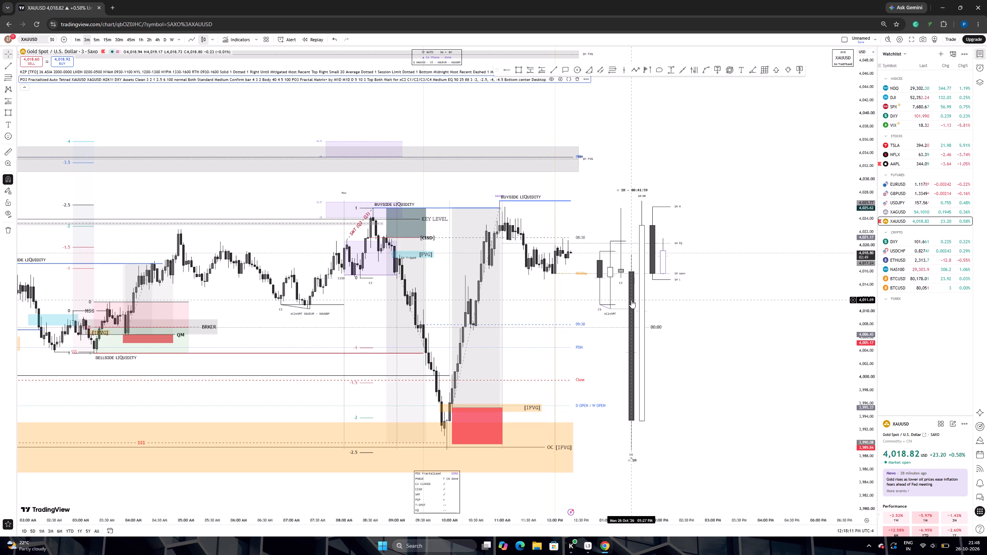
Open the PO3 Fractalized settings and examine the SMT options, pane label choices, style, CISD and deviation inputs.
{"action": "left_click", "coordinate": [559, 78]}
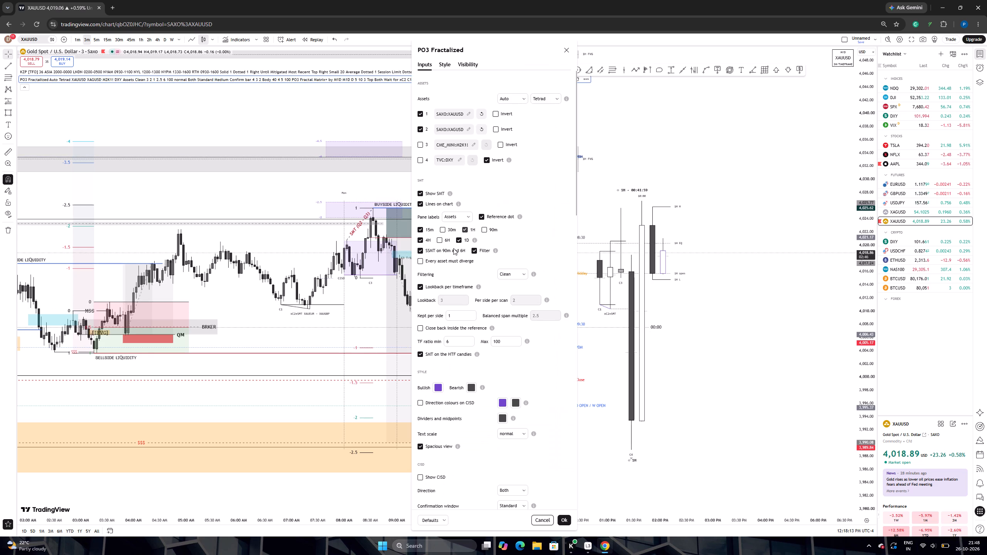
{"action": "scroll", "coordinate": [461, 260], "scroll_direction": "down", "scroll_amount": 3}
{"action": "scroll", "coordinate": [461, 261], "scroll_direction": "up", "scroll_amount": 4}
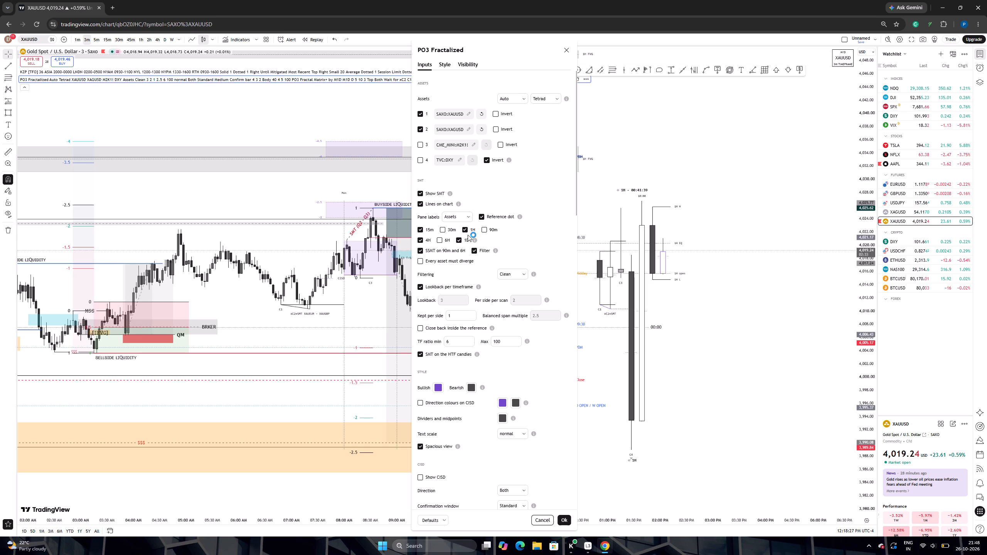
{"action": "left_click", "coordinate": [465, 217]}
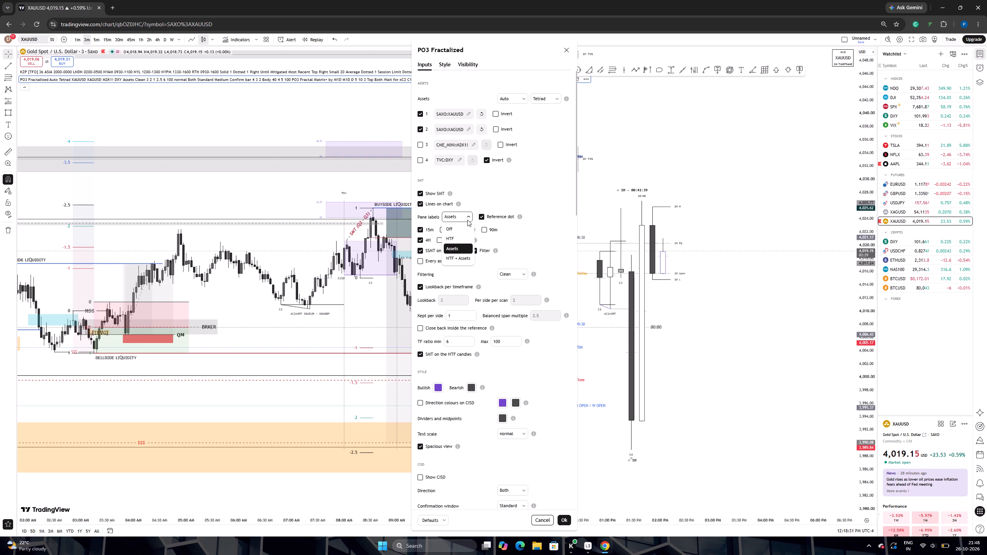
{"action": "left_click", "coordinate": [465, 216]}
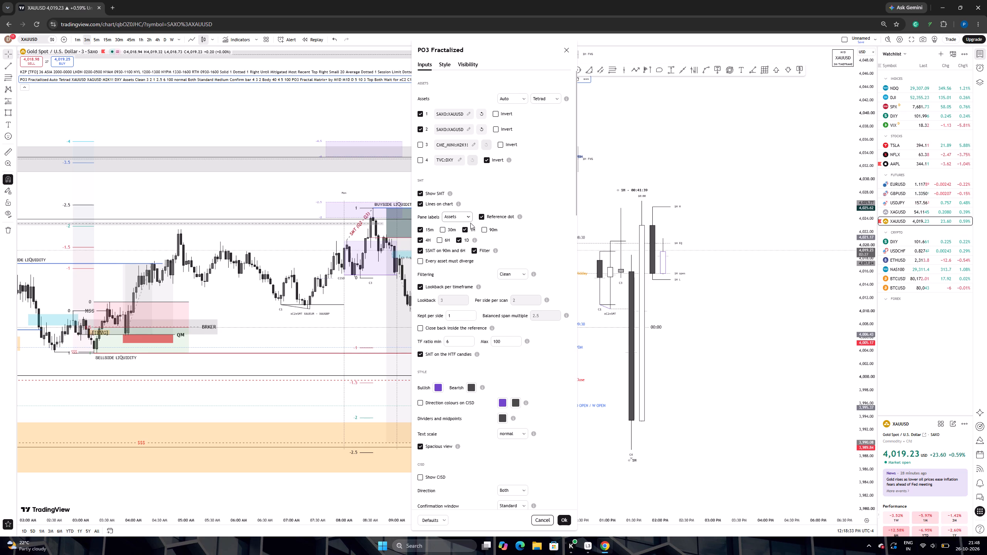
{"action": "scroll", "coordinate": [476, 247], "scroll_direction": "down", "scroll_amount": 3}
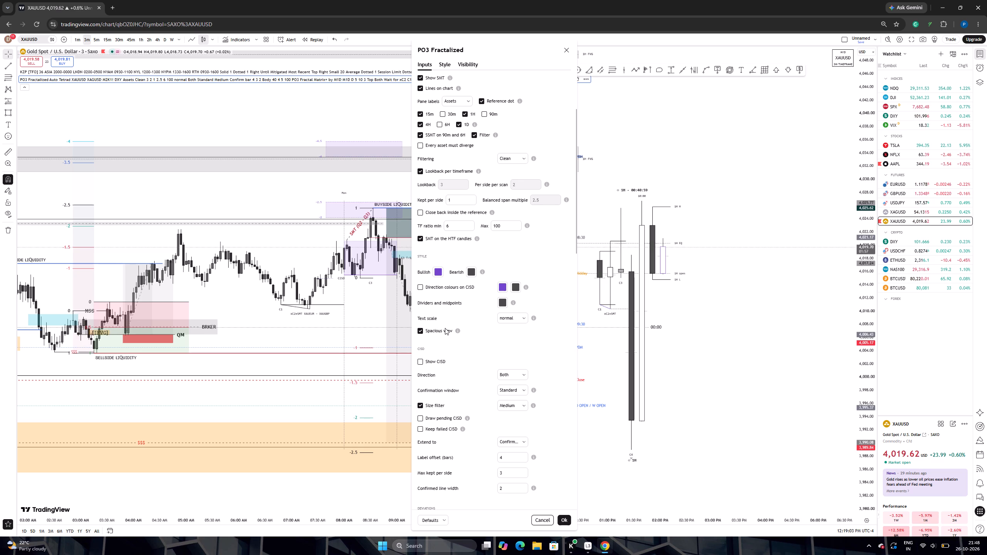
{"action": "scroll", "coordinate": [445, 348], "scroll_direction": "down", "scroll_amount": 2}
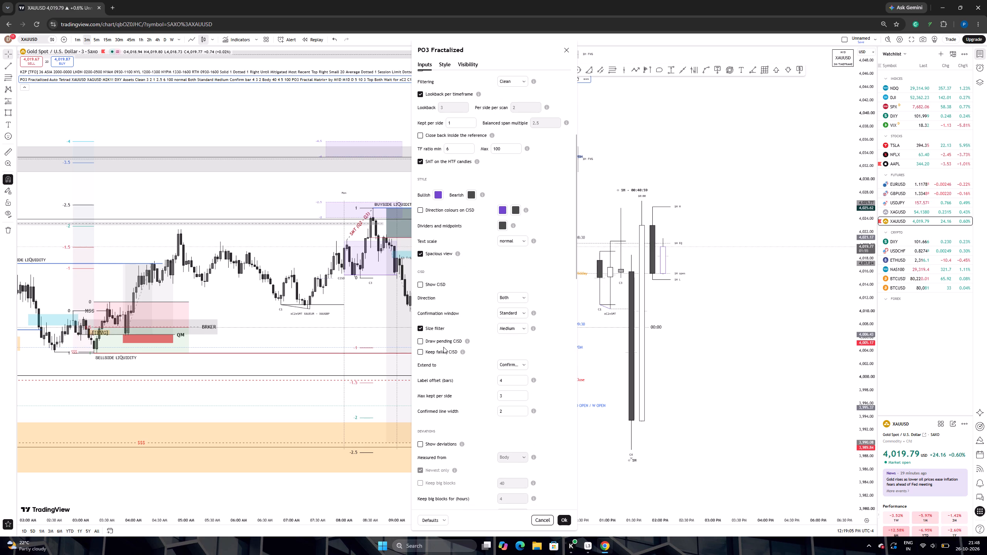
{"action": "scroll", "coordinate": [443, 347], "scroll_direction": "down", "scroll_amount": 2}
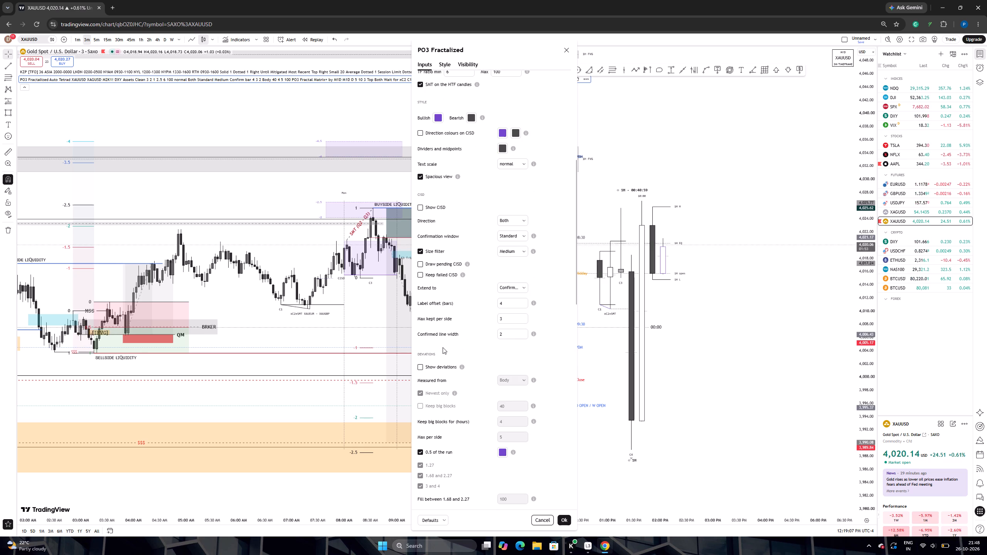
{"action": "left_click", "coordinate": [521, 288]}
{"action": "left_click", "coordinate": [521, 288]}
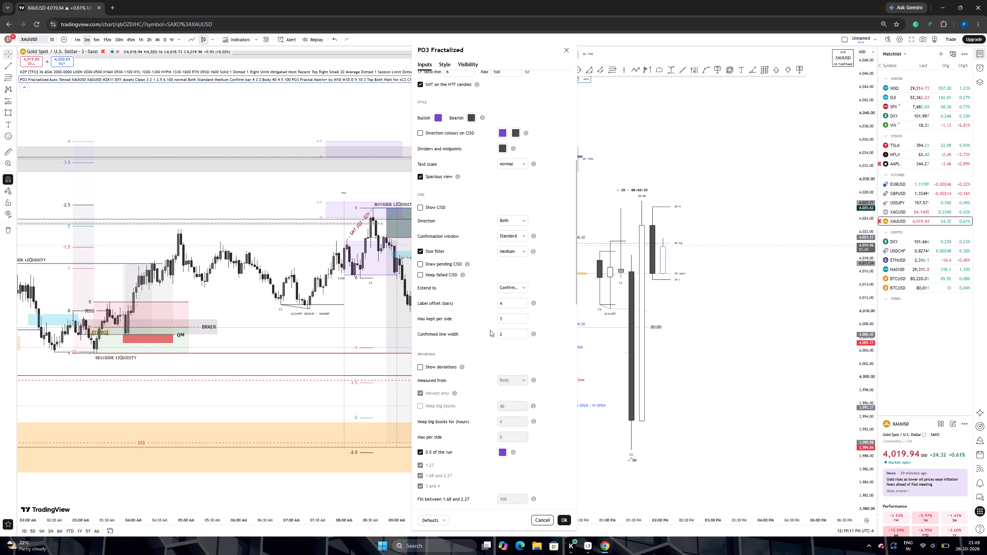
{"action": "scroll", "coordinate": [439, 349], "scroll_direction": "down", "scroll_amount": 3}
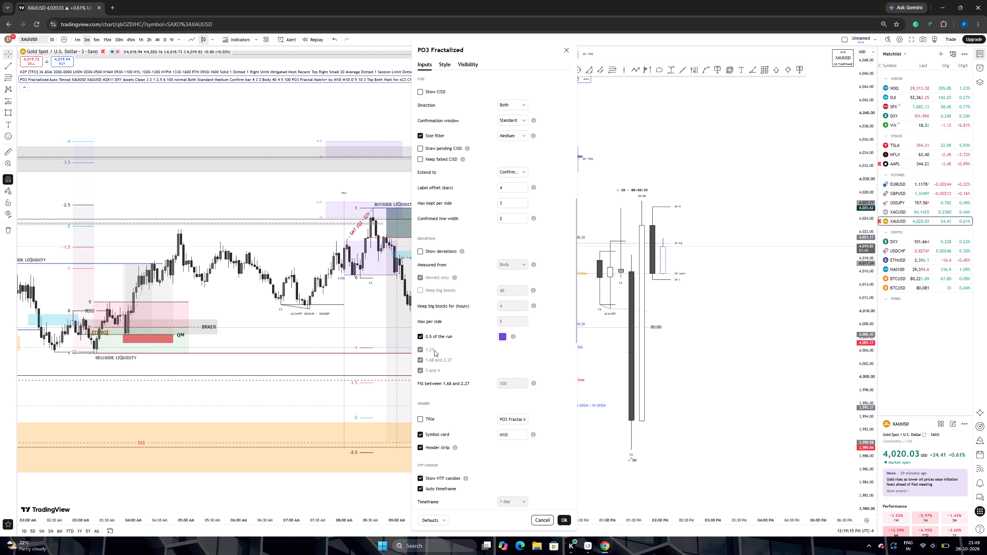
Enable the header title in the PO3 Fractalized inputs, moving the settings dialog clear of the chart and toggling the title to compare.
{"action": "scroll", "coordinate": [438, 350], "scroll_direction": "down", "scroll_amount": 1}
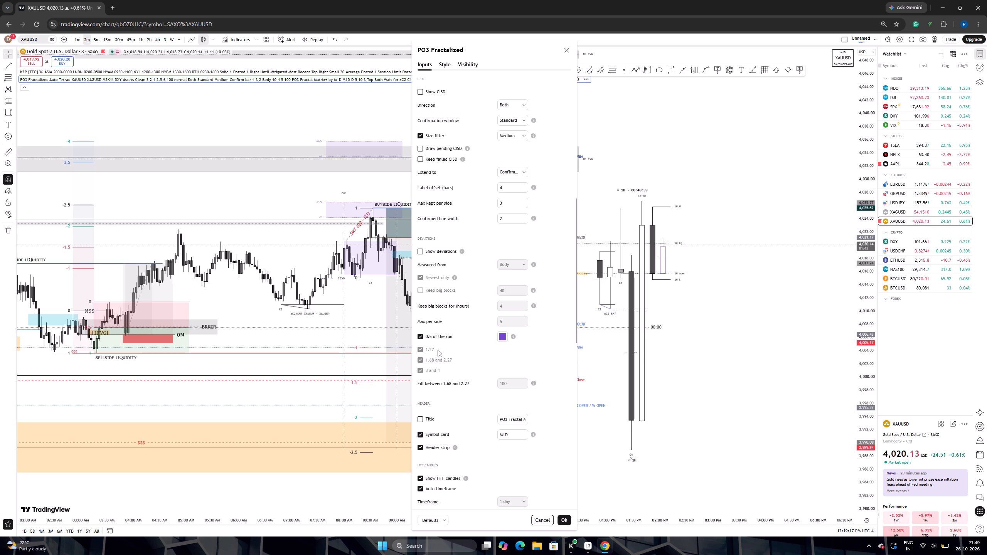
{"action": "left_click", "coordinate": [422, 380]}
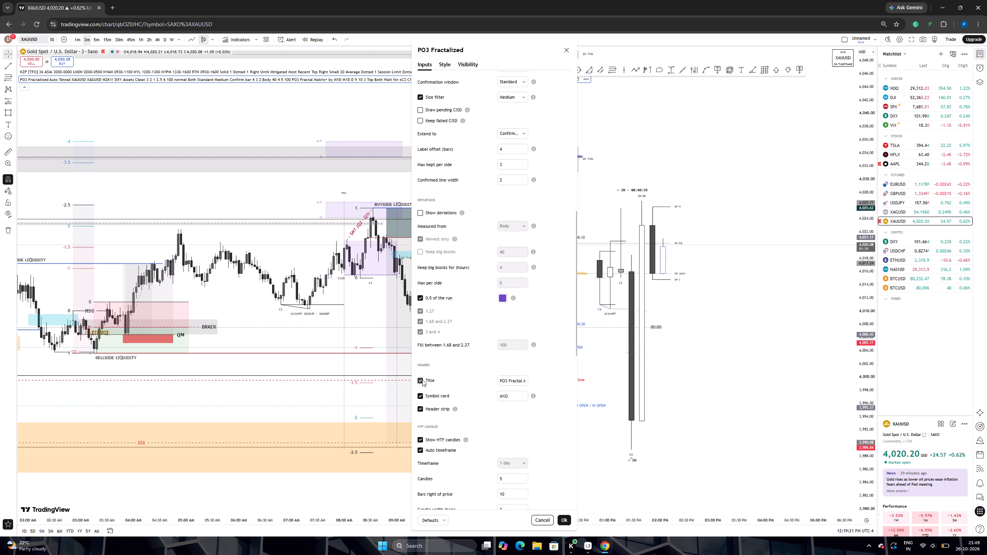
{"action": "left_click_drag", "start_coordinate": [485, 44], "coordinate": [486, 45]}
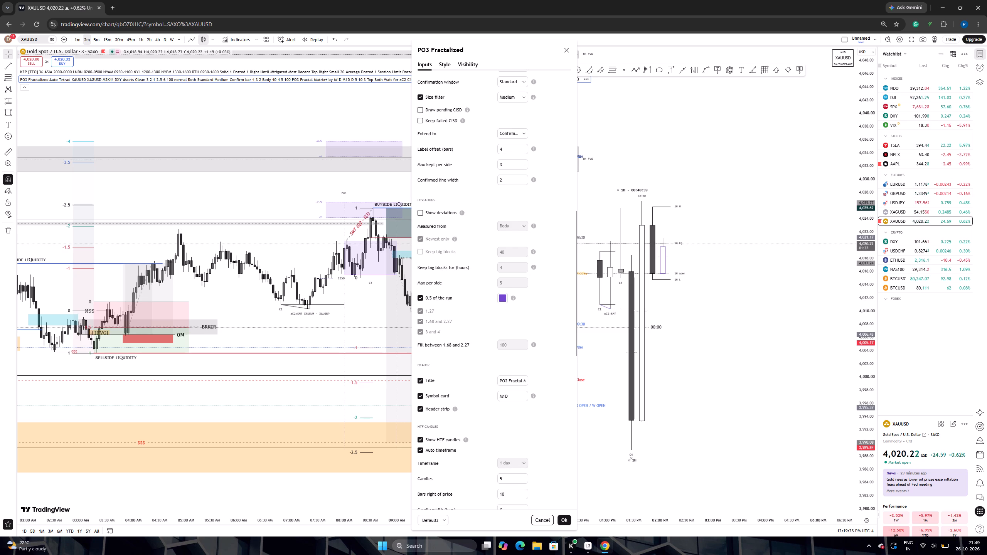
{"action": "left_click_drag", "start_coordinate": [486, 45], "coordinate": [758, 79]}
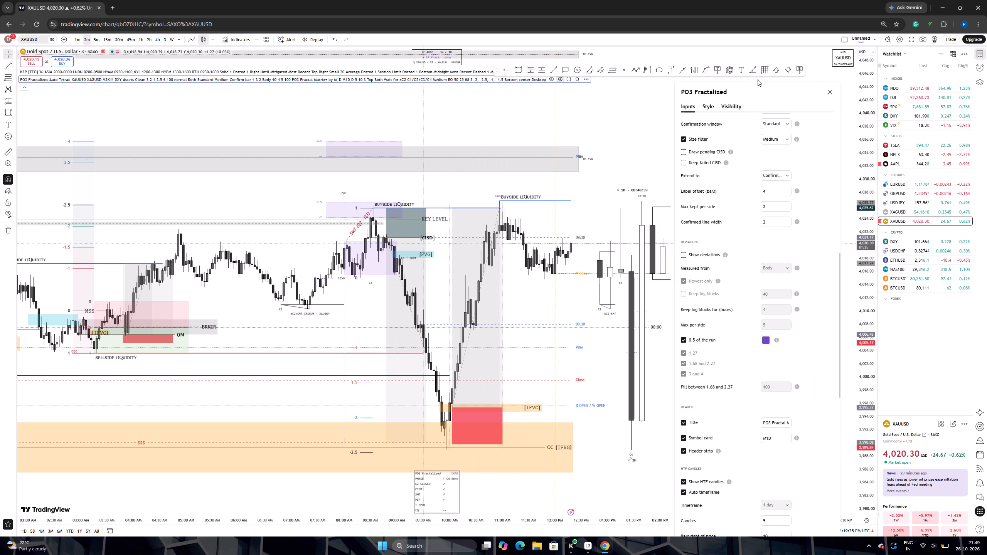
{"action": "left_click_drag", "start_coordinate": [758, 79], "coordinate": [757, 78]}
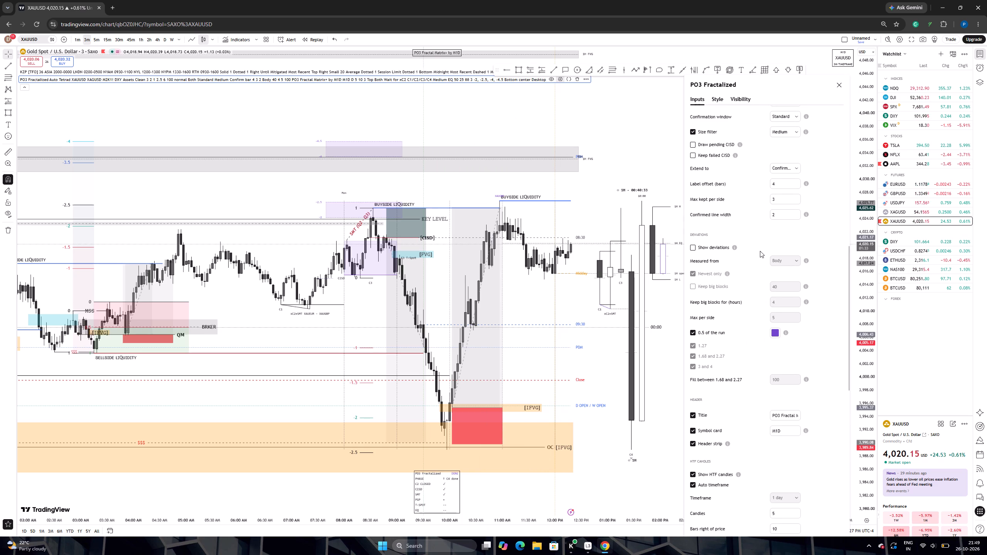
{"action": "left_click", "coordinate": [694, 416]}
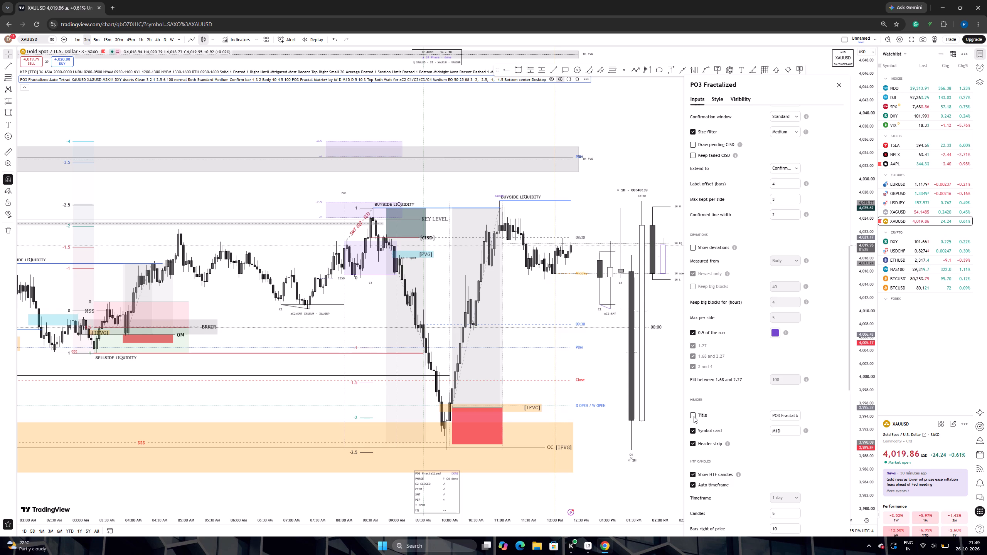
{"action": "left_click", "coordinate": [694, 417]}
Replace the header title text with MATHEMATICS and toggle the title off and on, leaving it shown on the chart.
{"action": "left_click", "coordinate": [789, 416]}
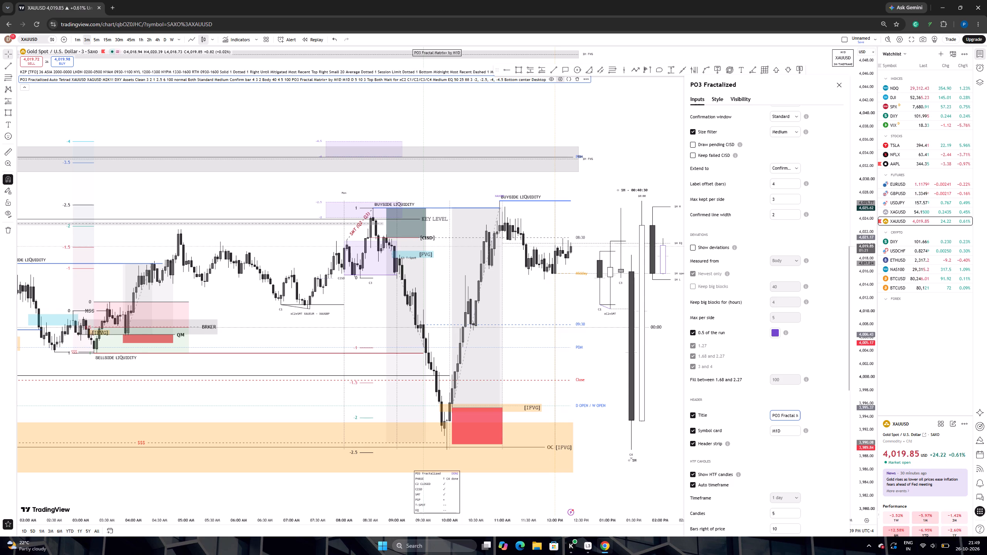
{"action": "left_click_drag", "start_coordinate": [790, 417], "coordinate": [763, 420]}
{"action": "left_click_drag", "start_coordinate": [776, 420], "coordinate": [825, 419]}
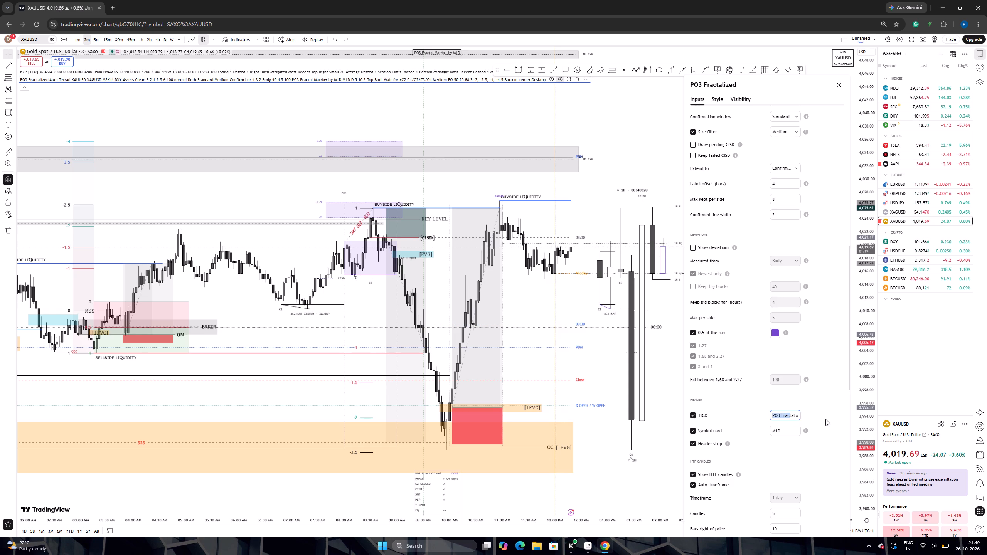
{"action": "left_click_drag", "start_coordinate": [825, 419], "coordinate": [834, 419]}
{"action": "left_click", "coordinate": [802, 419]}
{"action": "left_click_drag", "start_coordinate": [798, 415], "coordinate": [752, 417]}
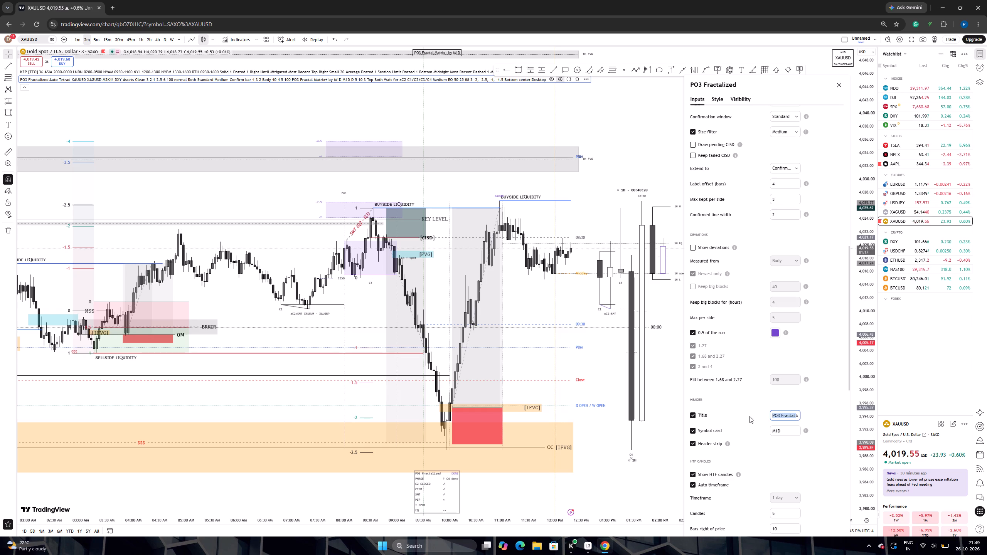
{"action": "key", "text": "BackSpace"}
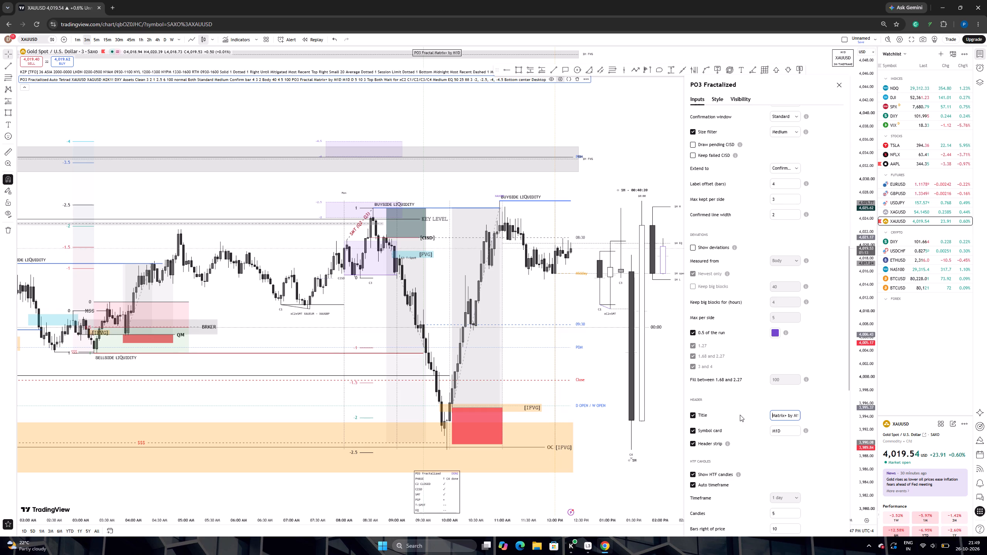
{"action": "left_click_drag", "start_coordinate": [793, 415], "coordinate": [760, 425]}
{"action": "key", "text": "BackSpace"}
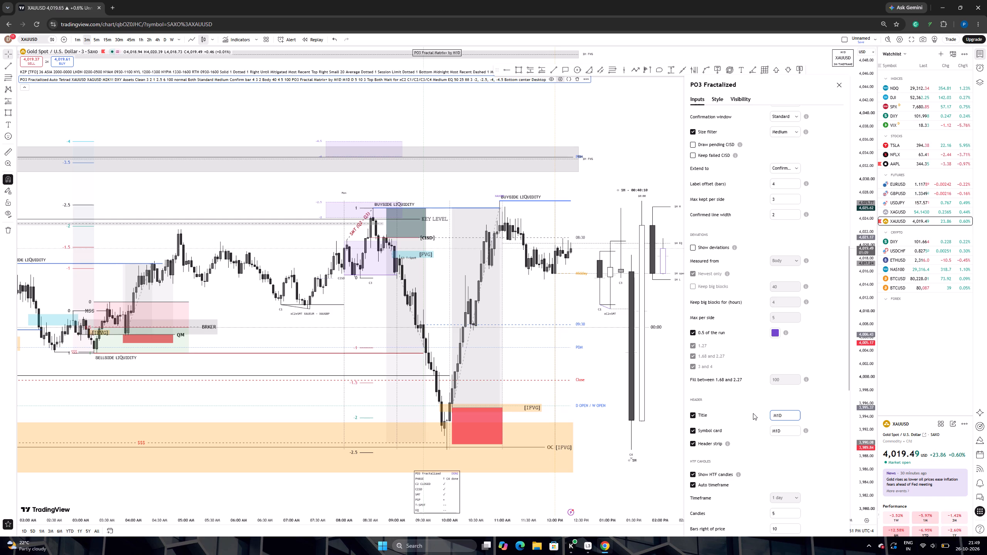
{"action": "left_click_drag", "start_coordinate": [787, 414], "coordinate": [768, 417]}
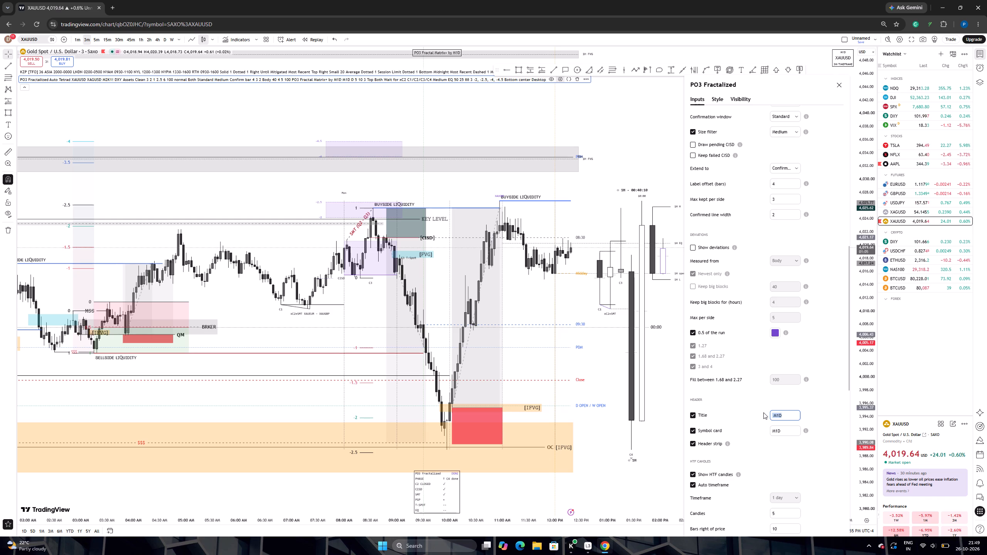
{"action": "type", "text": "MATHEMATI"}
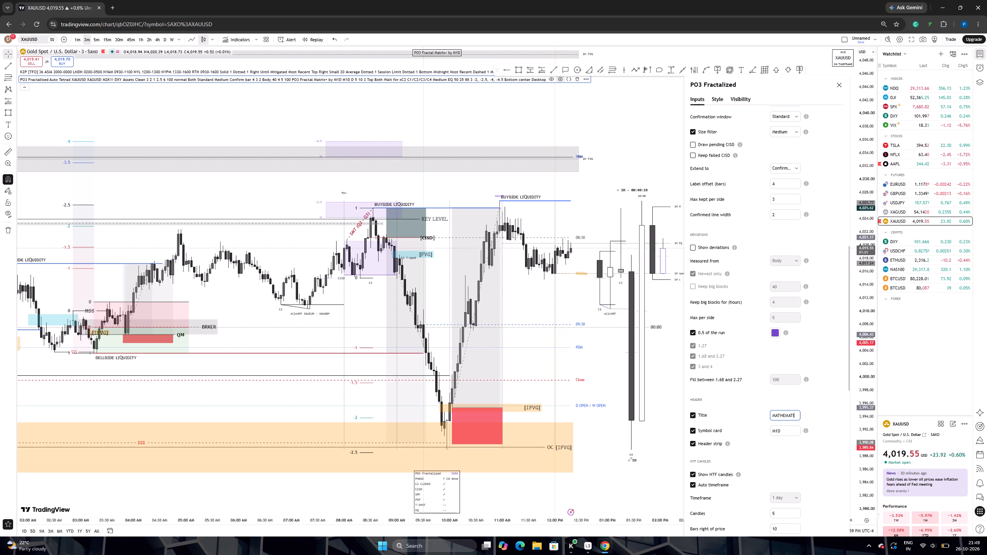
{"action": "type", "text": "CS"}
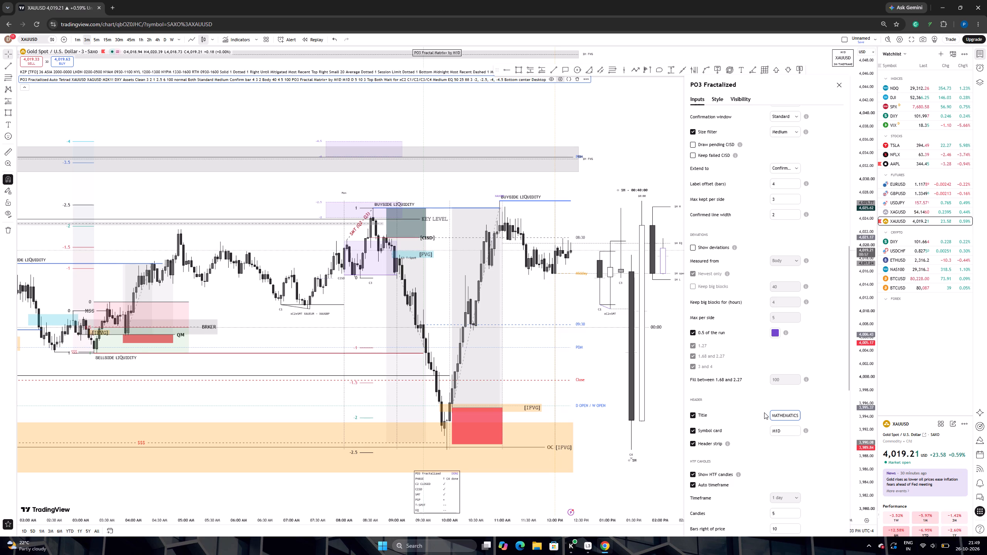
{"action": "scroll", "coordinate": [797, 397], "scroll_direction": "down", "scroll_amount": 5}
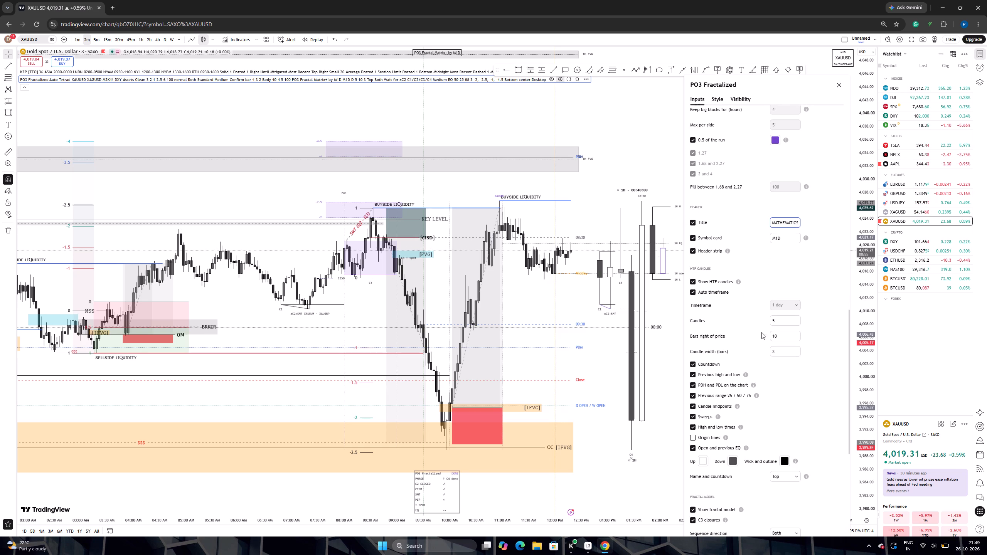
{"action": "left_click", "coordinate": [694, 222]}
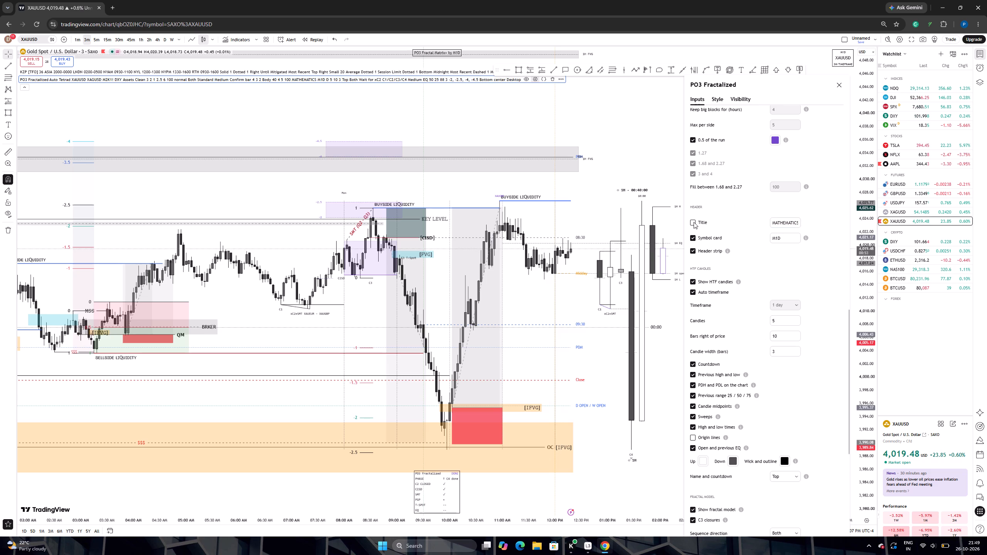
{"action": "left_click", "coordinate": [694, 222]}
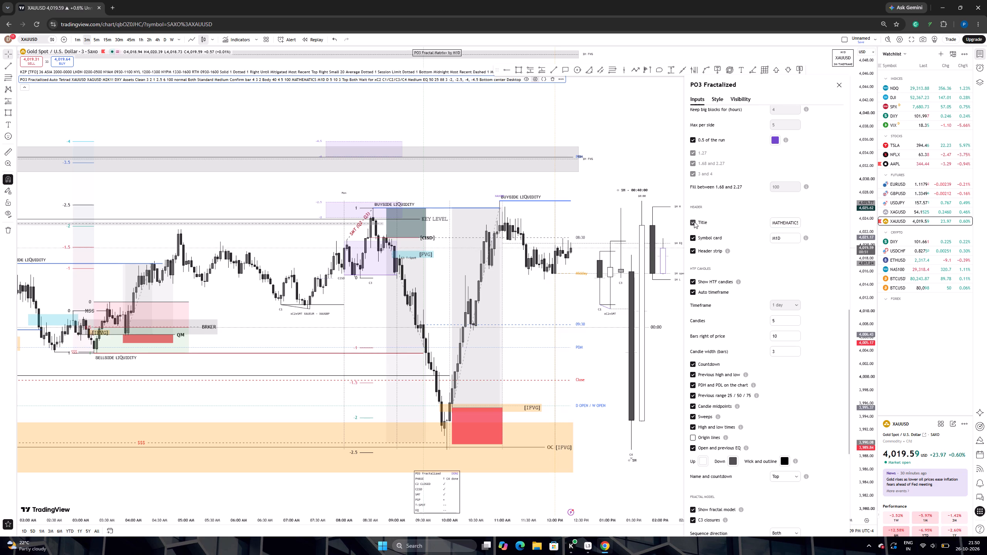
{"action": "left_click", "coordinate": [694, 222]}
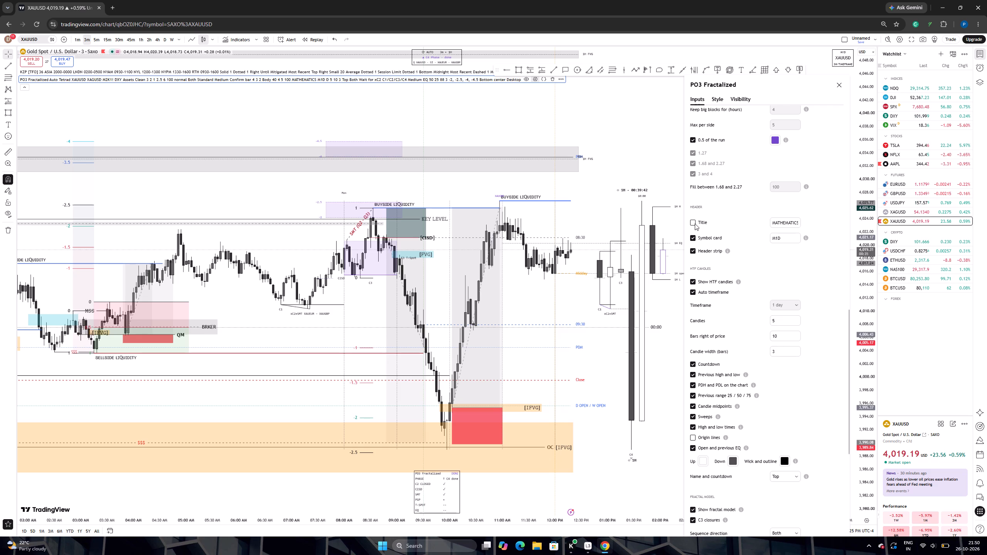
{"action": "left_click", "coordinate": [695, 224]}
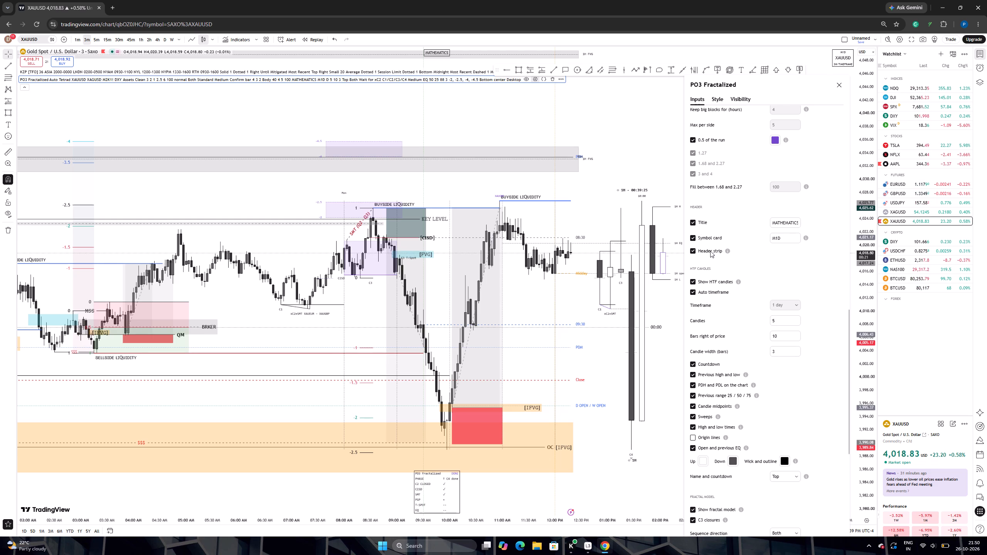
Set the HTF candles to 4 candles on a fixed 4 hours timeframe with auto timeframe turned off.
{"action": "left_click", "coordinate": [796, 322]}
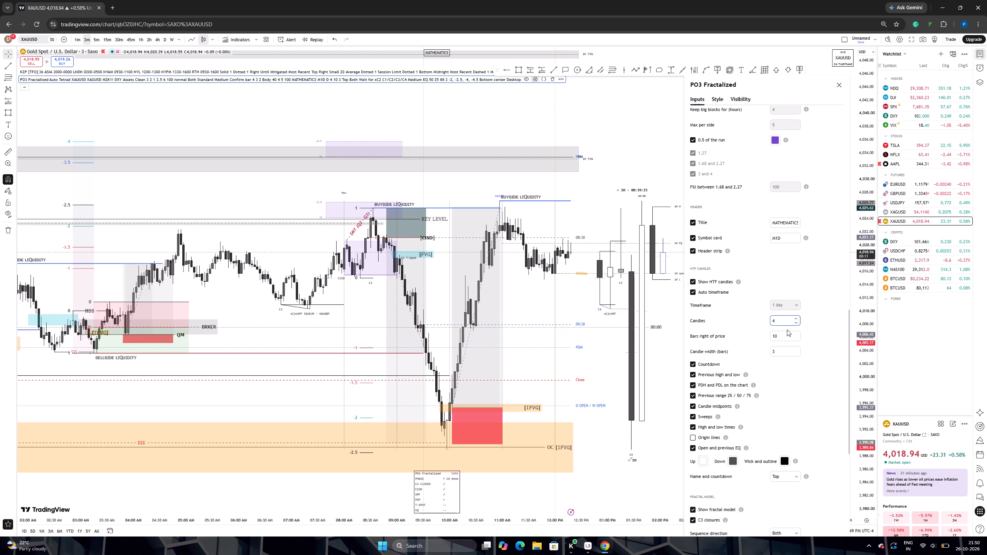
{"action": "left_click", "coordinate": [692, 294]}
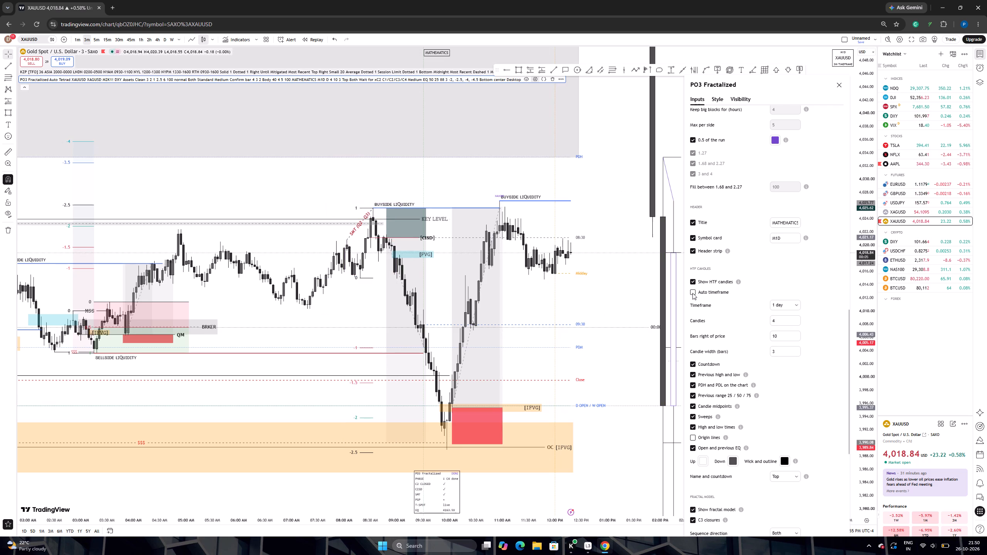
{"action": "left_click", "coordinate": [792, 304]}
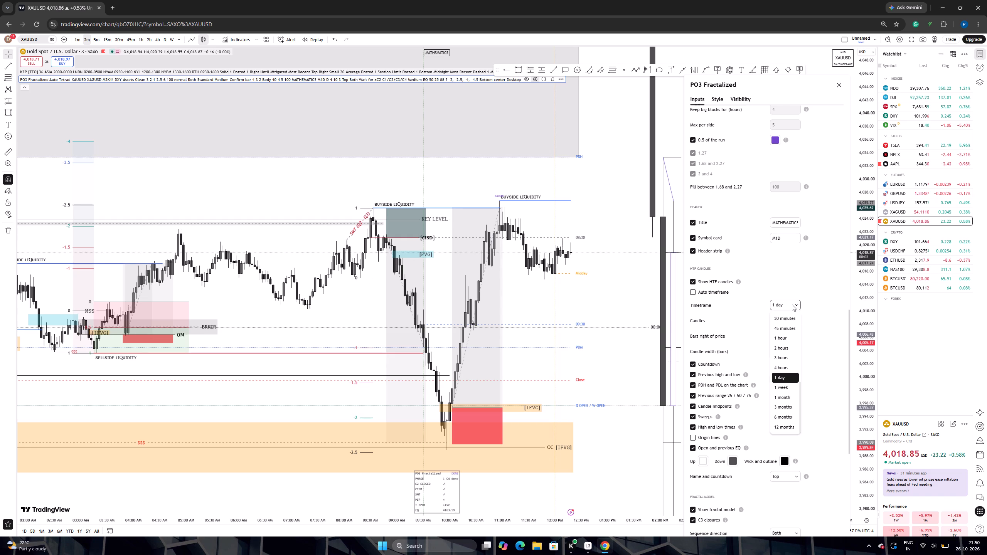
{"action": "left_click", "coordinate": [782, 364]}
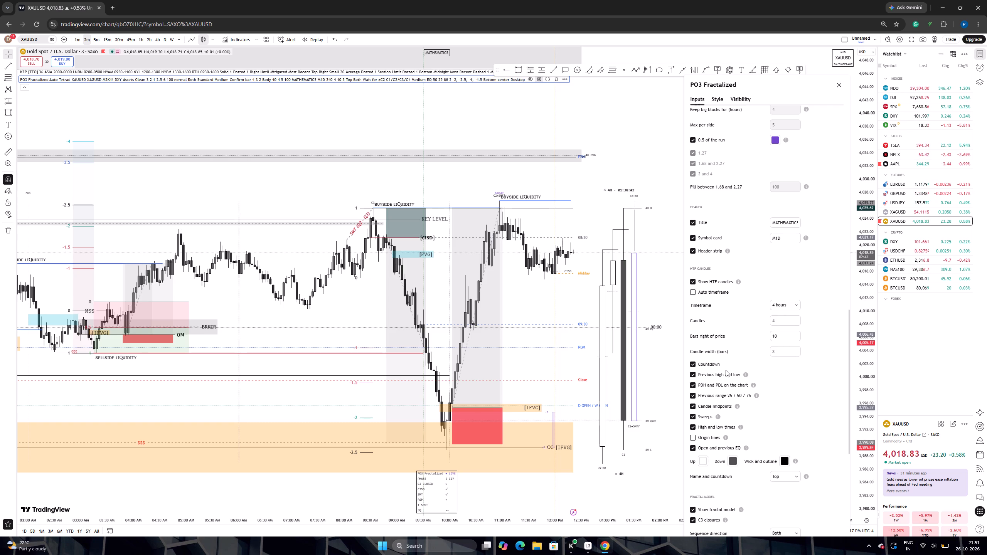
Examine the PO3 Fractalized HTF candle and fractal model inputs, including T-Spot, PSP candles and HTF FVGs, and close the settings.
{"action": "scroll", "coordinate": [741, 368], "scroll_direction": "down", "scroll_amount": 2}
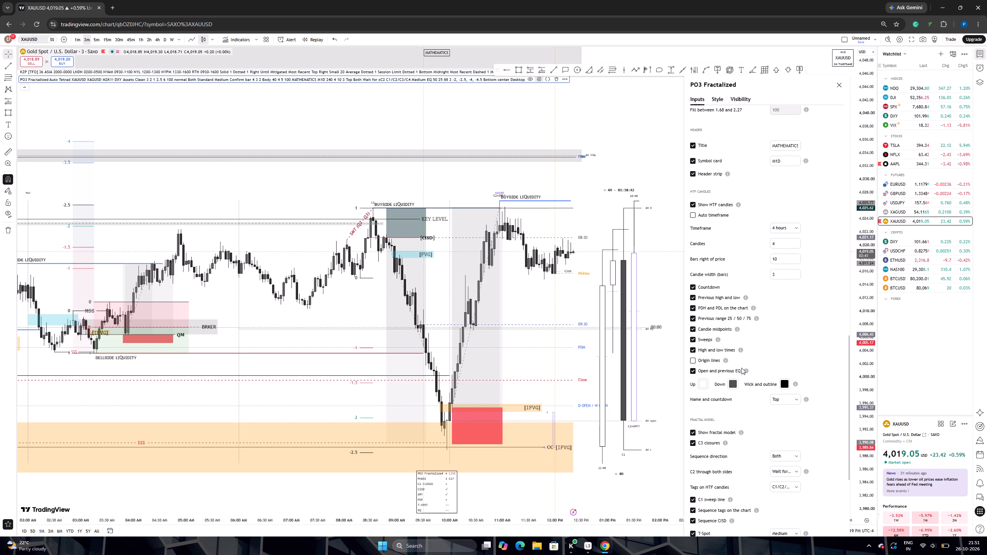
{"action": "scroll", "coordinate": [741, 368], "scroll_direction": "down", "scroll_amount": 2}
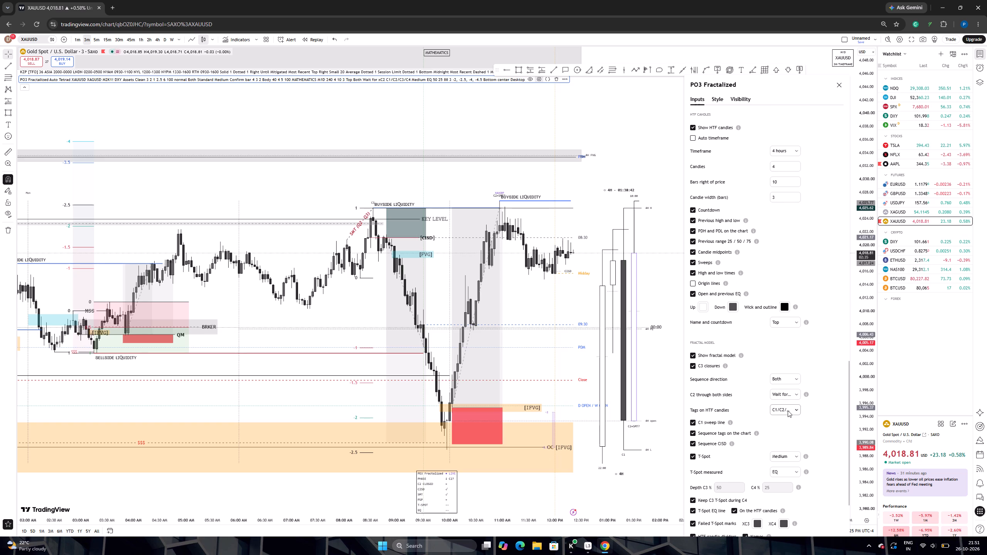
{"action": "scroll", "coordinate": [781, 420], "scroll_direction": "down", "scroll_amount": 1}
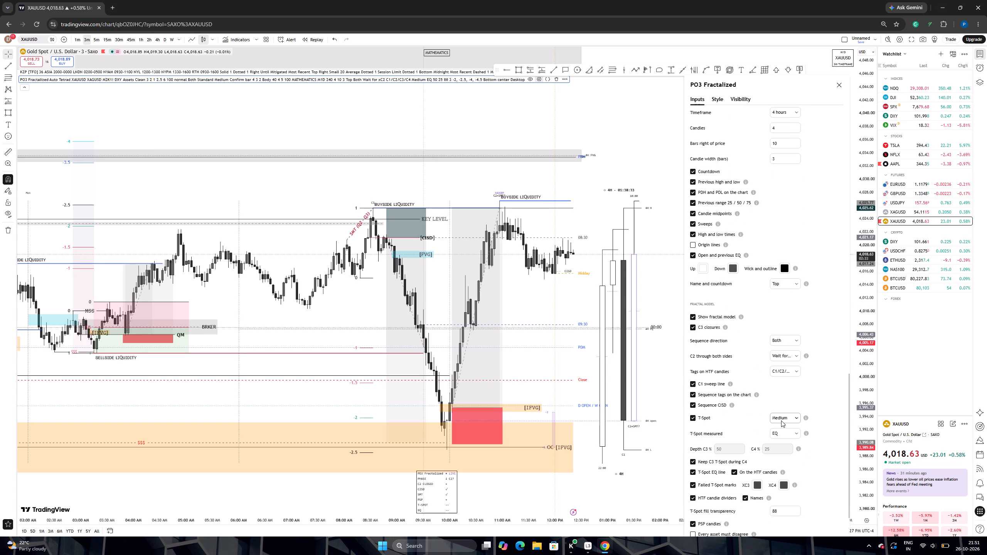
{"action": "scroll", "coordinate": [782, 419], "scroll_direction": "down", "scroll_amount": 2}
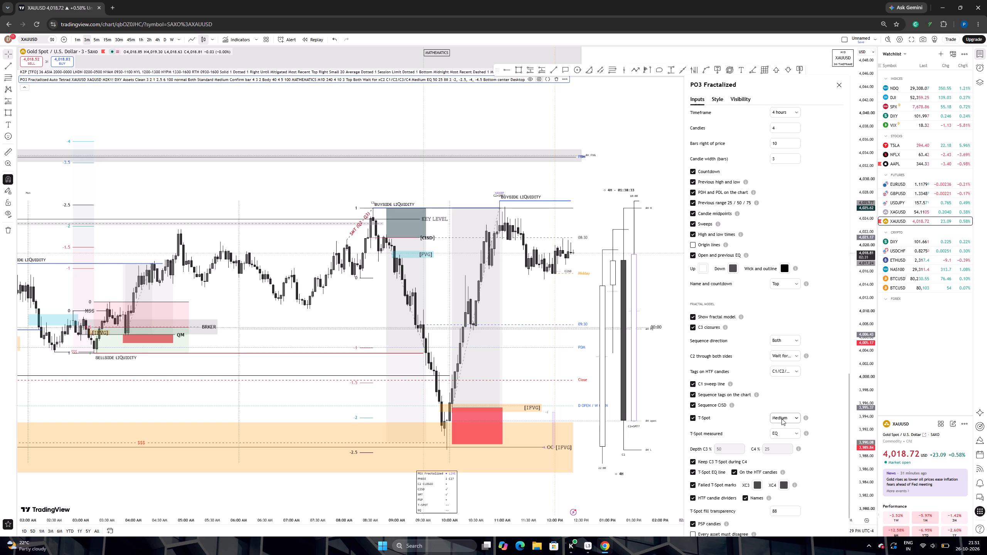
{"action": "scroll", "coordinate": [782, 418], "scroll_direction": "down", "scroll_amount": 2}
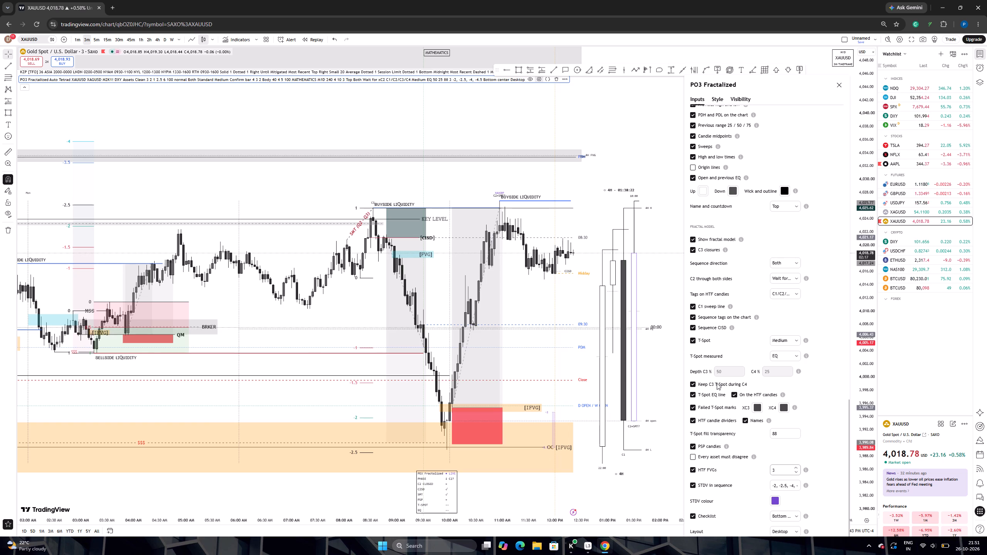
{"action": "scroll", "coordinate": [792, 472], "scroll_direction": "down", "scroll_amount": 12}
{"action": "scroll", "coordinate": [748, 481], "scroll_direction": "up", "scroll_amount": 4}
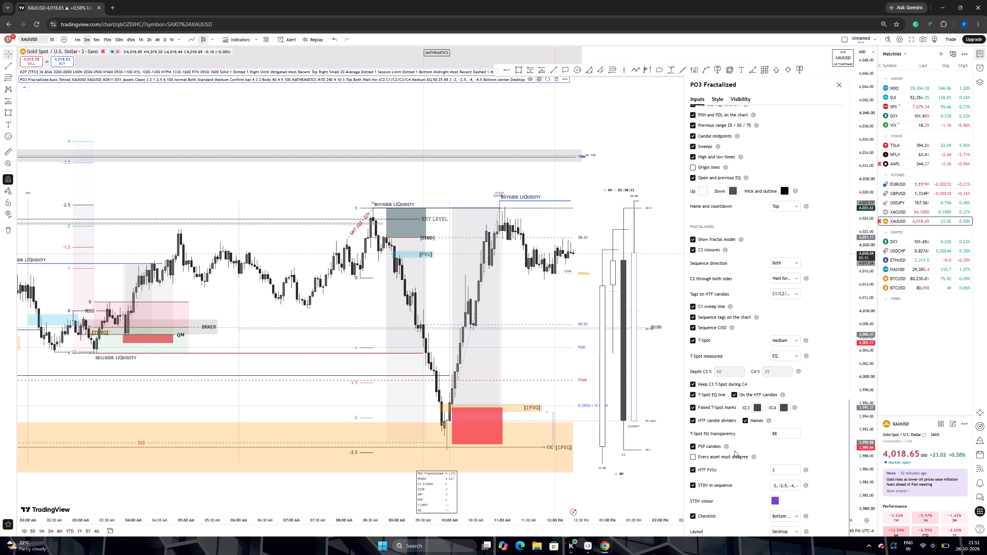
{"action": "scroll", "coordinate": [738, 368], "scroll_direction": "up", "scroll_amount": 9}
{"action": "scroll", "coordinate": [793, 153], "scroll_direction": "up", "scroll_amount": 6}
{"action": "left_click", "coordinate": [836, 85]}
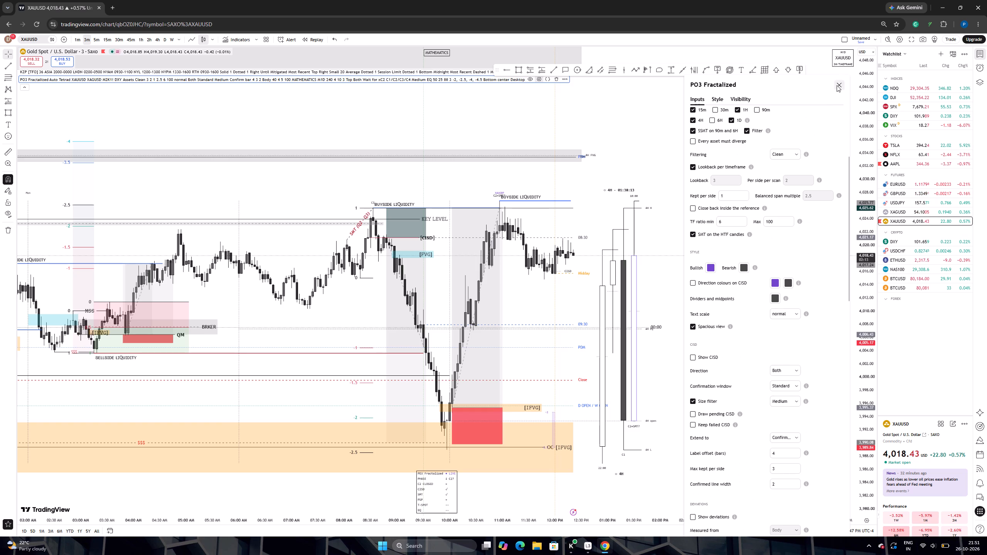
Reopen the PO3 Fractalized settings and examine the fractal model inputs from C3 closures and T-Spot through STDV in sequence and checklist.
{"action": "scroll", "coordinate": [699, 303], "scroll_direction": "up", "scroll_amount": 3}
{"action": "left_click_drag", "start_coordinate": [697, 297], "coordinate": [764, 268]}
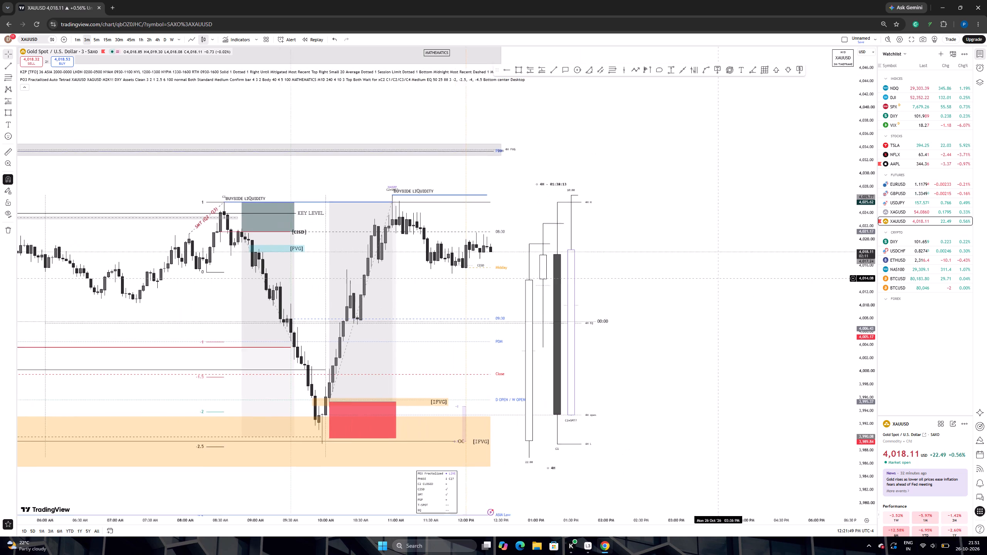
{"action": "left_click_drag", "start_coordinate": [764, 268], "coordinate": [787, 264]}
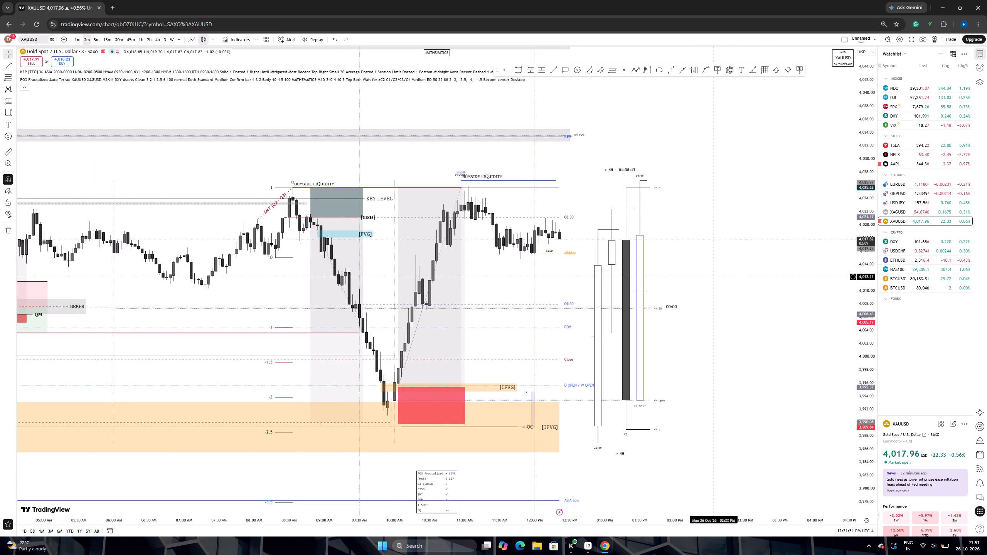
{"action": "scroll", "coordinate": [681, 278], "scroll_direction": "down", "scroll_amount": 3}
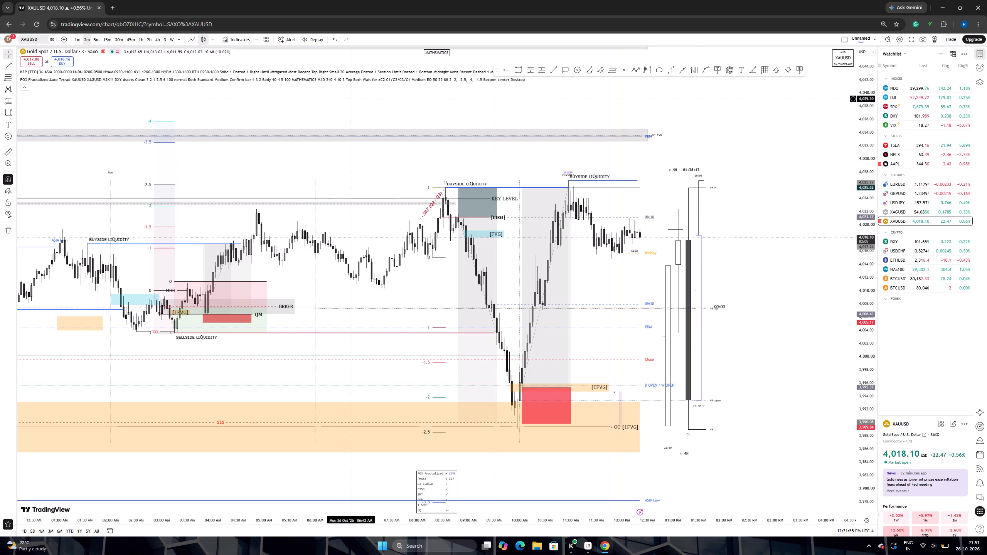
{"action": "left_click", "coordinate": [539, 80]}
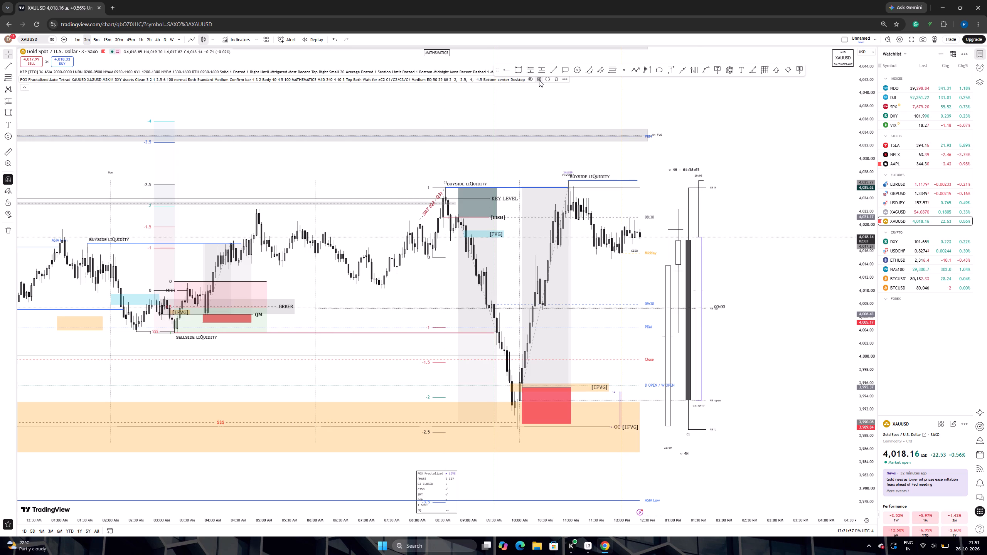
{"action": "scroll", "coordinate": [539, 277], "scroll_direction": "down", "scroll_amount": 10}
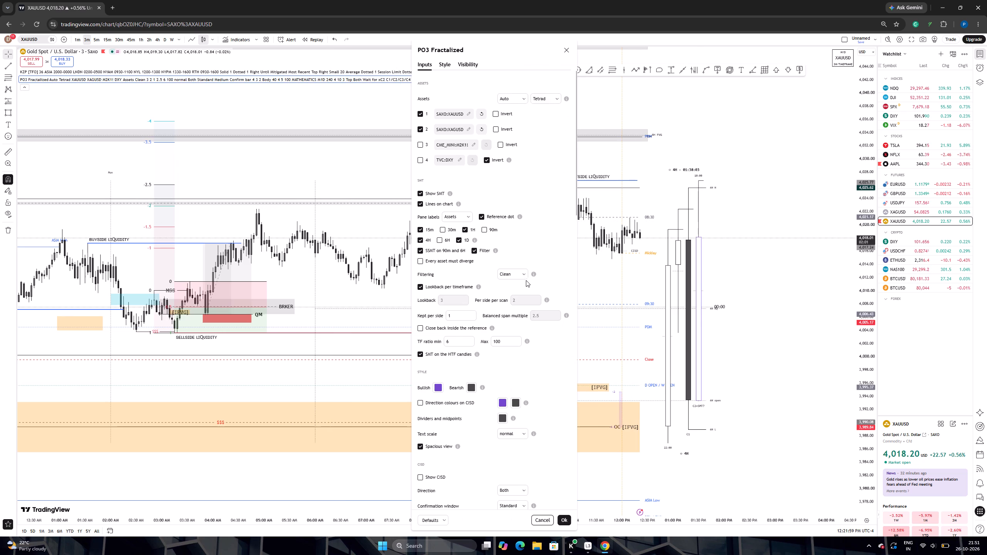
{"action": "scroll", "coordinate": [526, 280], "scroll_direction": "down", "scroll_amount": 12}
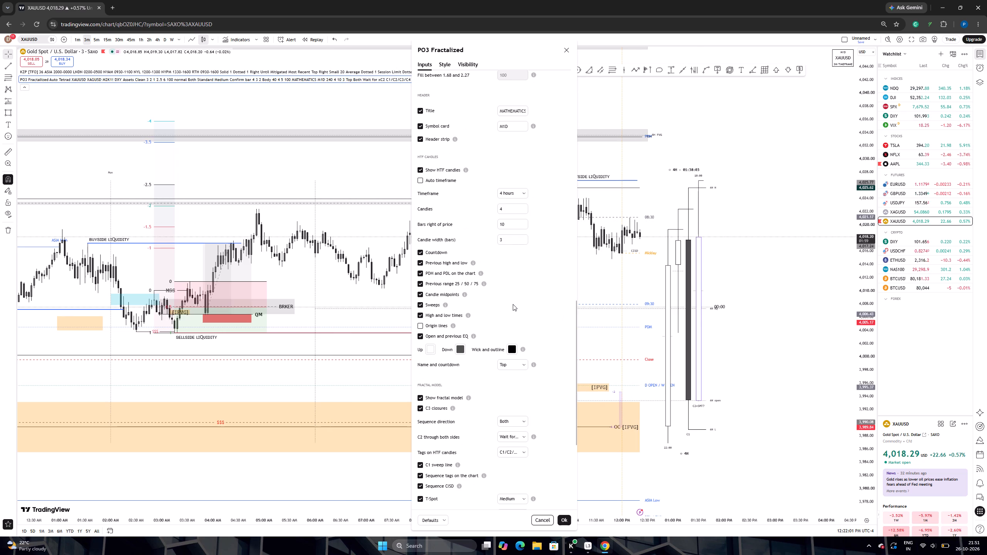
{"action": "scroll", "coordinate": [513, 304], "scroll_direction": "down", "scroll_amount": 7}
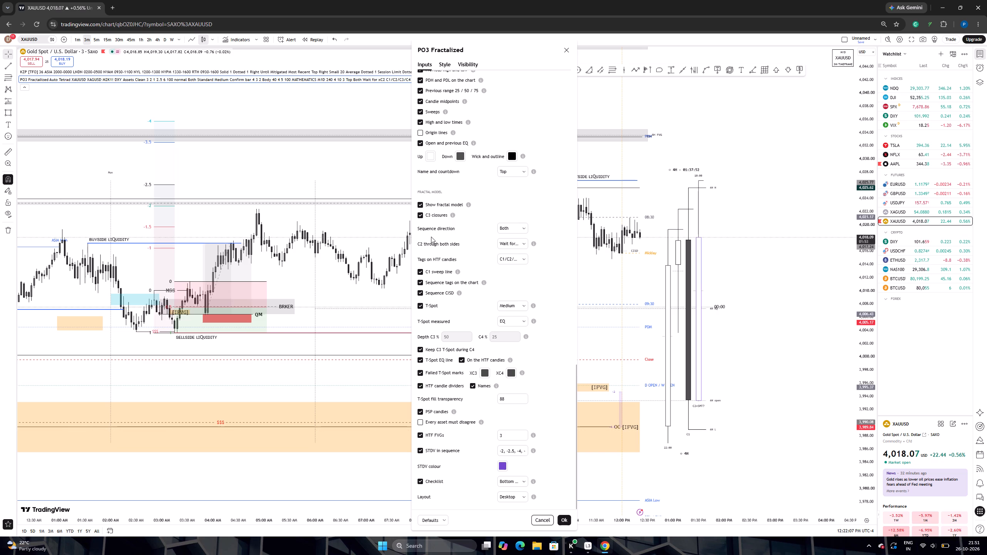
{"action": "scroll", "coordinate": [438, 324], "scroll_direction": "down", "scroll_amount": 3}
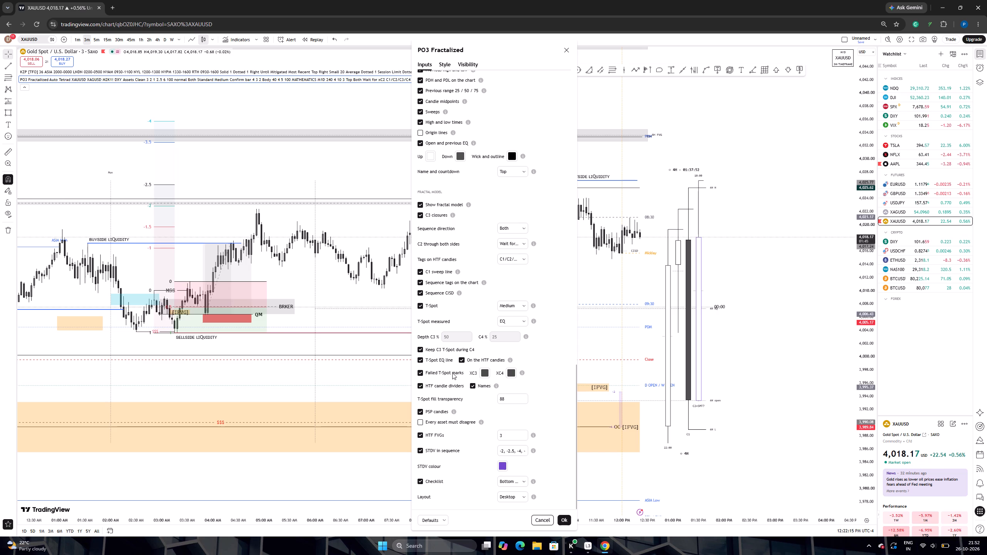
{"action": "scroll", "coordinate": [443, 418], "scroll_direction": "down", "scroll_amount": 3}
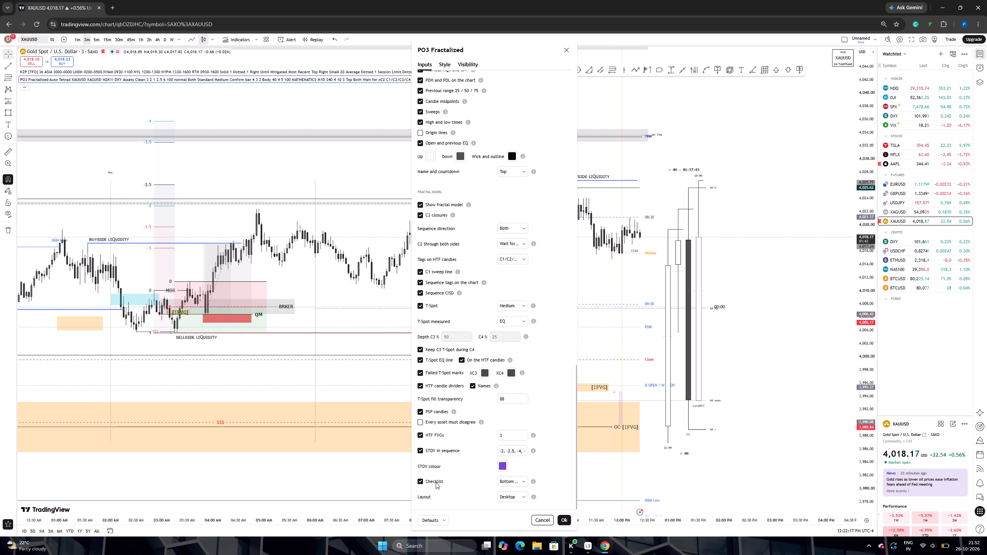
{"action": "scroll", "coordinate": [435, 157], "scroll_direction": "up", "scroll_amount": 2}
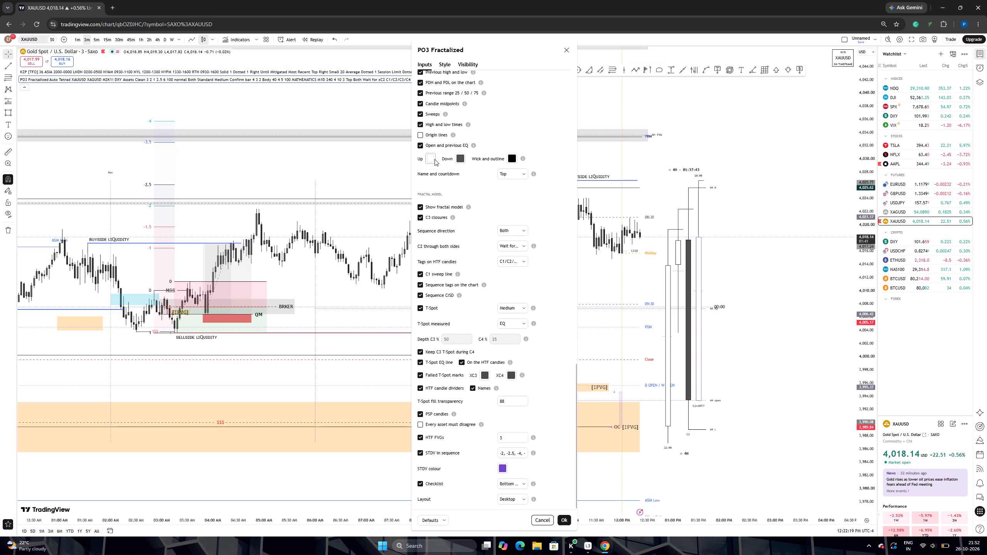
{"action": "scroll", "coordinate": [465, 262], "scroll_direction": "down", "scroll_amount": 4}
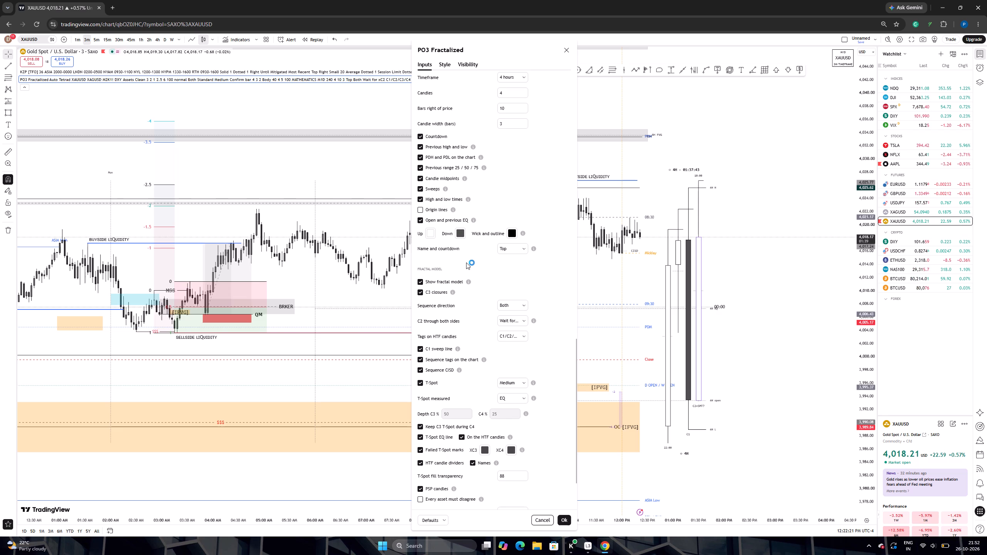
{"action": "scroll", "coordinate": [466, 262], "scroll_direction": "down", "scroll_amount": 4}
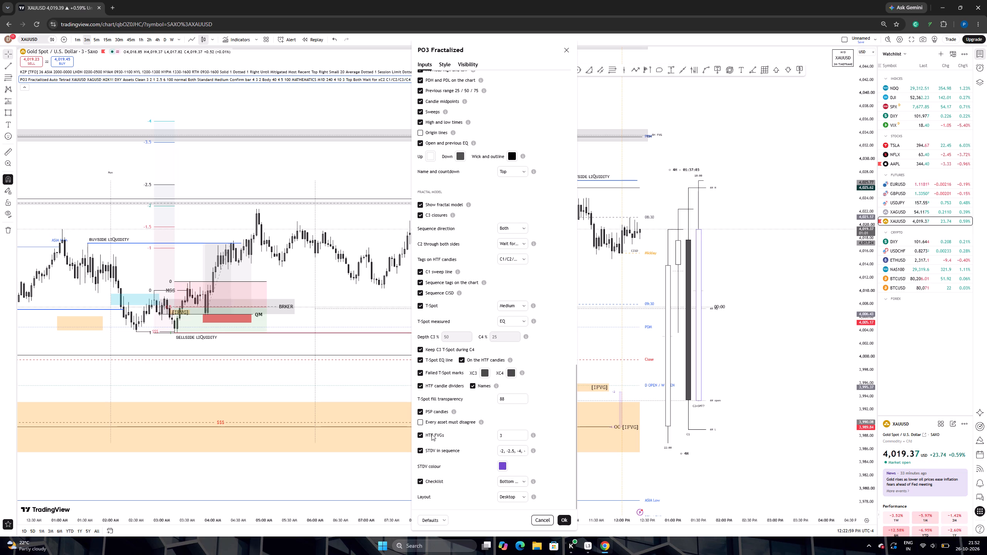
{"action": "scroll", "coordinate": [509, 425], "scroll_direction": "down", "scroll_amount": 2}
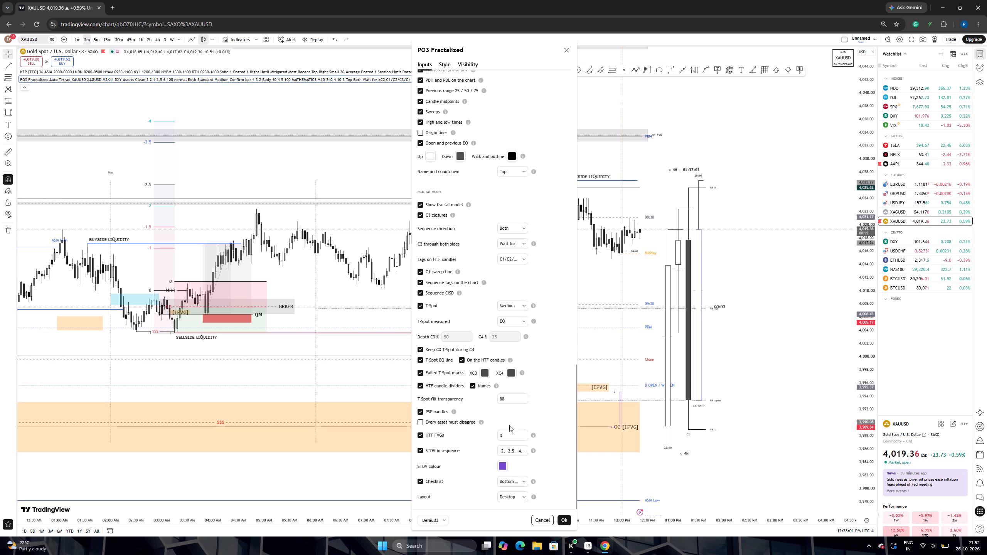
{"action": "scroll", "coordinate": [509, 425], "scroll_direction": "down", "scroll_amount": 1}
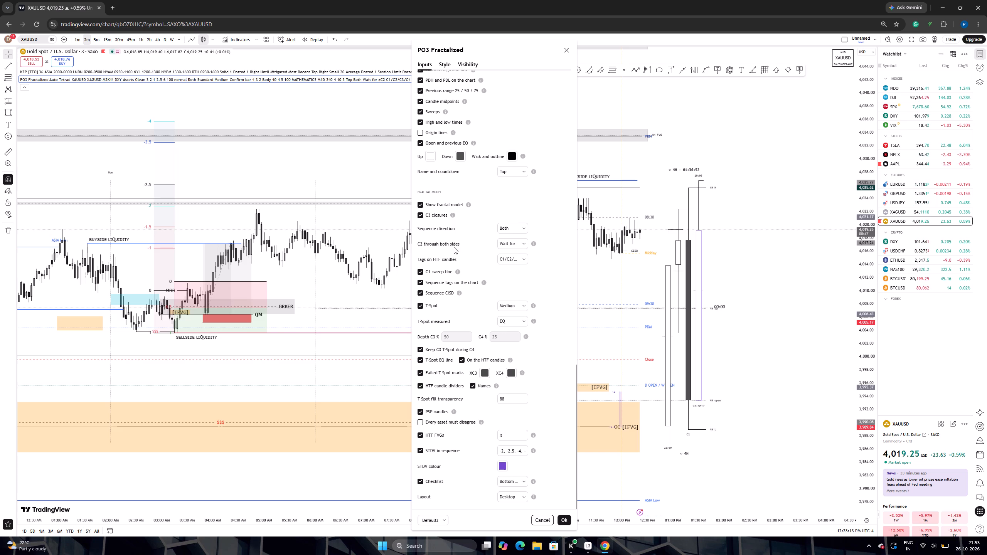
Turn on auto timeframe for the HTF candles and apply the PO3 Fractalized settings.
{"action": "scroll", "coordinate": [449, 245], "scroll_direction": "up", "scroll_amount": 2}
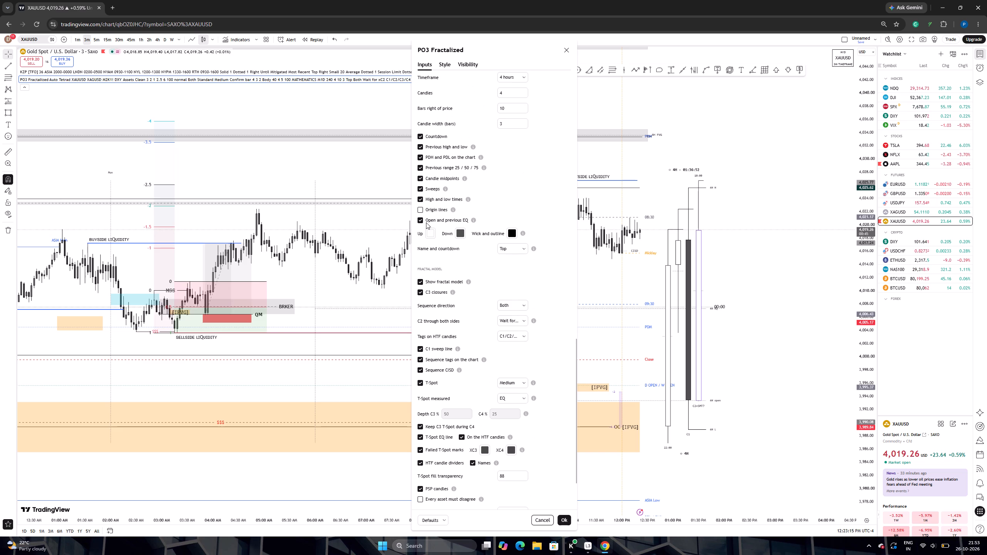
{"action": "scroll", "coordinate": [431, 179], "scroll_direction": "up", "scroll_amount": 1}
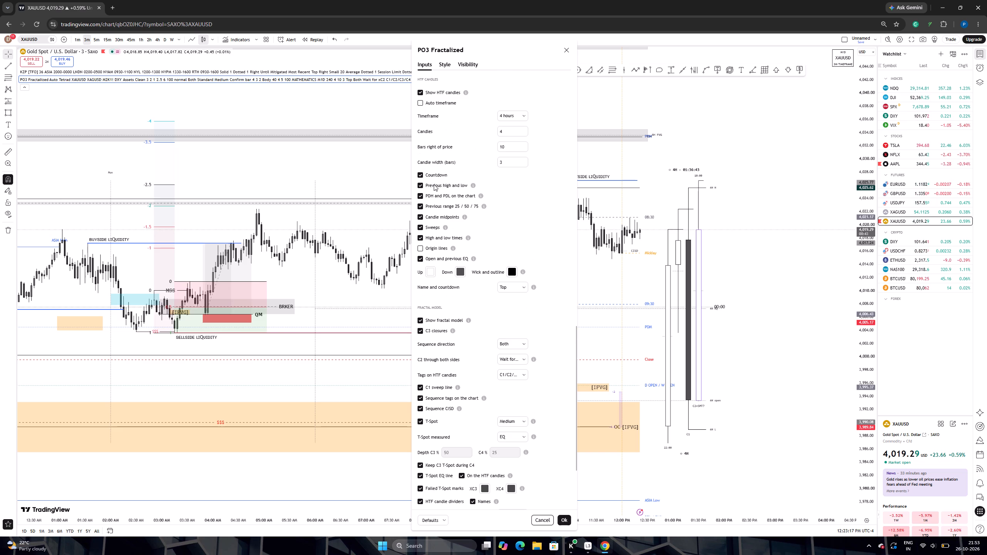
{"action": "scroll", "coordinate": [463, 180], "scroll_direction": "up", "scroll_amount": 1}
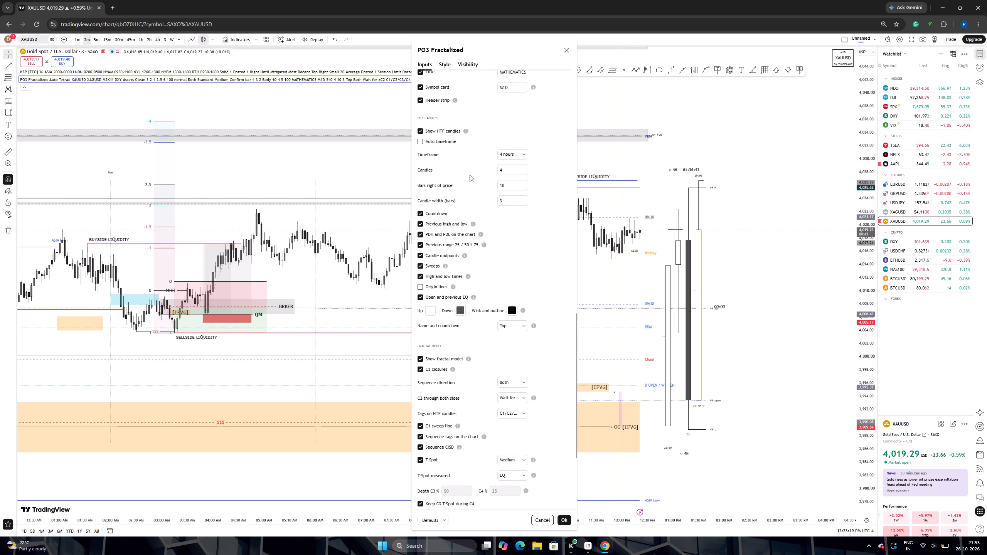
{"action": "left_click", "coordinate": [422, 140]}
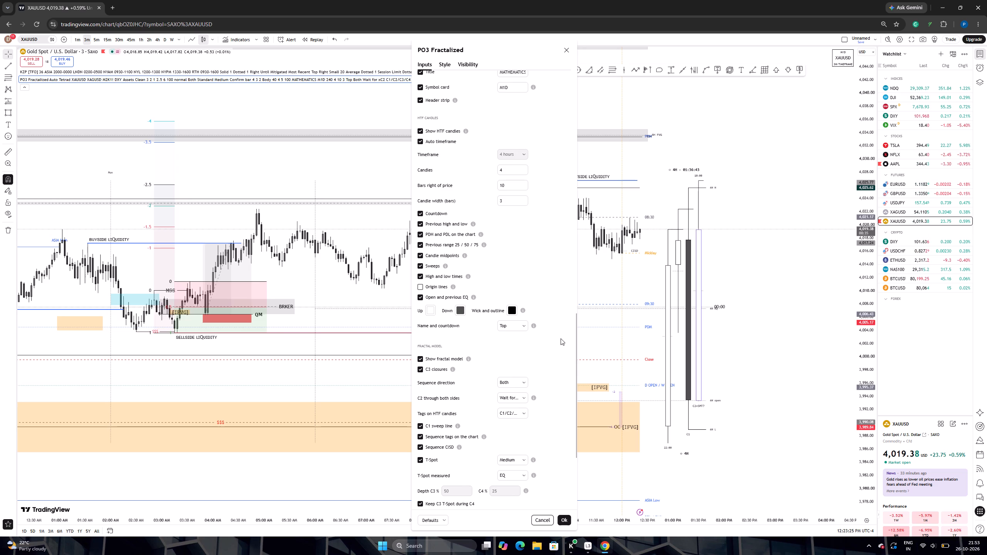
{"action": "left_click", "coordinate": [563, 519]}
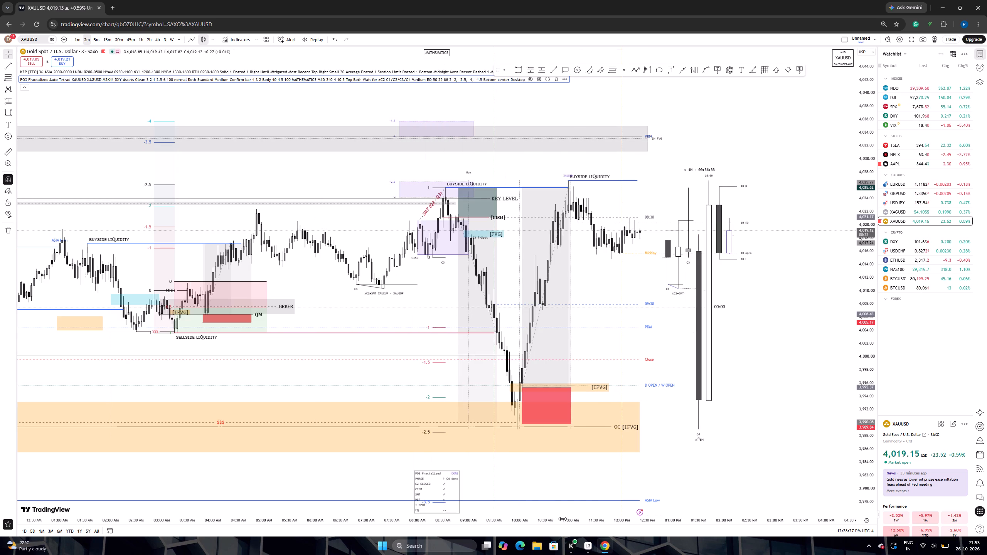
Switch the XAUUSD chart to the 5-minute timeframe to view the automatic HTF candles and fractal model.
{"action": "scroll", "coordinate": [744, 350], "scroll_direction": "up", "scroll_amount": 2}
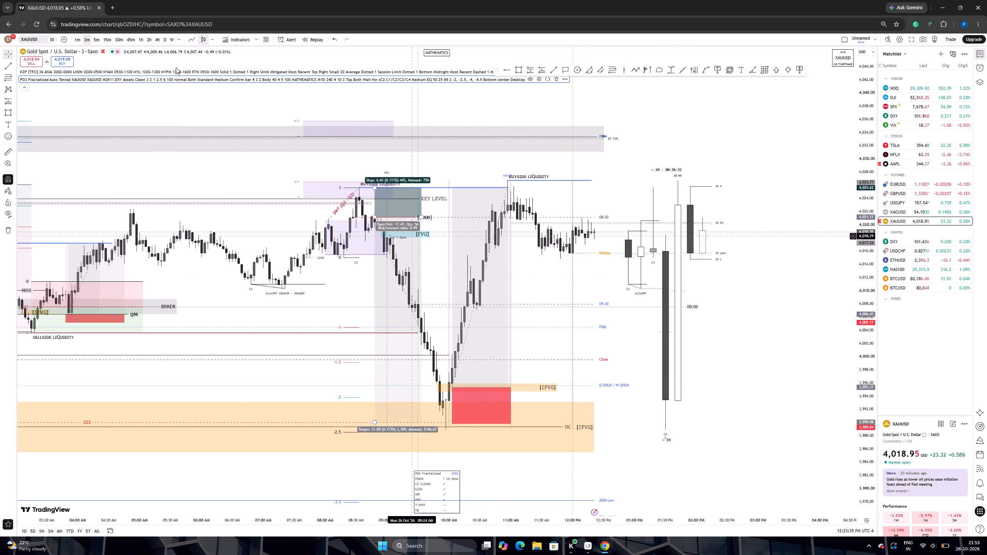
{"action": "left_click", "coordinate": [98, 41]}
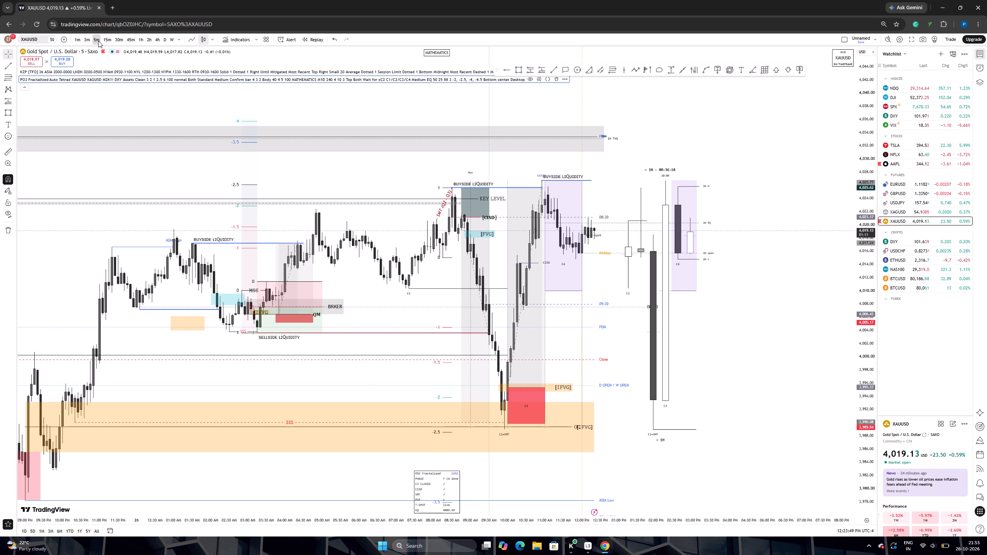
Switch the chart to the 1-minute timeframe and examine the fractal sequence, SMT lines and FVGs alongside the 15-minute HTF candles.
{"action": "left_click", "coordinate": [76, 40]}
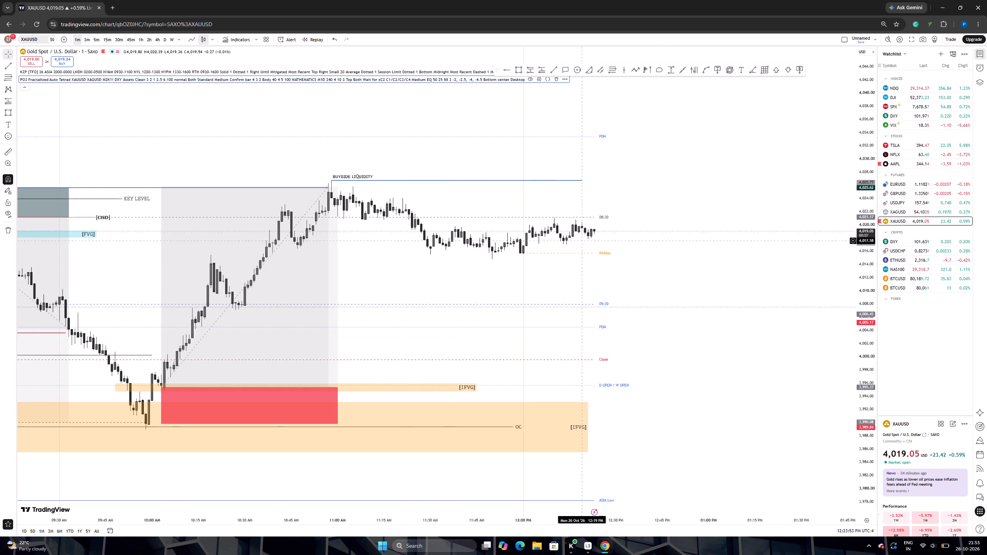
{"action": "scroll", "coordinate": [709, 300], "scroll_direction": "down", "scroll_amount": 7}
{"action": "left_click_drag", "start_coordinate": [871, 330], "coordinate": [867, 311]}
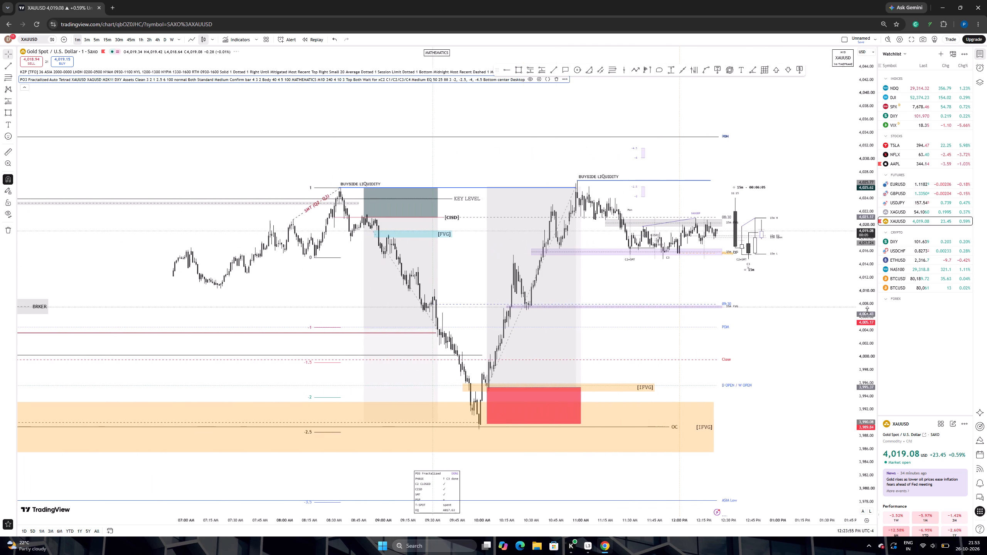
{"action": "left_click_drag", "start_coordinate": [867, 311], "coordinate": [852, 236]}
{"action": "left_click_drag", "start_coordinate": [798, 155], "coordinate": [743, 216]}
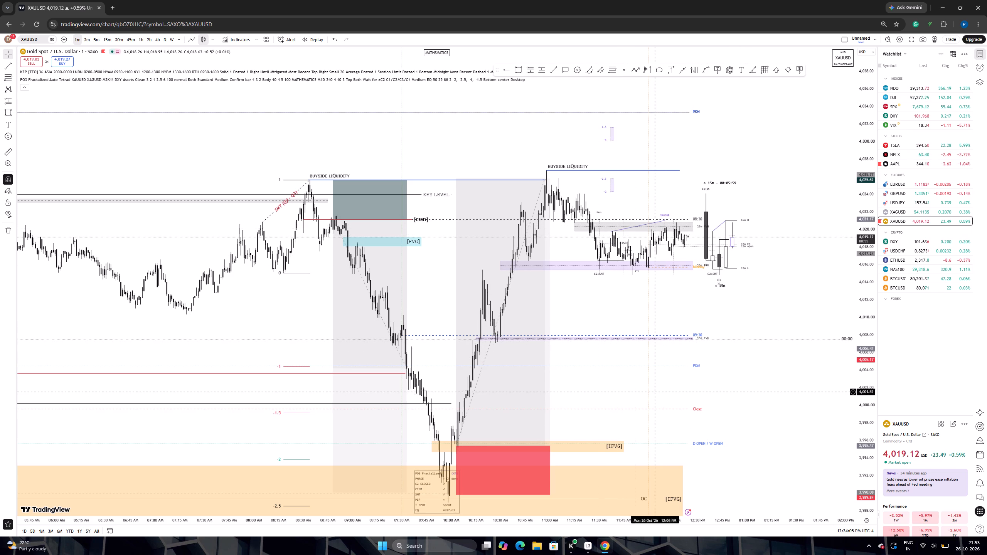
{"action": "left_click_drag", "start_coordinate": [863, 390], "coordinate": [848, 320]}
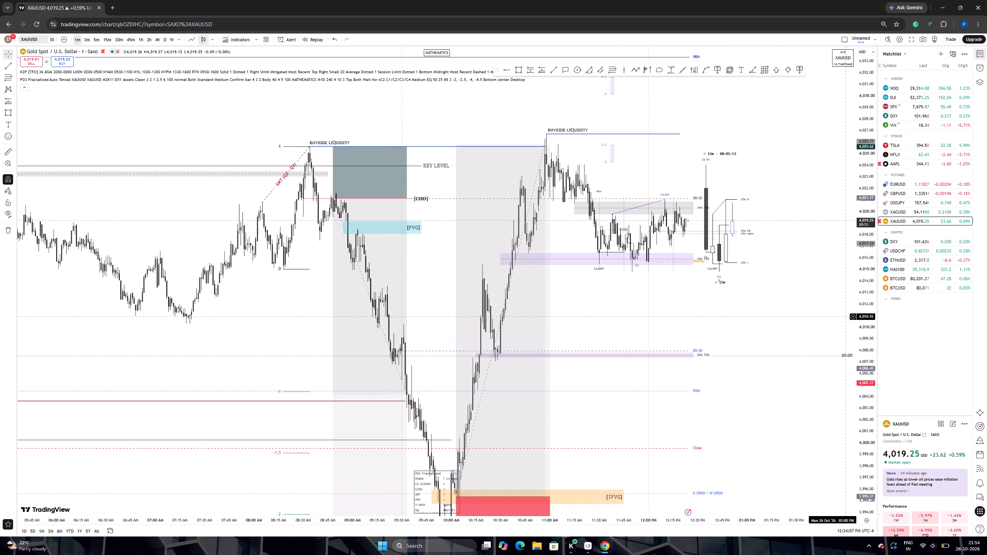
{"action": "left_click_drag", "start_coordinate": [799, 317], "coordinate": [744, 334]}
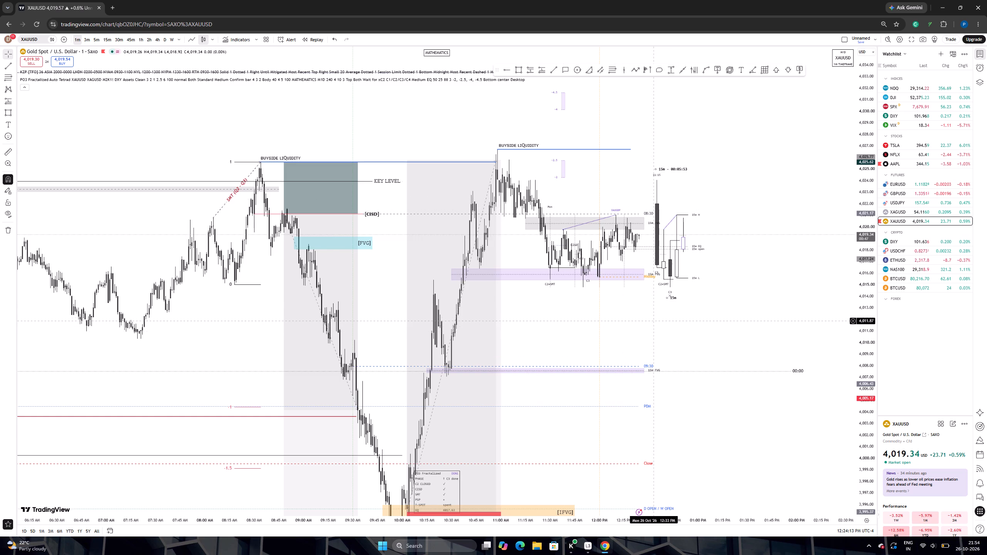
{"action": "scroll", "coordinate": [657, 321], "scroll_direction": "up", "scroll_amount": 3}
{"action": "left_click", "coordinate": [593, 251]}
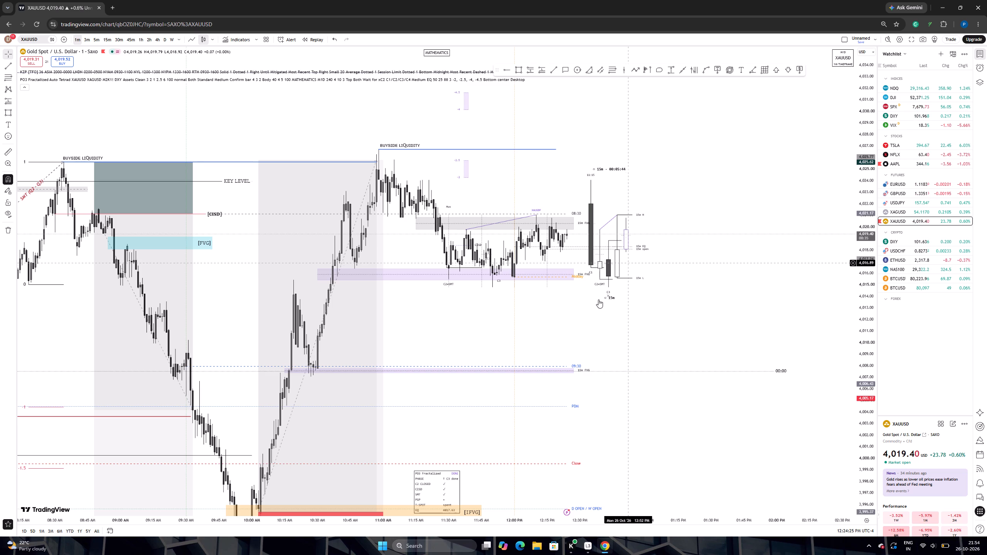
{"action": "left_click", "coordinate": [615, 264]}
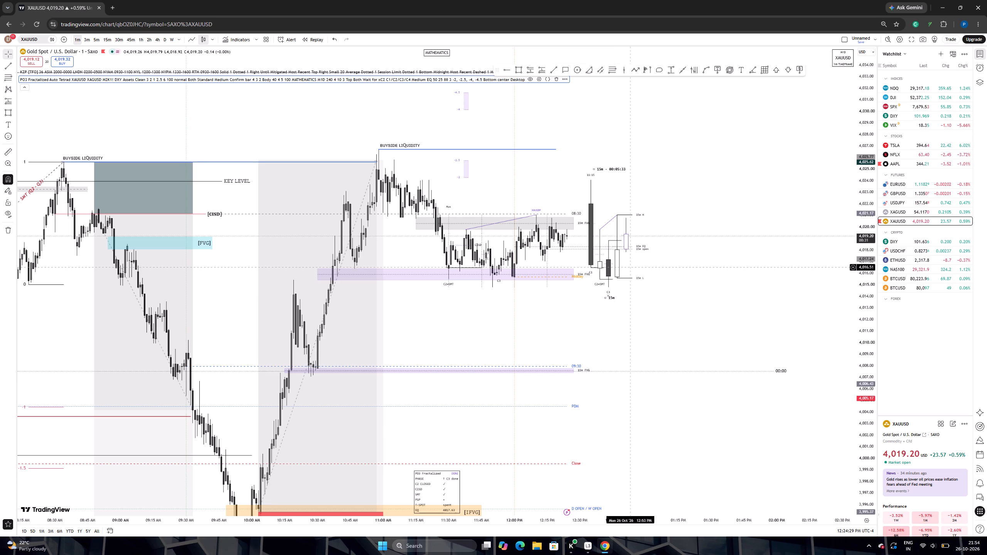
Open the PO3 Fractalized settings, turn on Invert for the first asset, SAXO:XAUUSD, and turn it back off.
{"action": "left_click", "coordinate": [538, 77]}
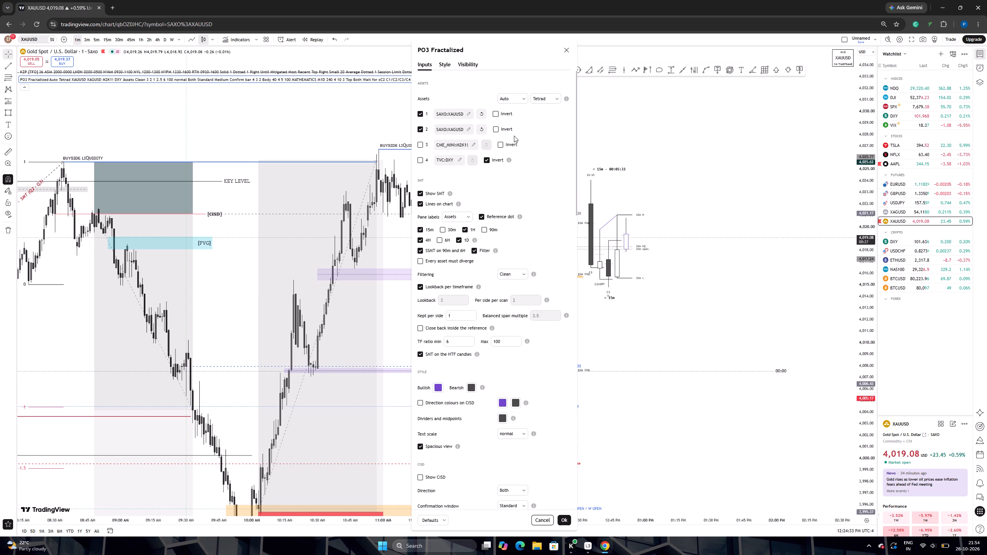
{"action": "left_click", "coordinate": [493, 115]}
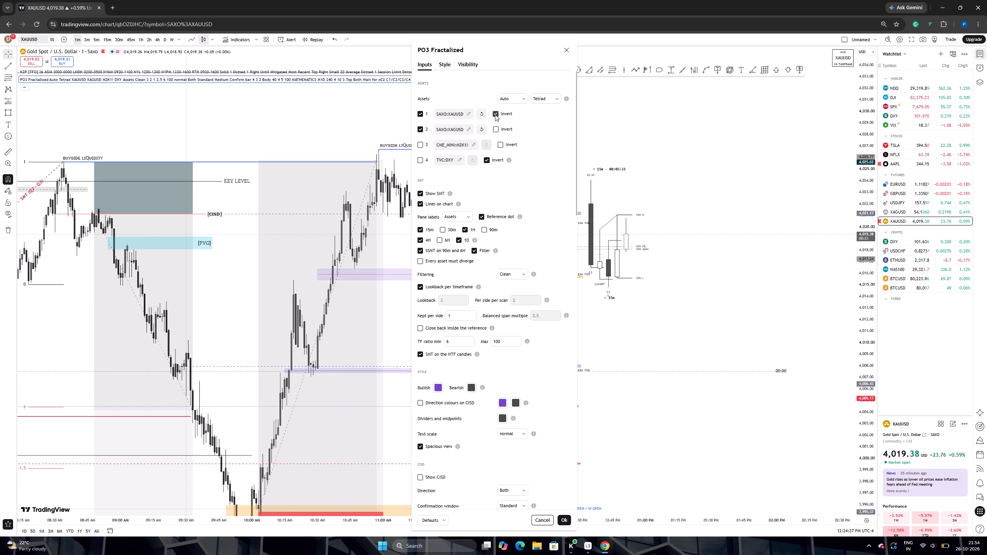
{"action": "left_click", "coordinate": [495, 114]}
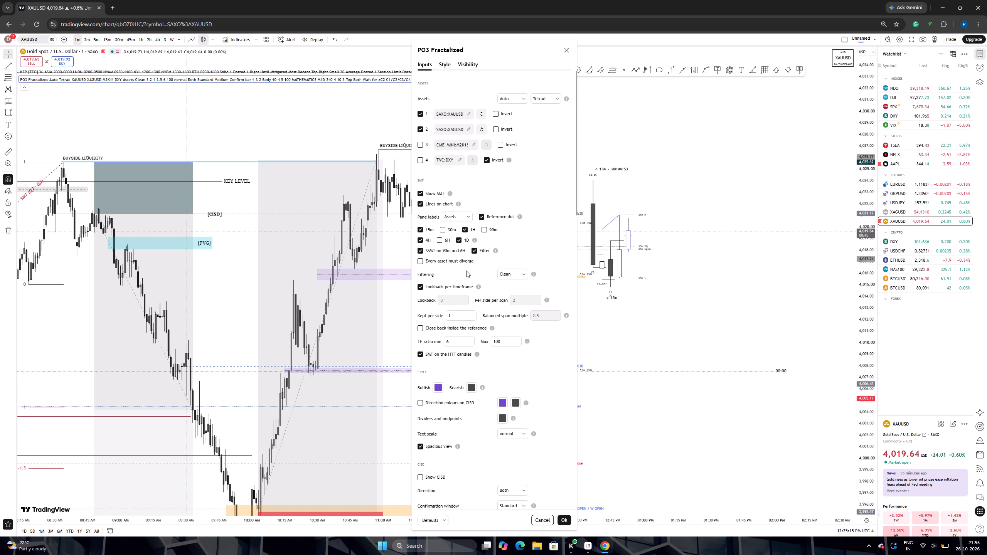
Examine the PO3 Fractalized inputs from CISD, deviations and header through HTF candles and fractal model to the layout options.
{"action": "scroll", "coordinate": [466, 271], "scroll_direction": "down", "scroll_amount": 9}
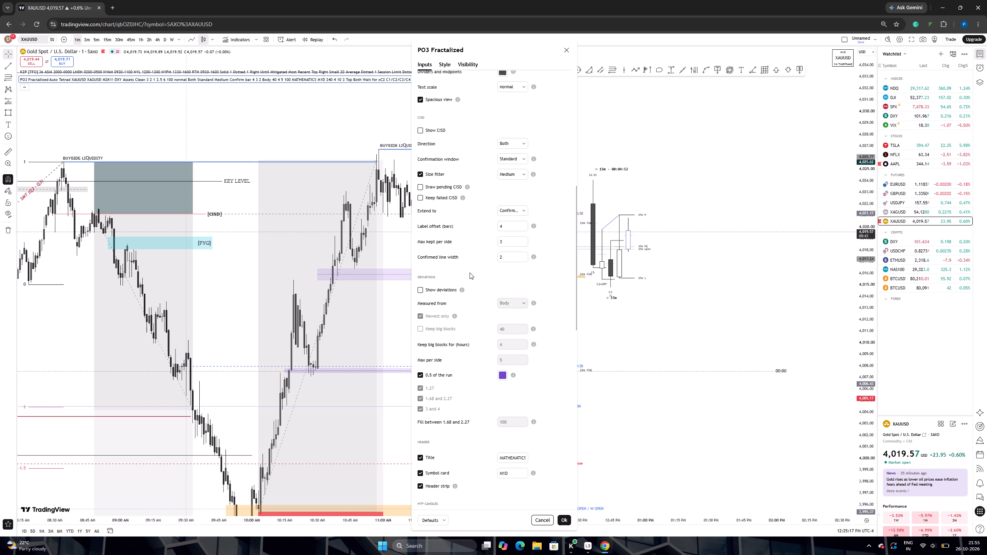
{"action": "scroll", "coordinate": [470, 272], "scroll_direction": "down", "scroll_amount": 6}
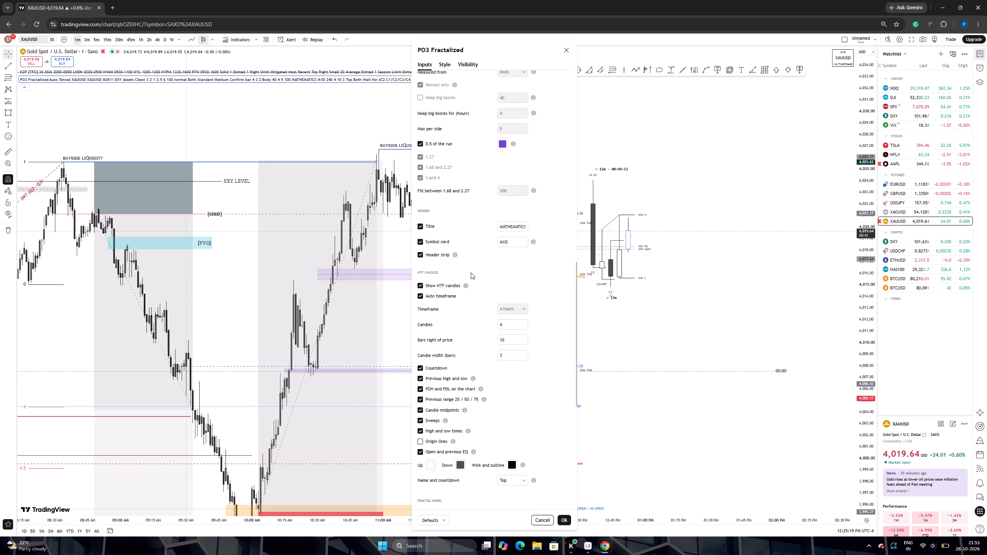
{"action": "scroll", "coordinate": [471, 272], "scroll_direction": "down", "scroll_amount": 2}
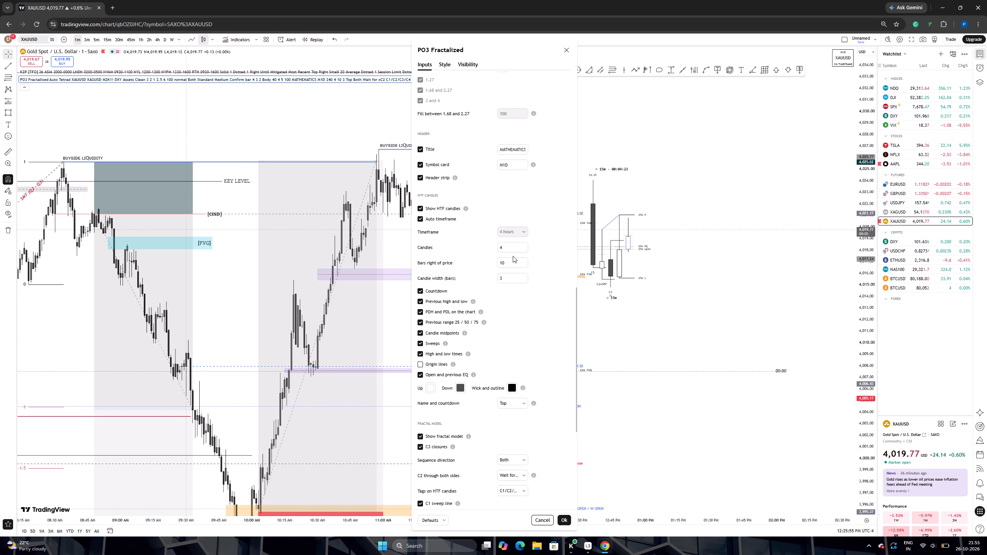
{"action": "scroll", "coordinate": [495, 308], "scroll_direction": "down", "scroll_amount": 4}
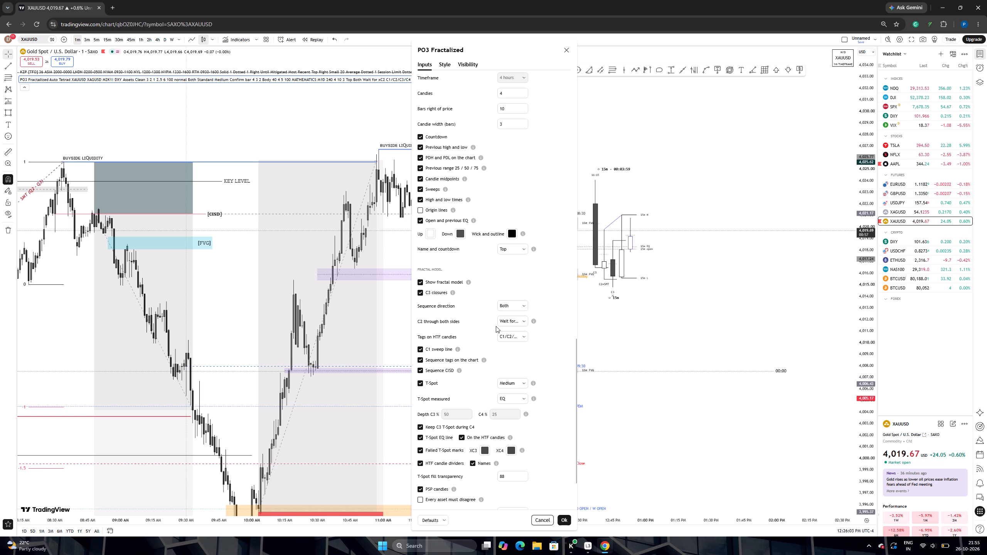
{"action": "scroll", "coordinate": [496, 327], "scroll_direction": "down", "scroll_amount": 12}
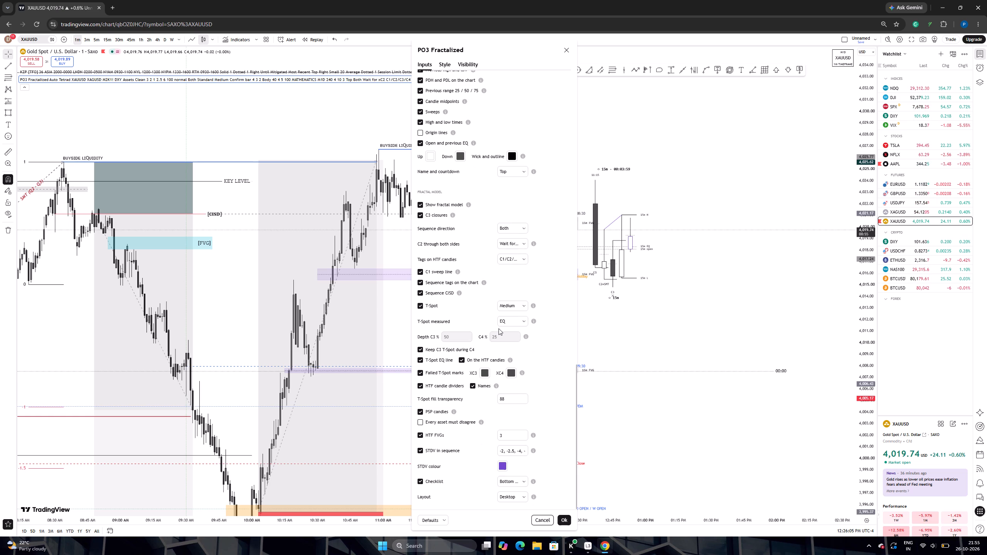
{"action": "scroll", "coordinate": [499, 328], "scroll_direction": "down", "scroll_amount": 9}
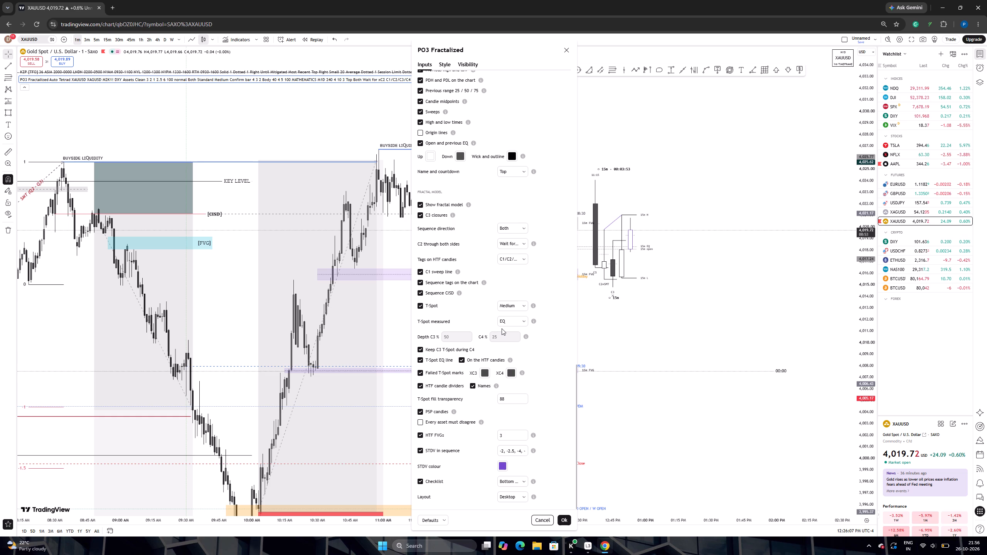
{"action": "scroll", "coordinate": [502, 337], "scroll_direction": "down", "scroll_amount": 4}
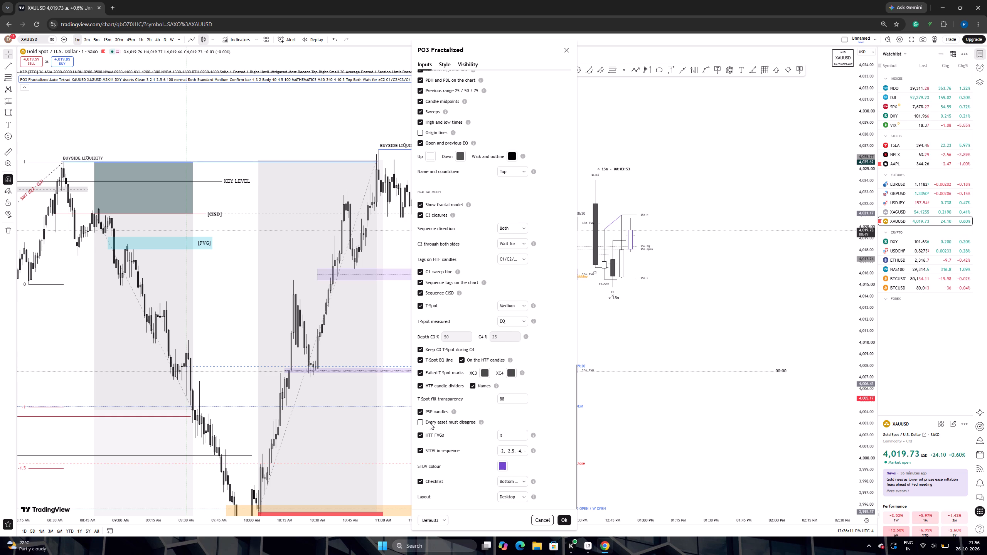
{"action": "left_click", "coordinate": [513, 496]}
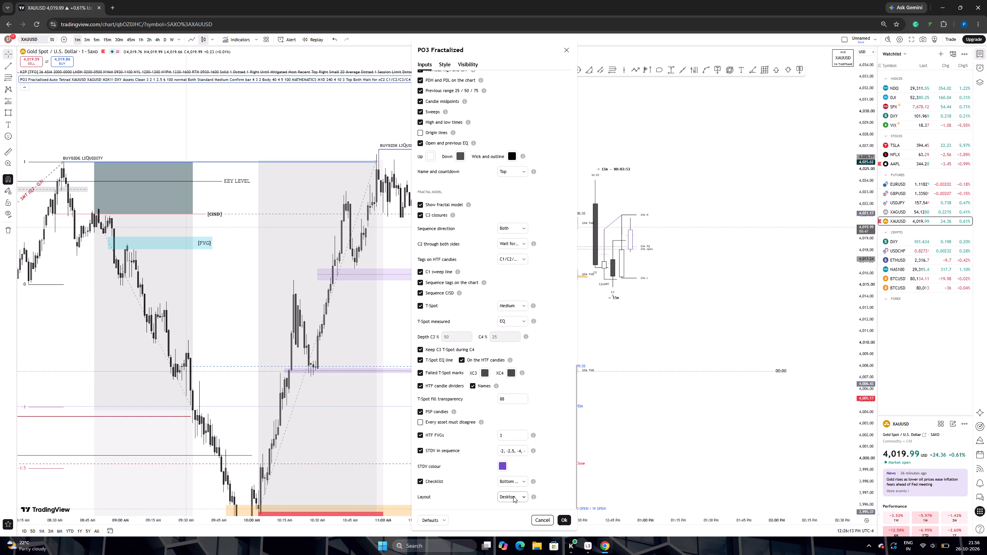
{"action": "left_click", "coordinate": [513, 496]}
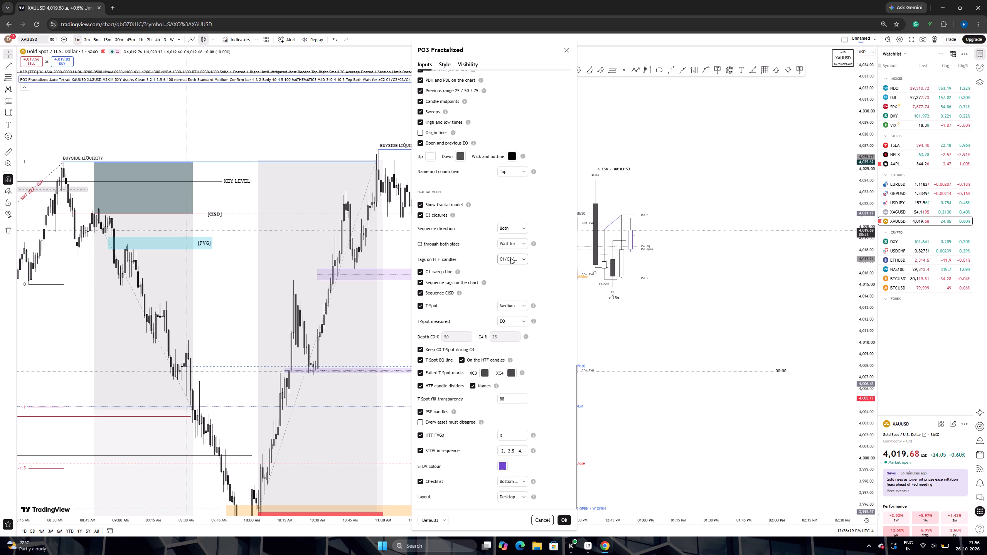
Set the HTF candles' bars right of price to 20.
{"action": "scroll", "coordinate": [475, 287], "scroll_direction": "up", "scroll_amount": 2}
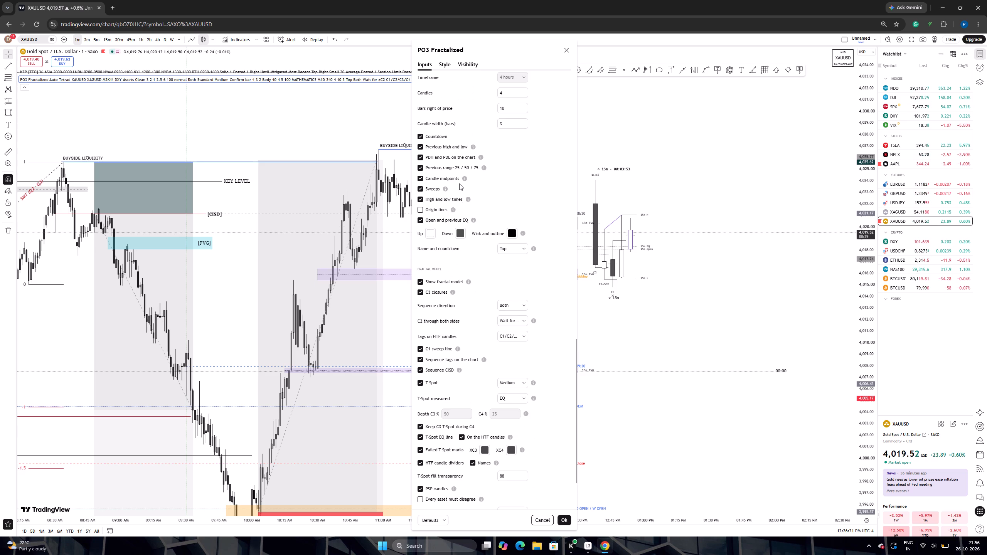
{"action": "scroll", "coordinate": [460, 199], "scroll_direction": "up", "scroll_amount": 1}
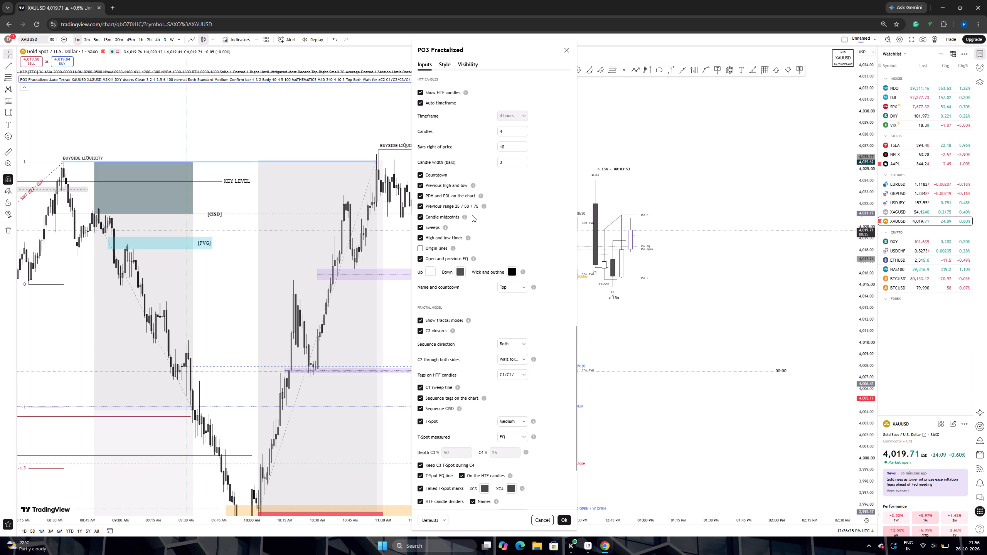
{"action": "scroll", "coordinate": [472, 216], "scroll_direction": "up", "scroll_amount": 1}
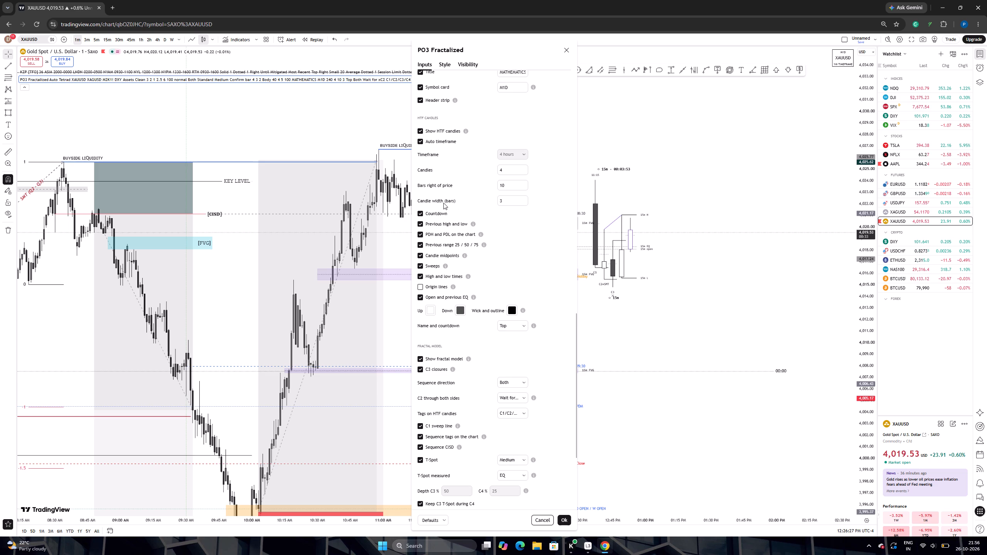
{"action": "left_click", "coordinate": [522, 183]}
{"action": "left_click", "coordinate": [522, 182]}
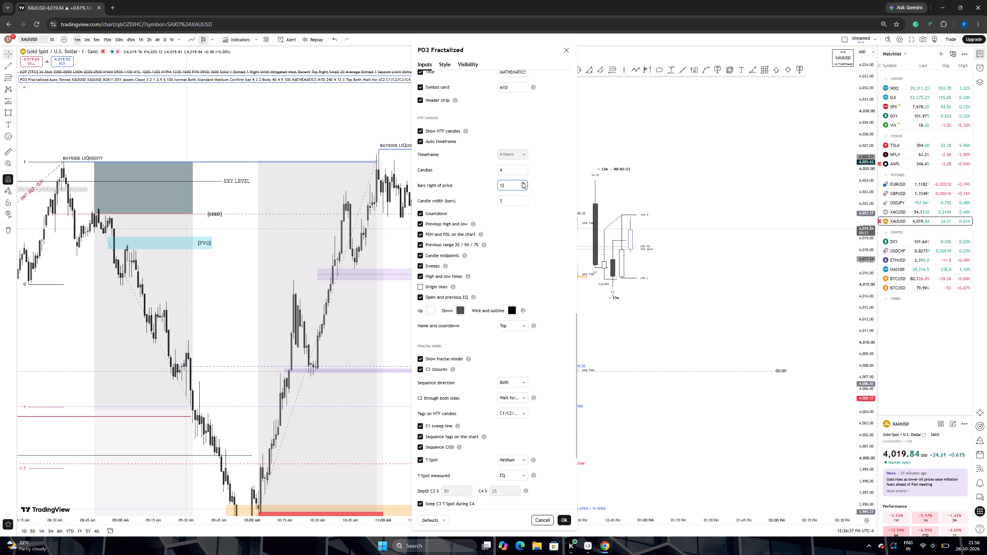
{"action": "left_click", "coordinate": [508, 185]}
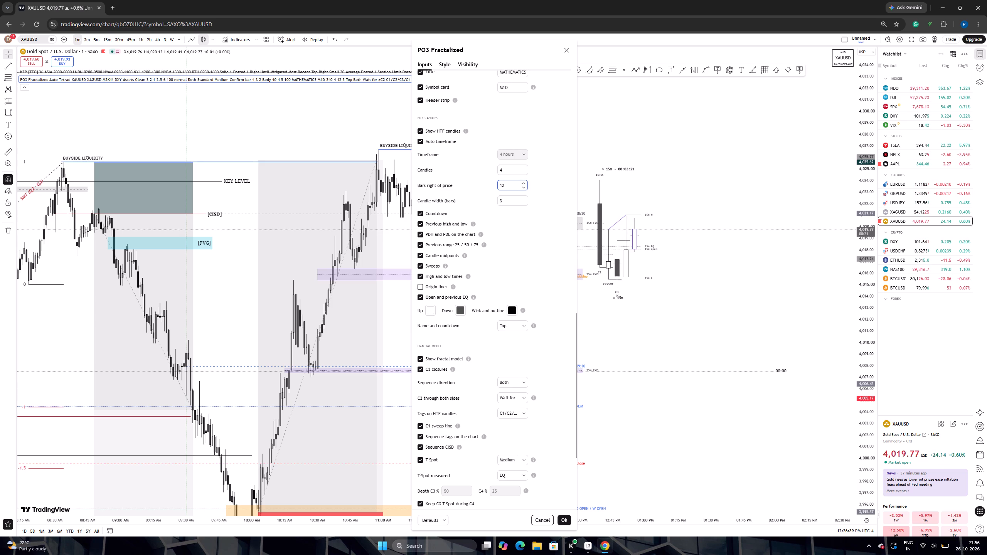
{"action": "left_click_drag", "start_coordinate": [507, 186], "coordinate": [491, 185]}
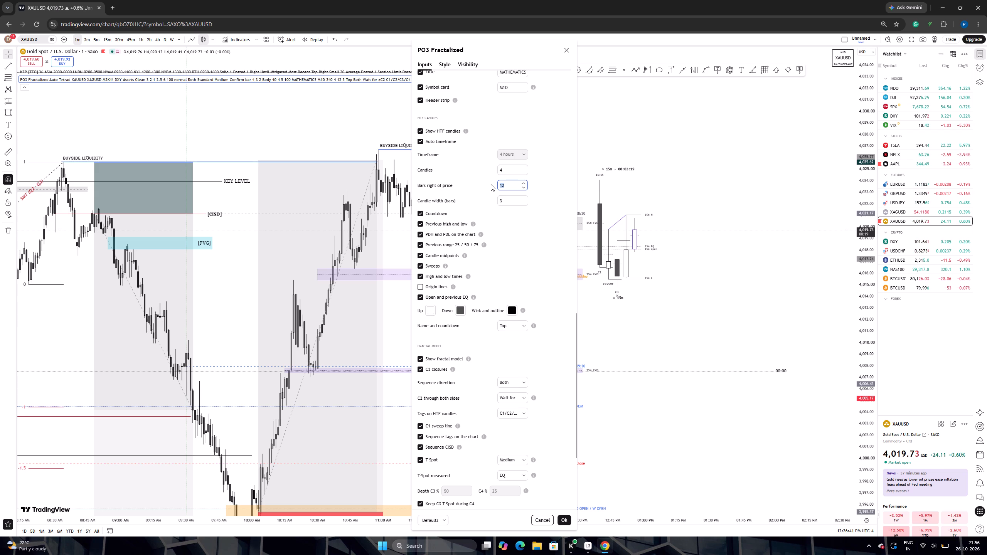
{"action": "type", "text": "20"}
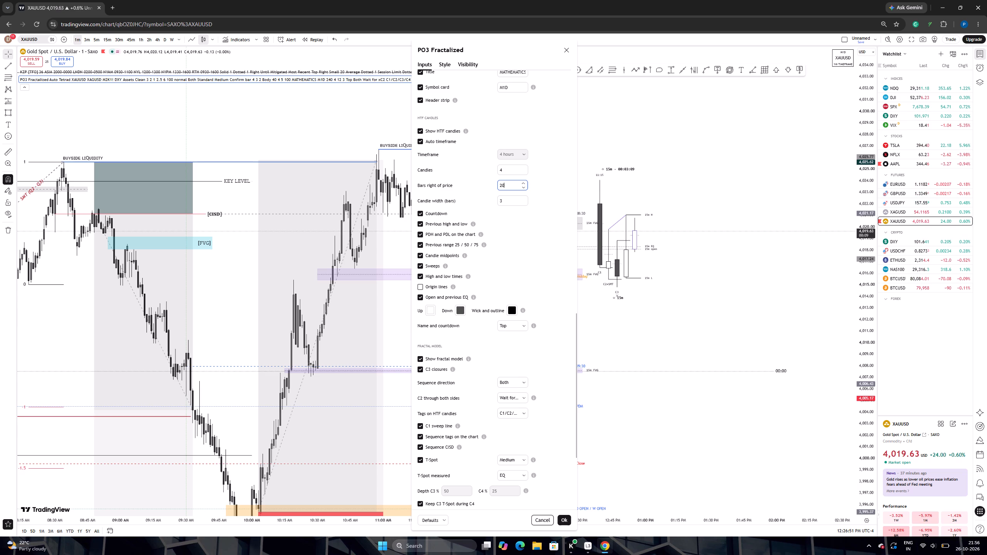
Set the HTF candles' bars right of price to 50 and apply the PO3 Fractalized settings.
{"action": "scroll", "coordinate": [485, 196], "scroll_direction": "up", "scroll_amount": 1}
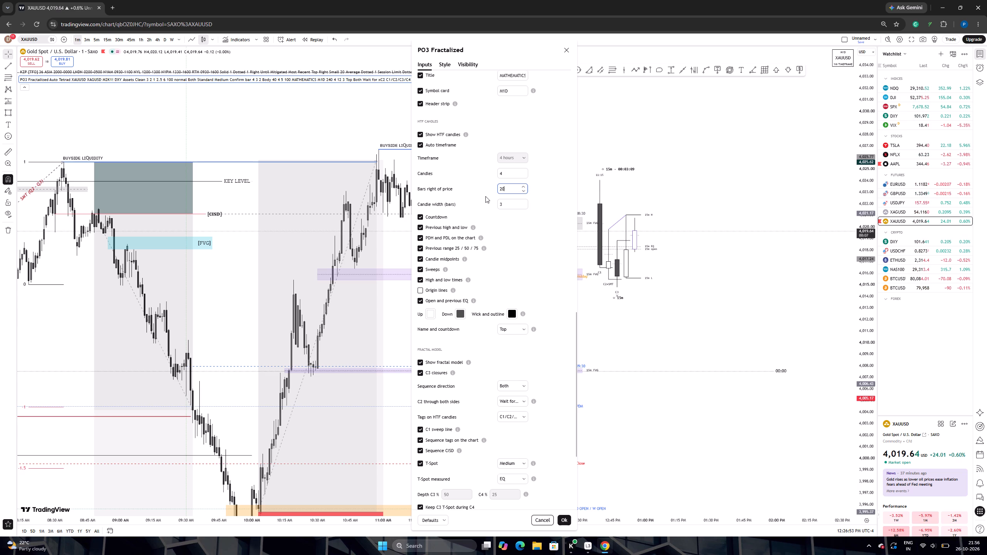
{"action": "left_click", "coordinate": [505, 209]}
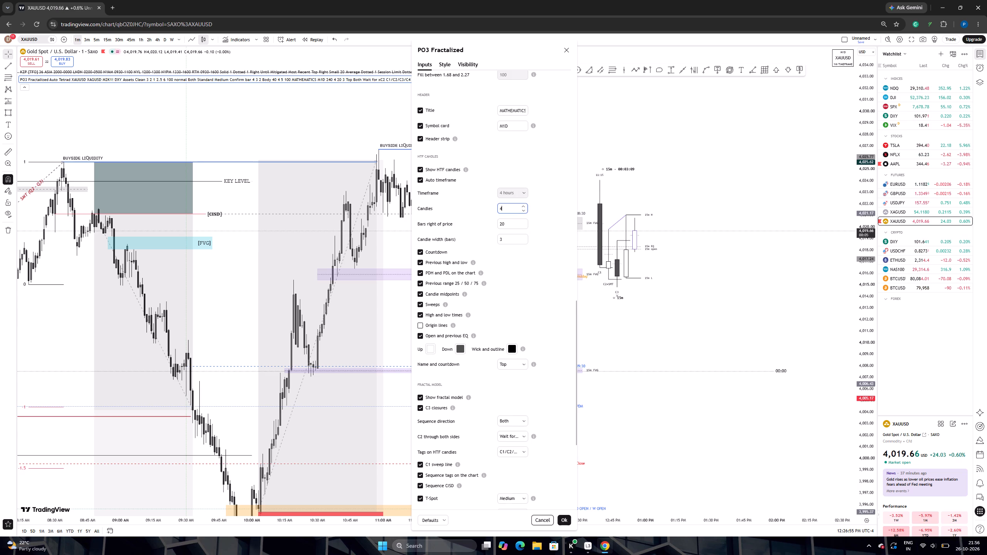
{"action": "left_click", "coordinate": [505, 225]}
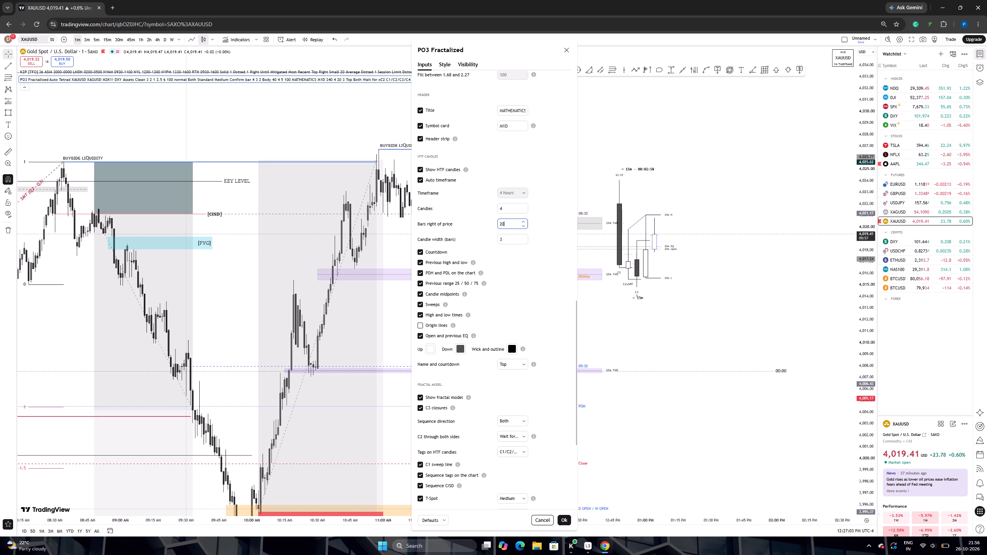
{"action": "left_click_drag", "start_coordinate": [506, 225], "coordinate": [500, 225]}
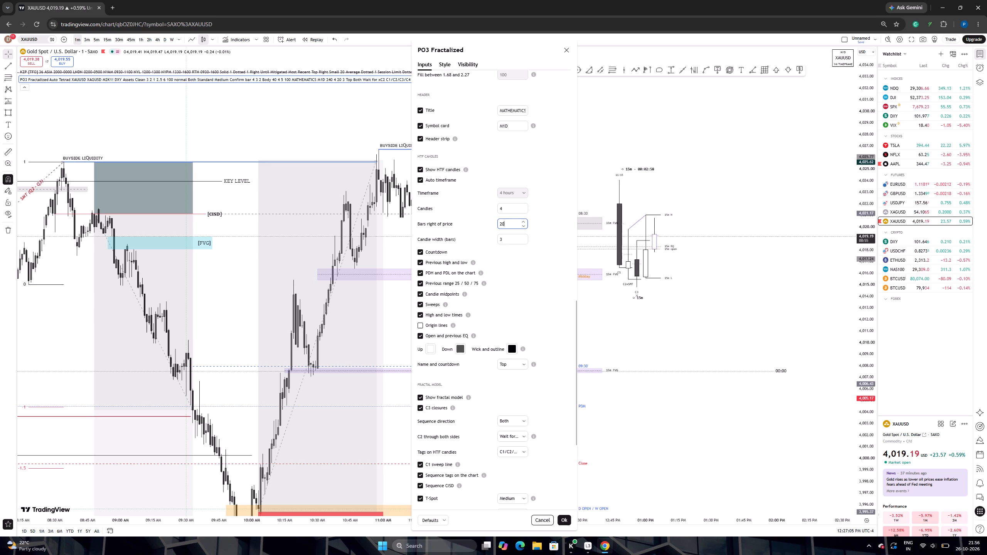
{"action": "left_click_drag", "start_coordinate": [500, 225], "coordinate": [494, 225]}
{"action": "type", "text": "50"}
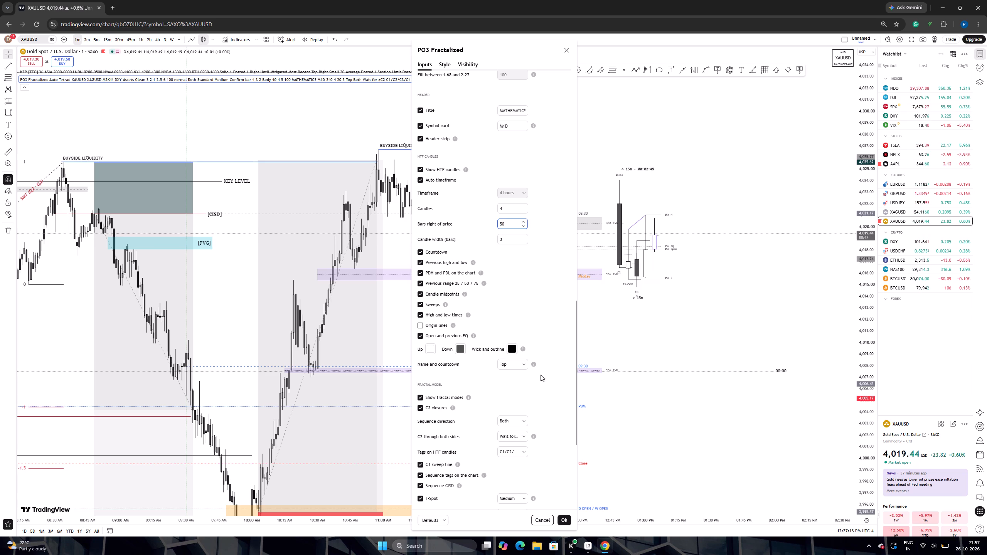
{"action": "left_click", "coordinate": [564, 518]}
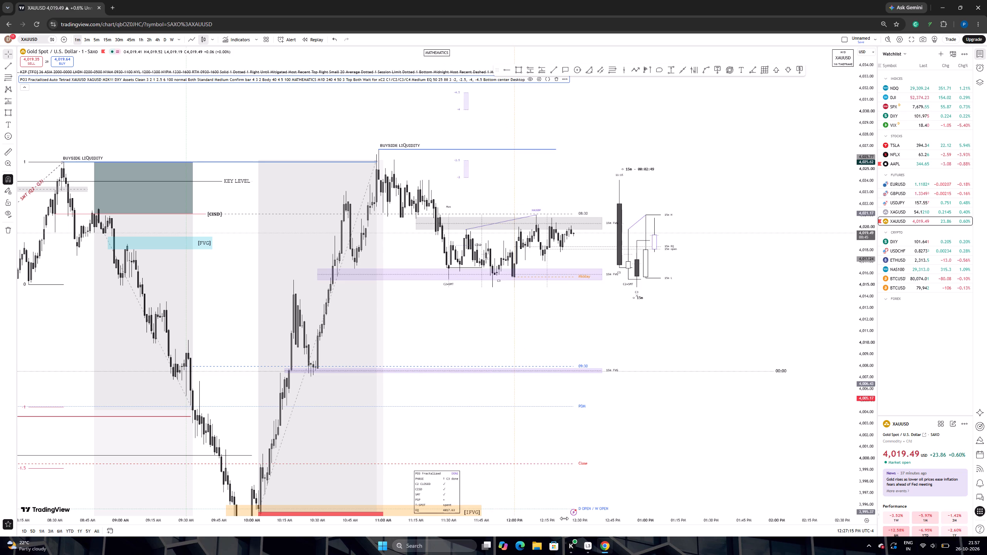
Examine the spacing between price and the 15-minute HTF candles on the 1-minute XAUUSD chart.
{"action": "left_click_drag", "start_coordinate": [692, 318], "coordinate": [666, 325]}
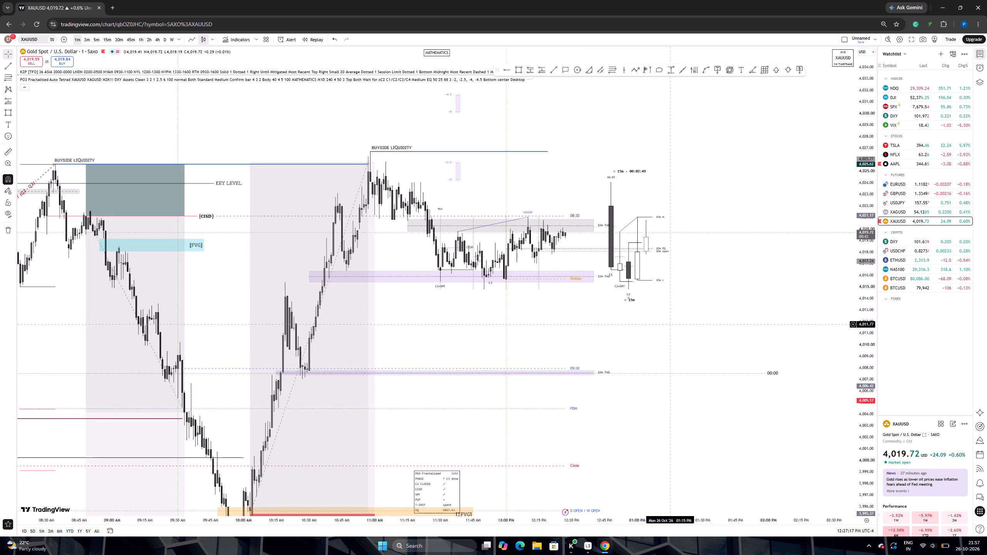
{"action": "scroll", "coordinate": [656, 326], "scroll_direction": "up", "scroll_amount": 2}
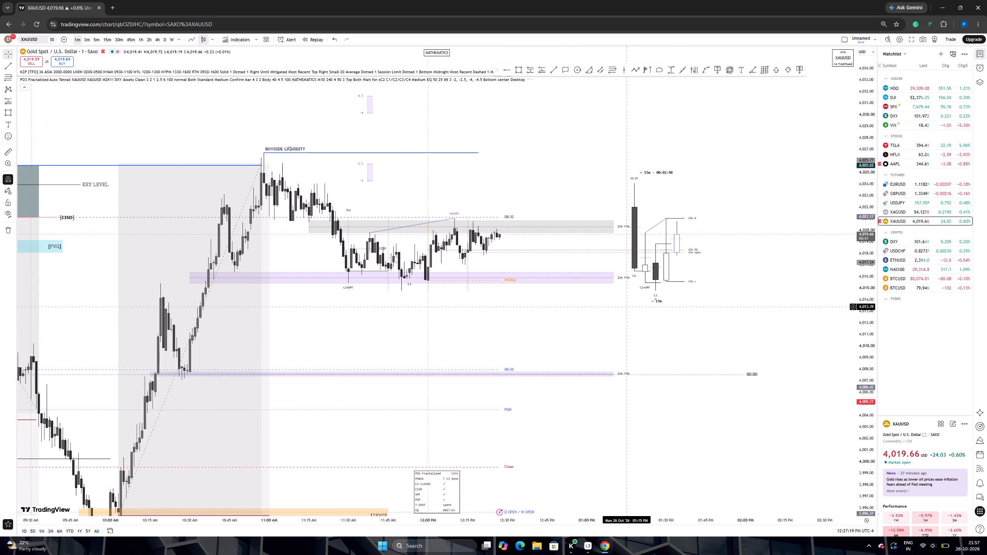
{"action": "scroll", "coordinate": [625, 308], "scroll_direction": "down", "scroll_amount": 3}
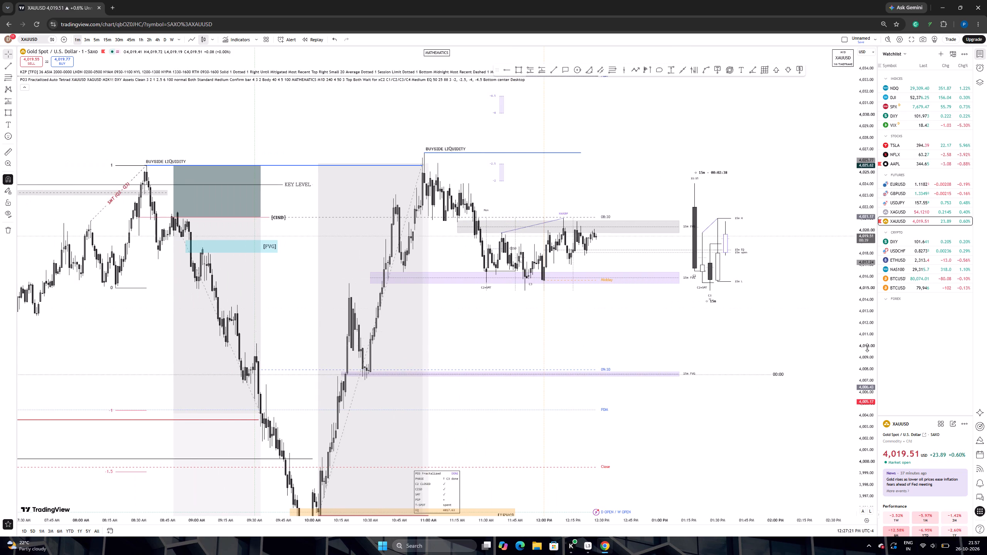
{"action": "left_click_drag", "start_coordinate": [867, 351], "coordinate": [859, 285]}
{"action": "scroll", "coordinate": [753, 255], "scroll_direction": "up", "scroll_amount": 4}
{"action": "left_click_drag", "start_coordinate": [736, 256], "coordinate": [767, 278]}
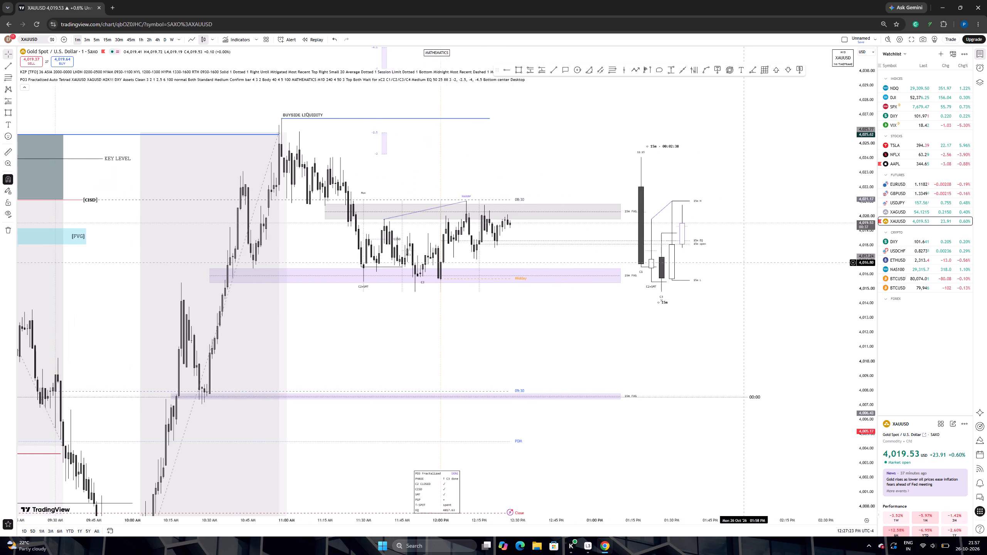
{"action": "left_click_drag", "start_coordinate": [767, 278], "coordinate": [805, 308]}
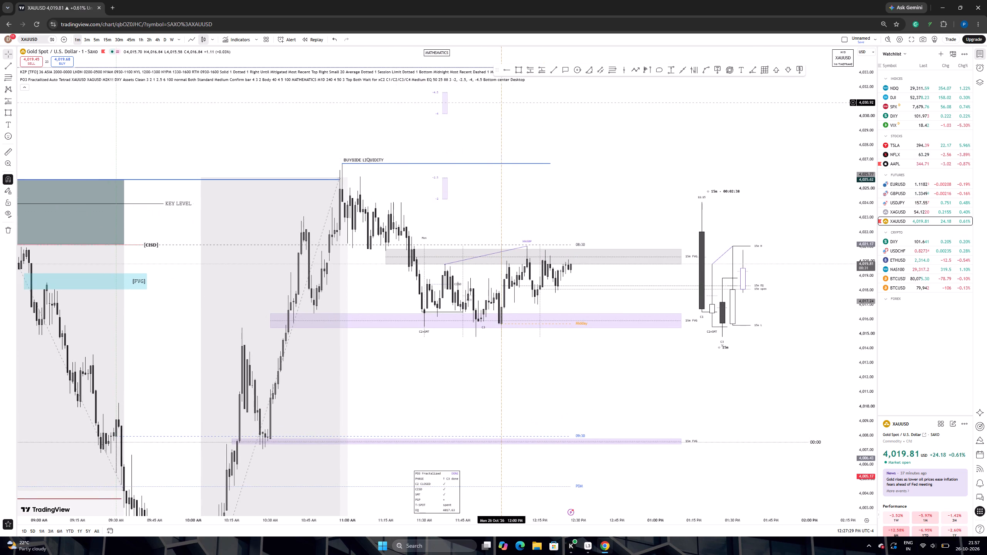
Set the HTF candles' bars right of price to 70 in the PO3 Fractalized inputs.
{"action": "left_click", "coordinate": [537, 78]}
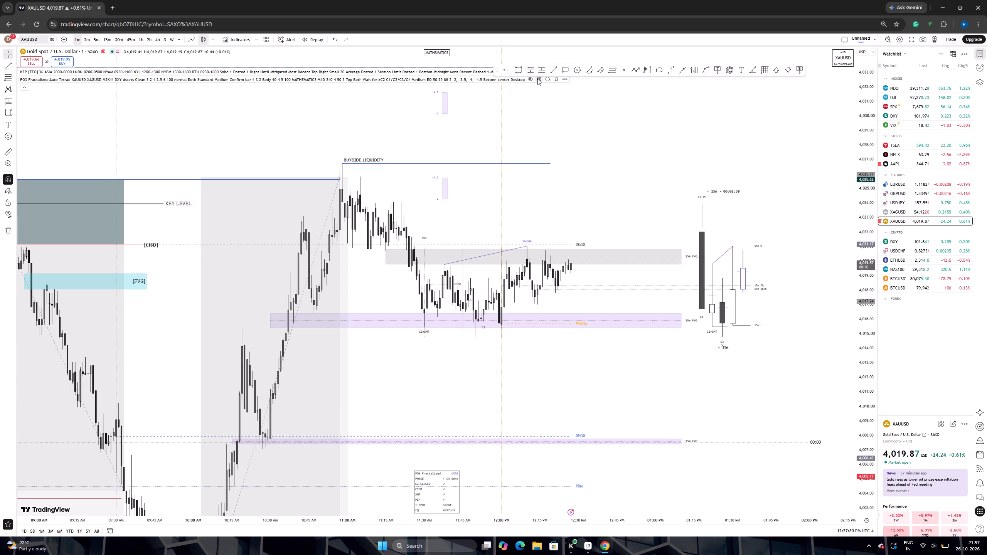
{"action": "scroll", "coordinate": [465, 330], "scroll_direction": "down", "scroll_amount": 11}
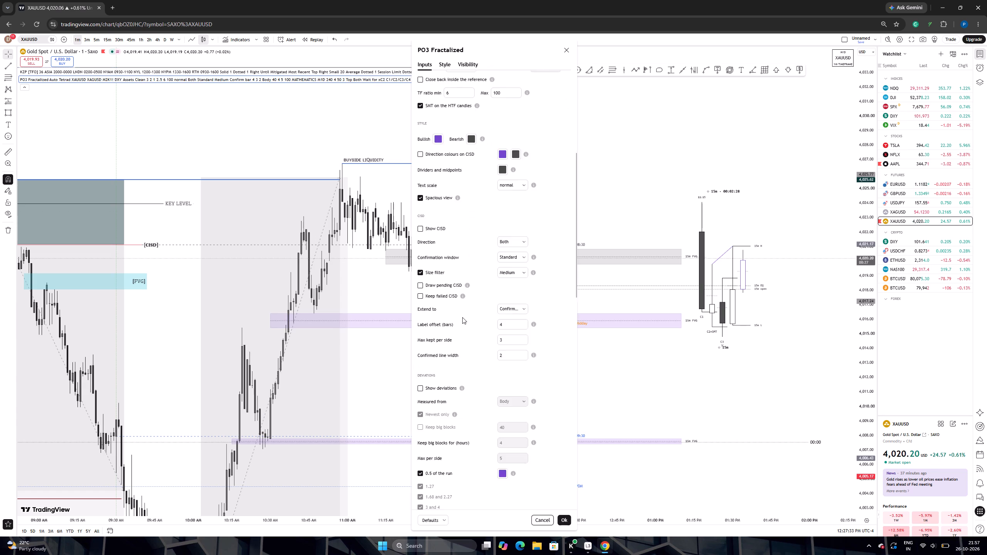
{"action": "scroll", "coordinate": [462, 314], "scroll_direction": "down", "scroll_amount": 5}
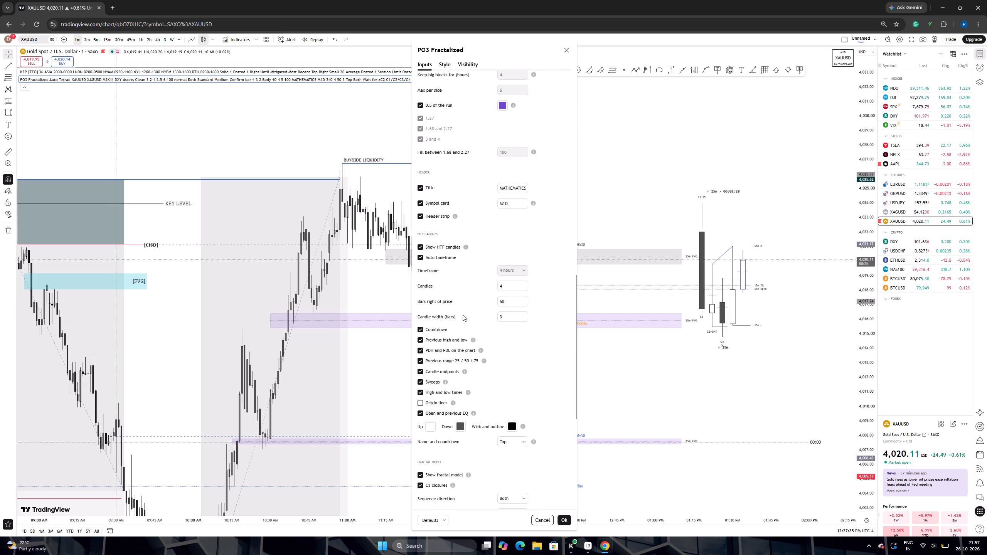
{"action": "scroll", "coordinate": [463, 314], "scroll_direction": "down", "scroll_amount": 13}
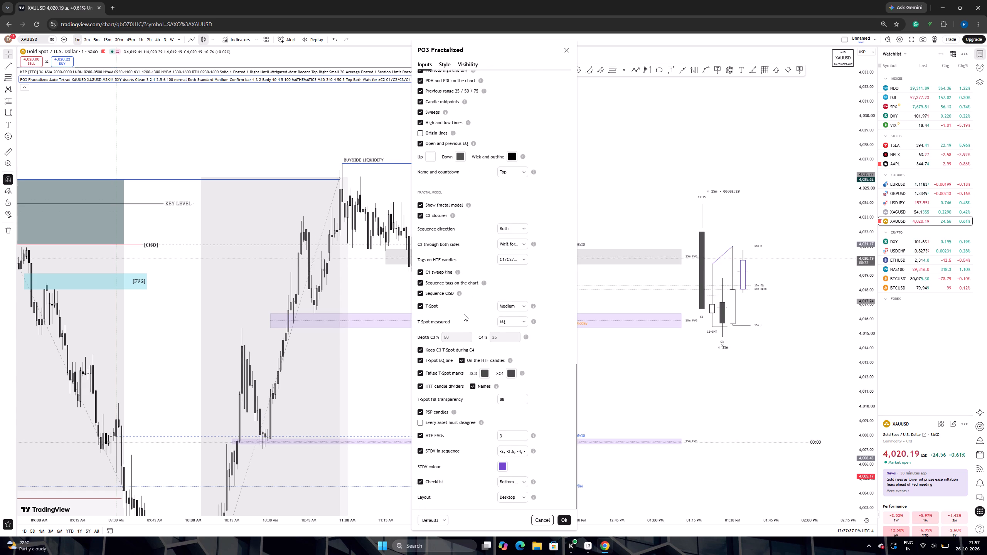
{"action": "scroll", "coordinate": [464, 314], "scroll_direction": "down", "scroll_amount": 4}
{"action": "scroll", "coordinate": [464, 314], "scroll_direction": "up", "scroll_amount": 4}
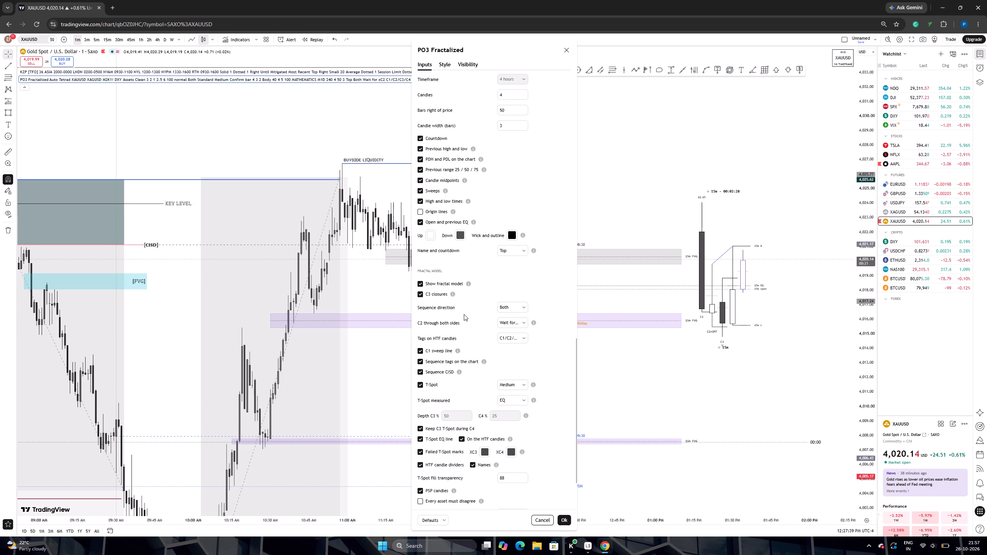
{"action": "left_click_drag", "start_coordinate": [508, 185], "coordinate": [499, 188]}
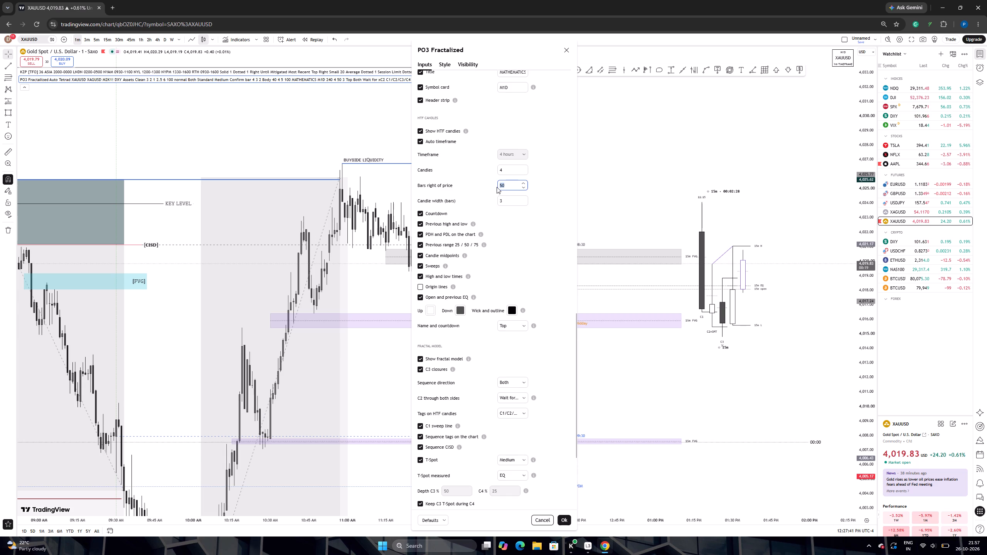
{"action": "type", "text": "70"}
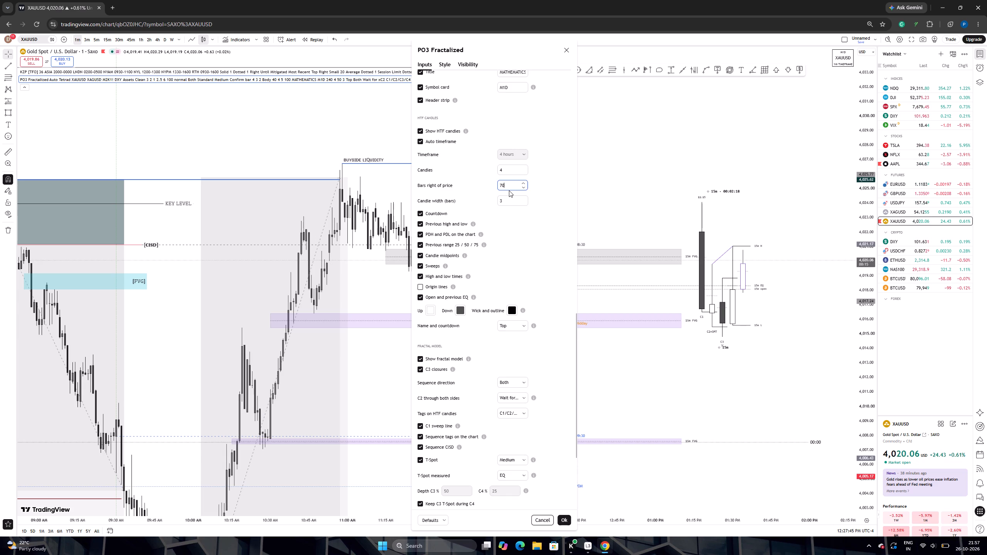
Set the HTF candles' bars right of price to 55 and apply the PO3 Fractalized settings.
{"action": "left_click_drag", "start_coordinate": [505, 185], "coordinate": [500, 185]}
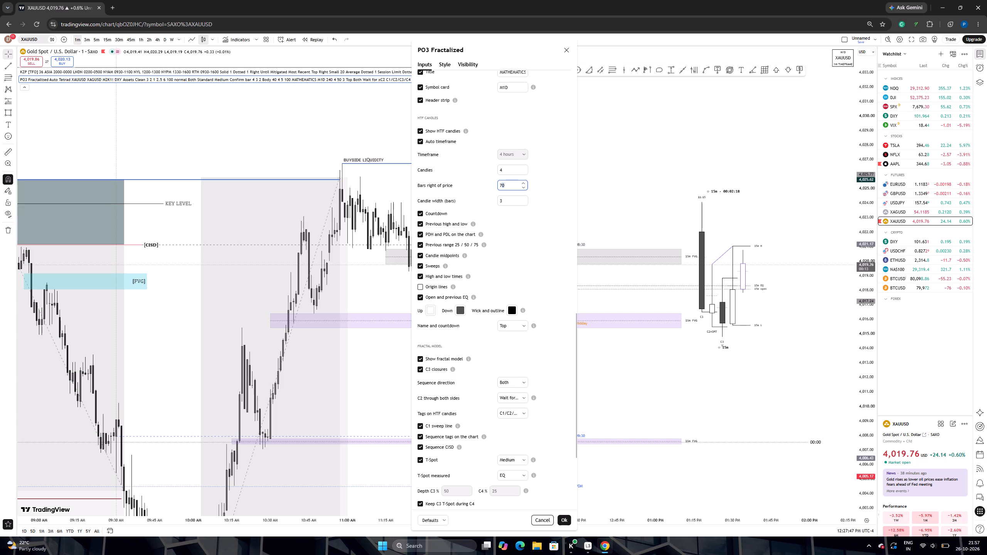
{"action": "left_click_drag", "start_coordinate": [500, 185], "coordinate": [499, 185]}
{"action": "type", "text": "55"}
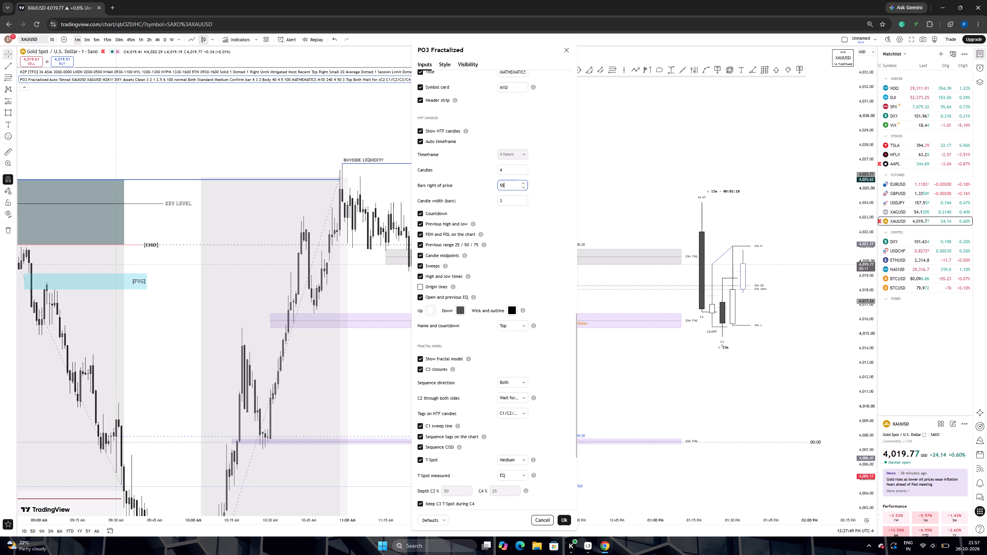
{"action": "left_click", "coordinate": [569, 522]}
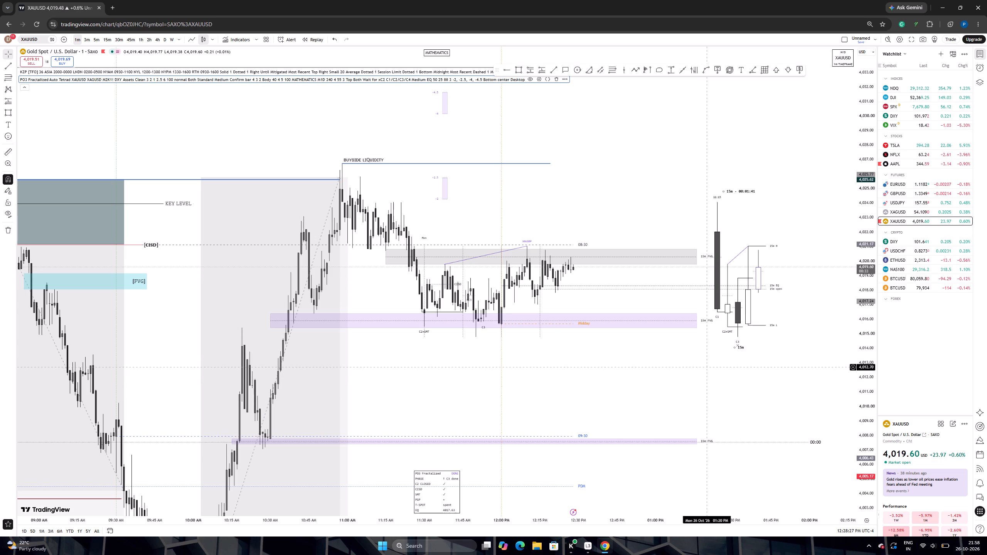
Draw a Fib retracement from the 4,014.77 low up to the 4,018.84 high around 11:48 AM.
{"action": "left_click_drag", "start_coordinate": [862, 359], "coordinate": [840, 202]}
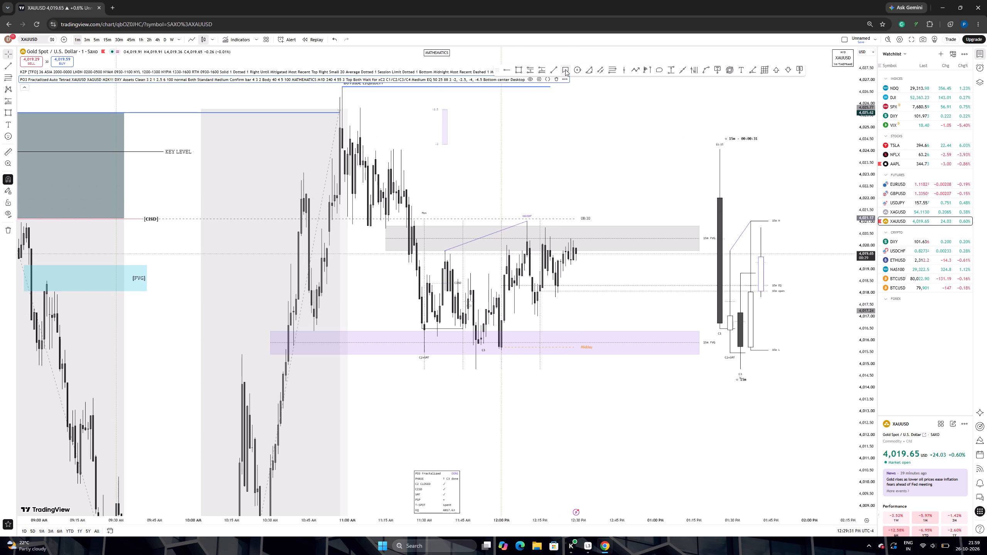
{"action": "left_click", "coordinate": [610, 69]}
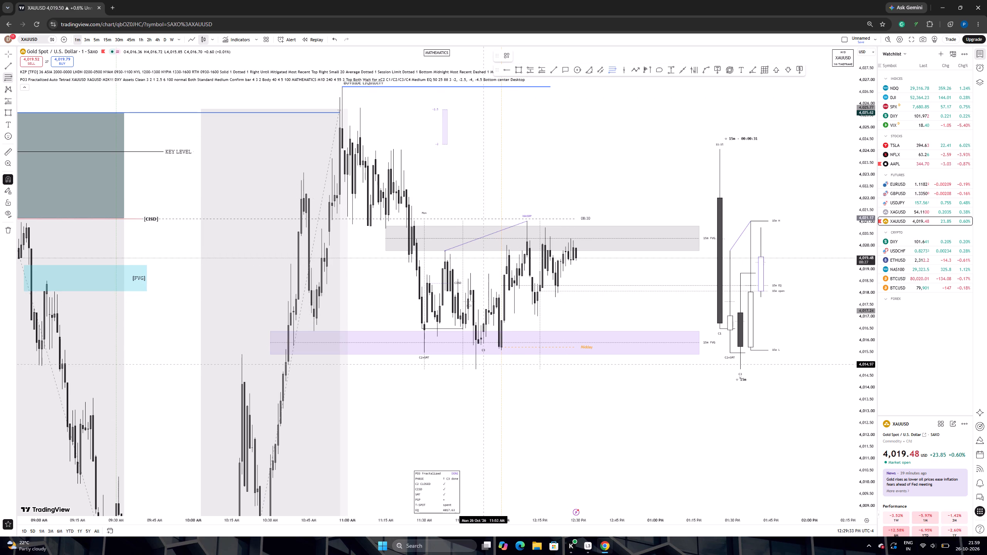
{"action": "left_click", "coordinate": [475, 368]}
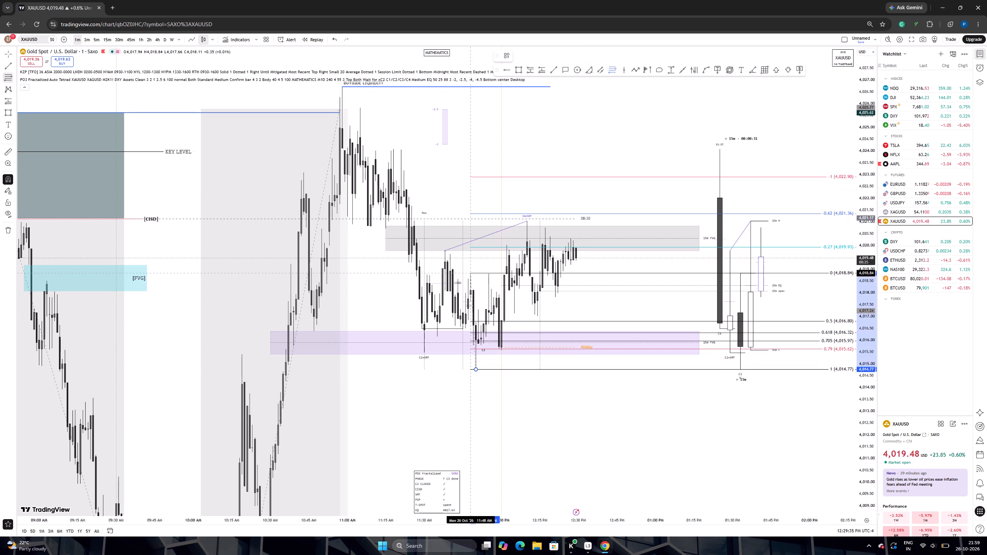
{"action": "left_click", "coordinate": [470, 271]}
Apply the saved deviation-level template (−1 to −4) to the new Fib retracement and turn on its background.
{"action": "left_click", "coordinate": [504, 59]}
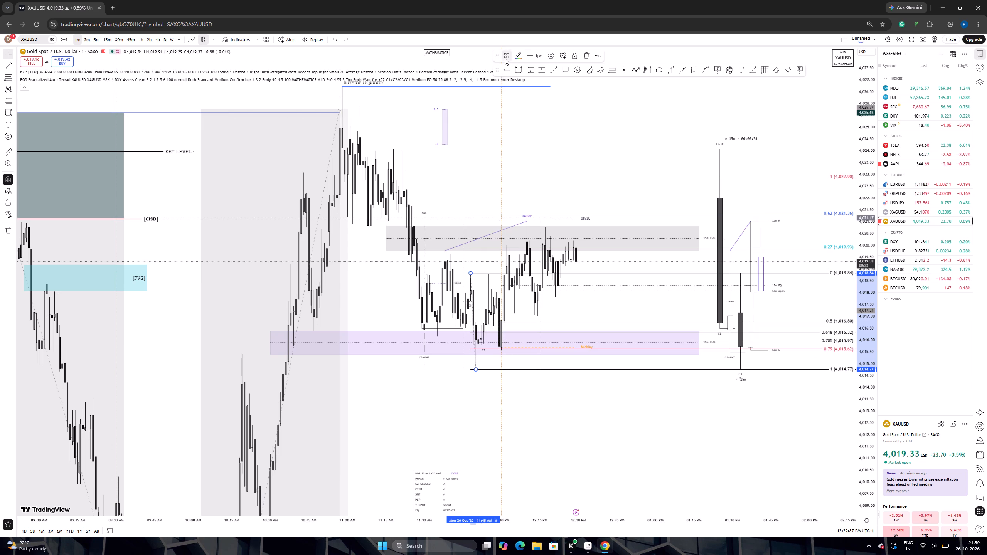
{"action": "left_click", "coordinate": [510, 163]}
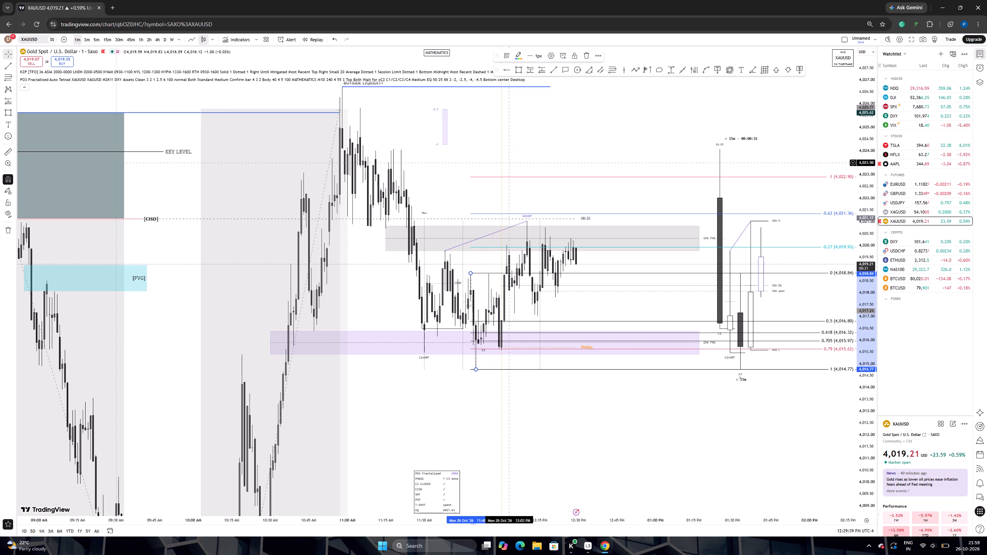
{"action": "left_click", "coordinate": [551, 54]}
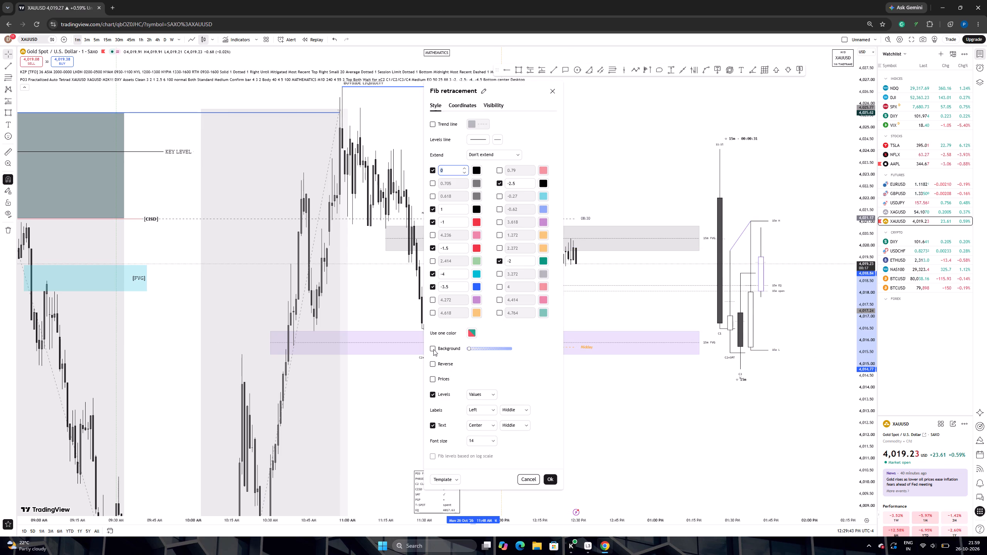
{"action": "left_click", "coordinate": [433, 349]}
{"action": "left_click", "coordinate": [551, 475]}
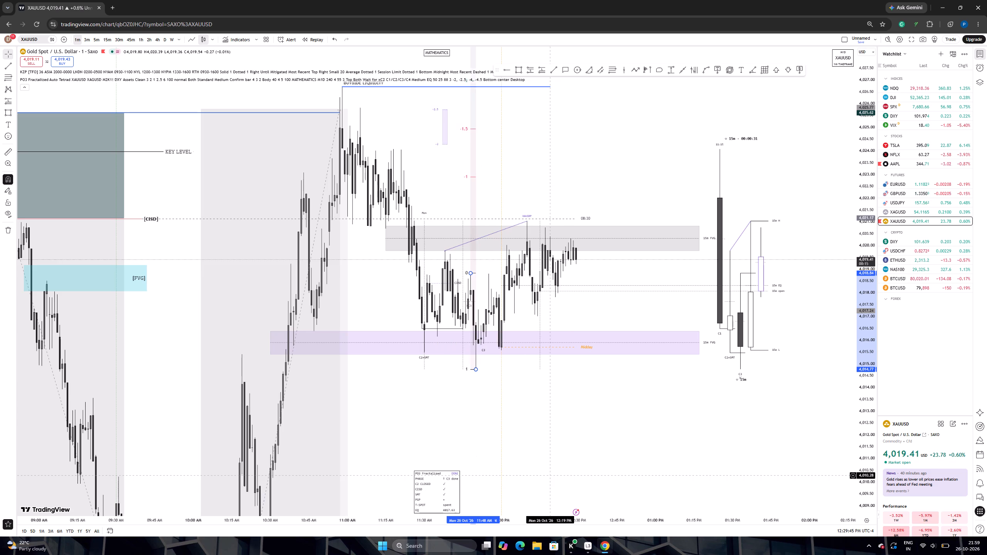
Examine the projected deviation levels against the buyside liquidity line and the higher targets above it.
{"action": "left_click_drag", "start_coordinate": [550, 144], "coordinate": [556, 272]}
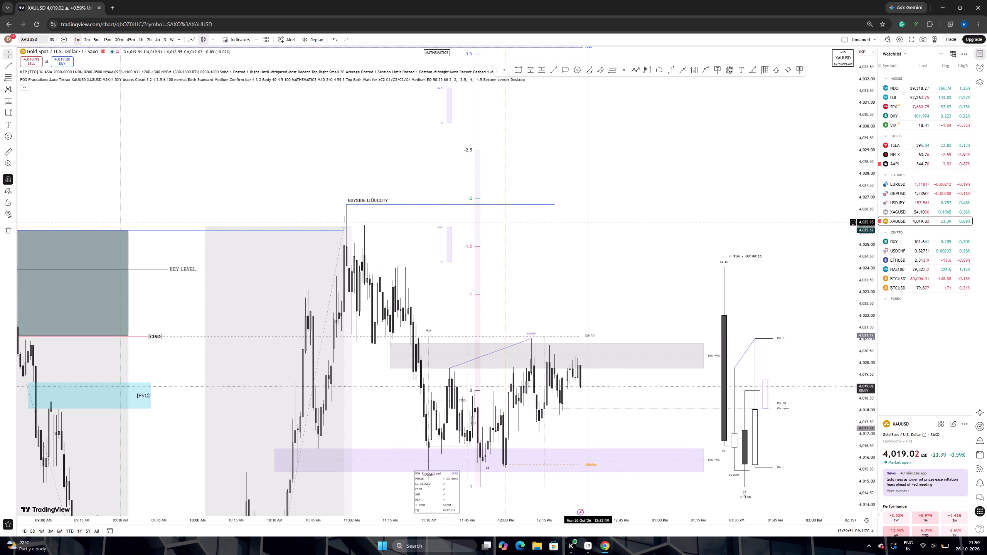
{"action": "left_click_drag", "start_coordinate": [585, 232], "coordinate": [582, 247]}
{"action": "left_click_drag", "start_coordinate": [583, 242], "coordinate": [578, 283]}
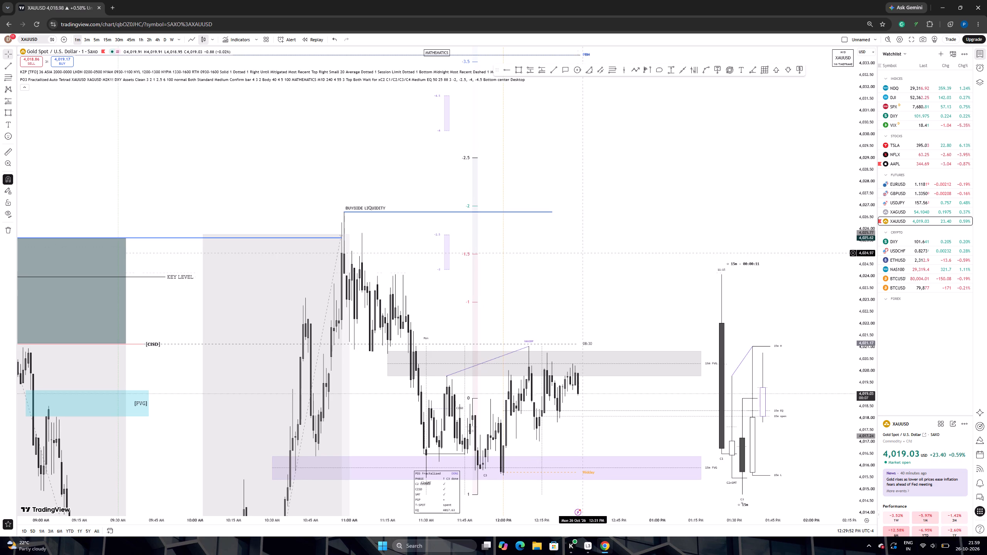
{"action": "left_click_drag", "start_coordinate": [578, 283], "coordinate": [574, 335]}
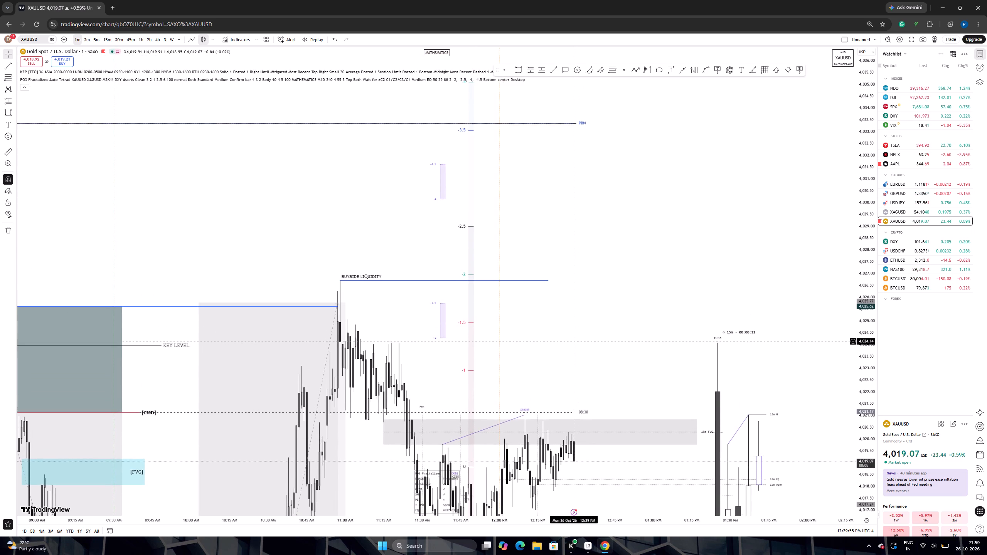
{"action": "left_click_drag", "start_coordinate": [574, 335], "coordinate": [536, 150]}
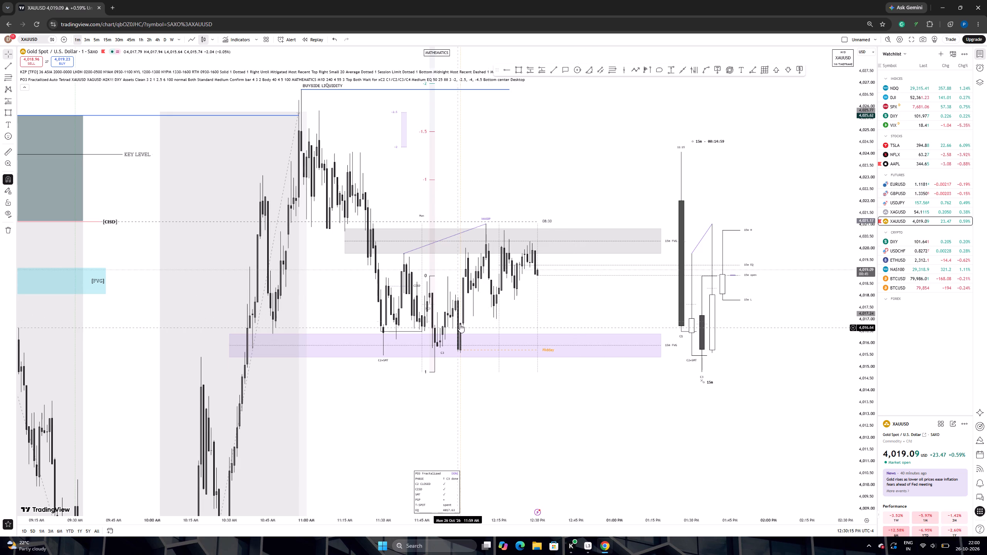
Draw a rectangle over the gap between about 4,017.66 and 4,016.76, extend it to 12:40 PM, and apply the [IFVG] template.
{"action": "left_click", "coordinate": [516, 72]}
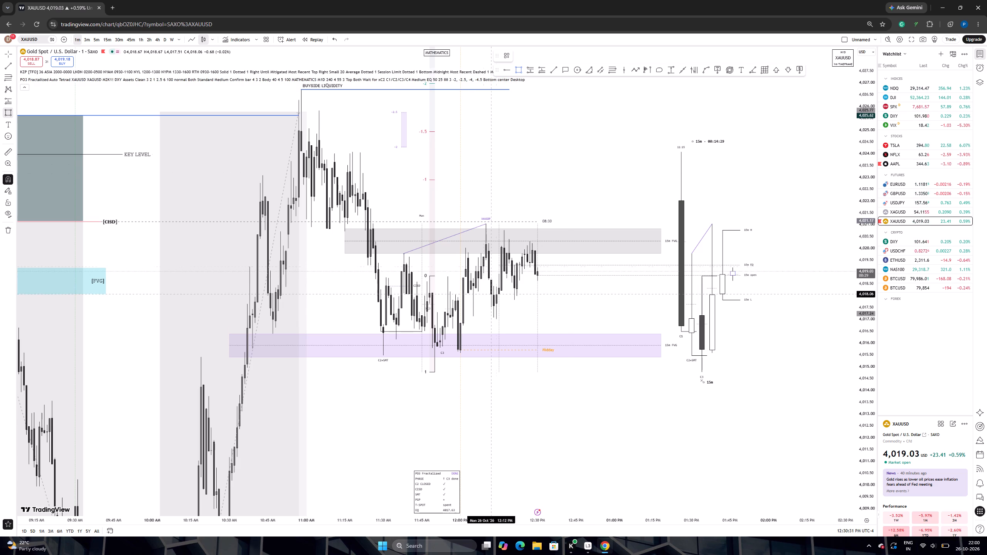
{"action": "left_click", "coordinate": [430, 308]}
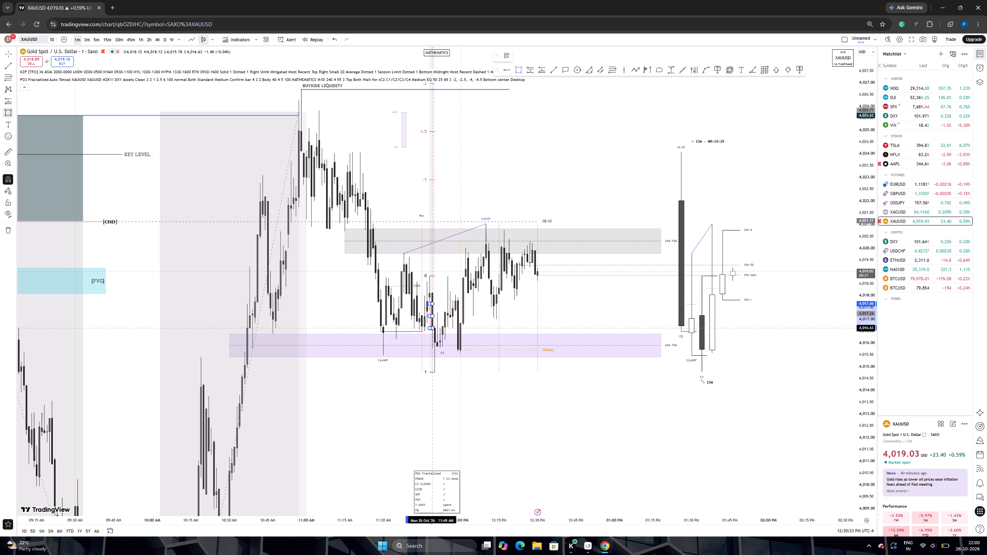
{"action": "left_click", "coordinate": [435, 325]}
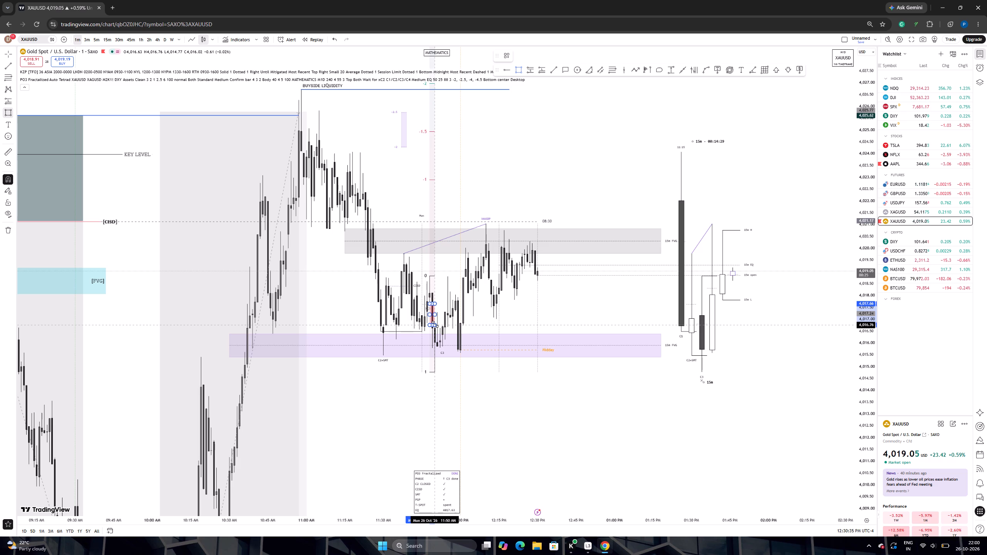
{"action": "left_click_drag", "start_coordinate": [434, 314], "coordinate": [563, 334]}
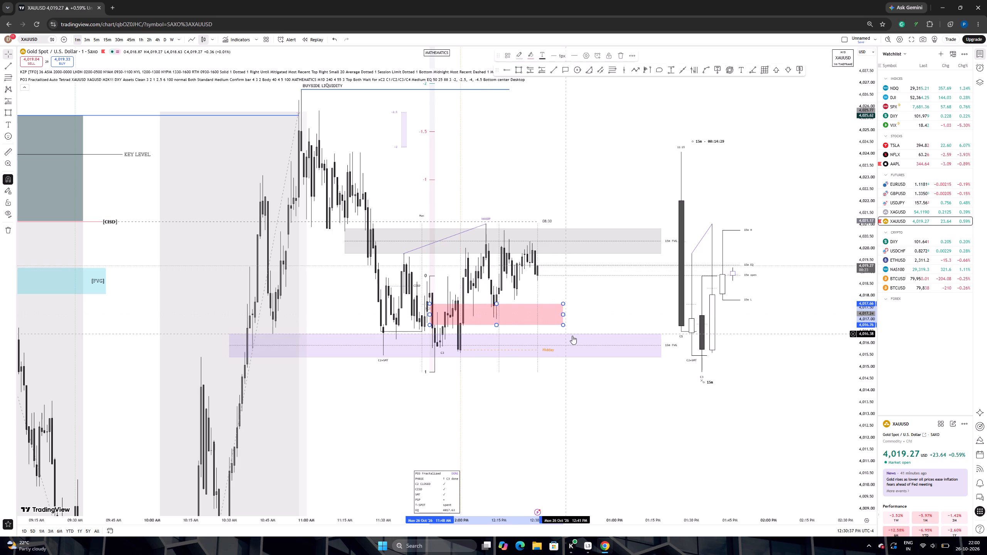
{"action": "left_click", "coordinate": [509, 57]}
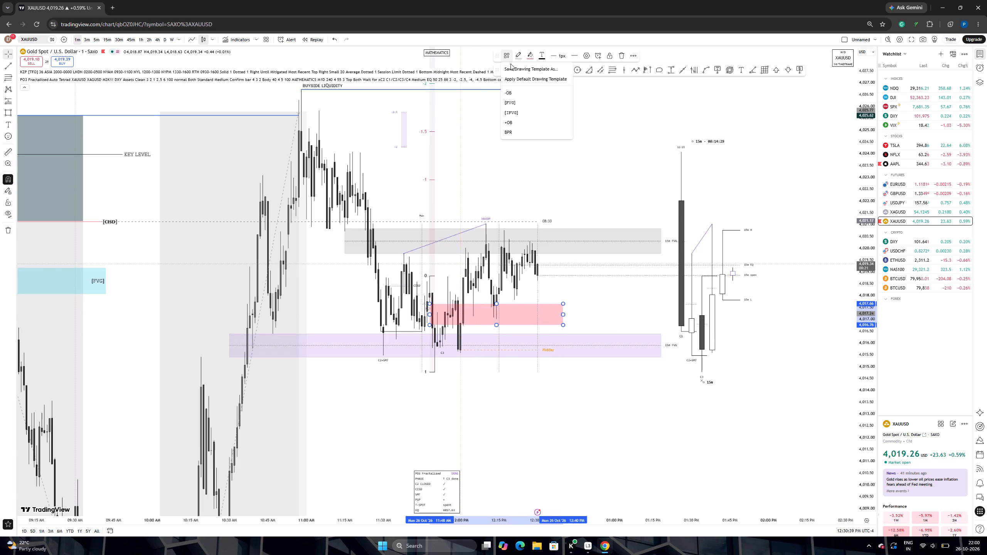
{"action": "left_click", "coordinate": [512, 115]}
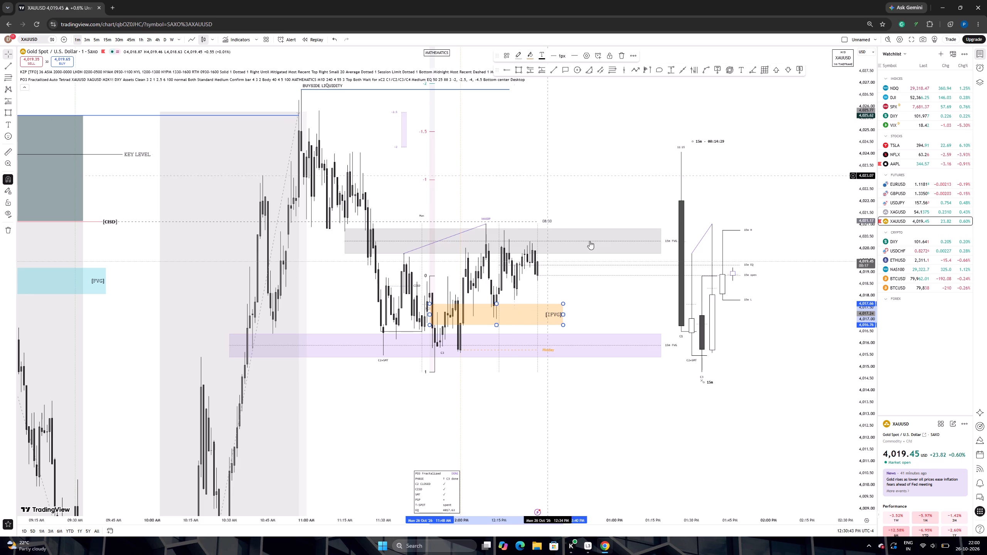
{"action": "left_click", "coordinate": [603, 301]}
Examine price action around the [IFVG] zone, the 15-minute FVGs and the 15-minute HTF candles.
{"action": "left_click_drag", "start_coordinate": [591, 297], "coordinate": [629, 333]}
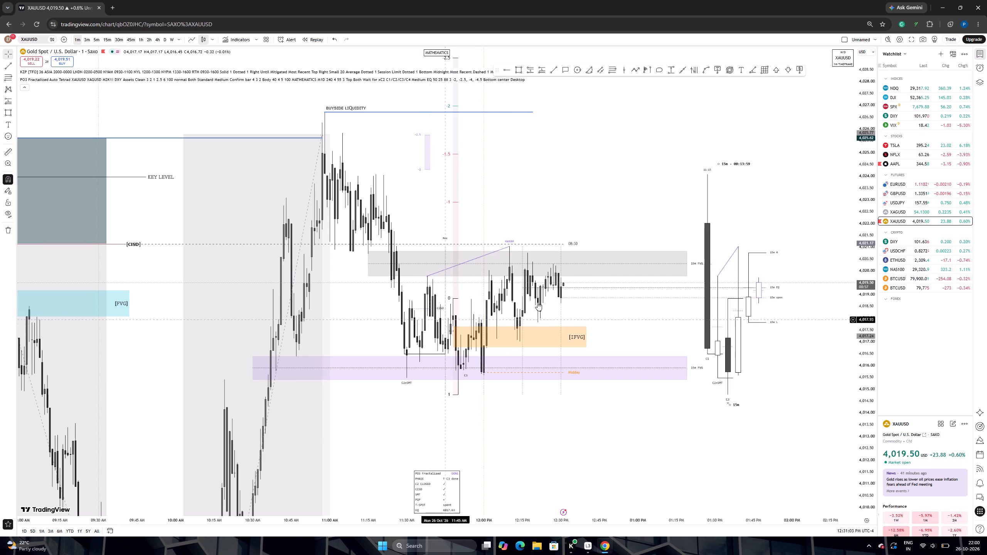
{"action": "left_click_drag", "start_coordinate": [599, 313], "coordinate": [617, 330]}
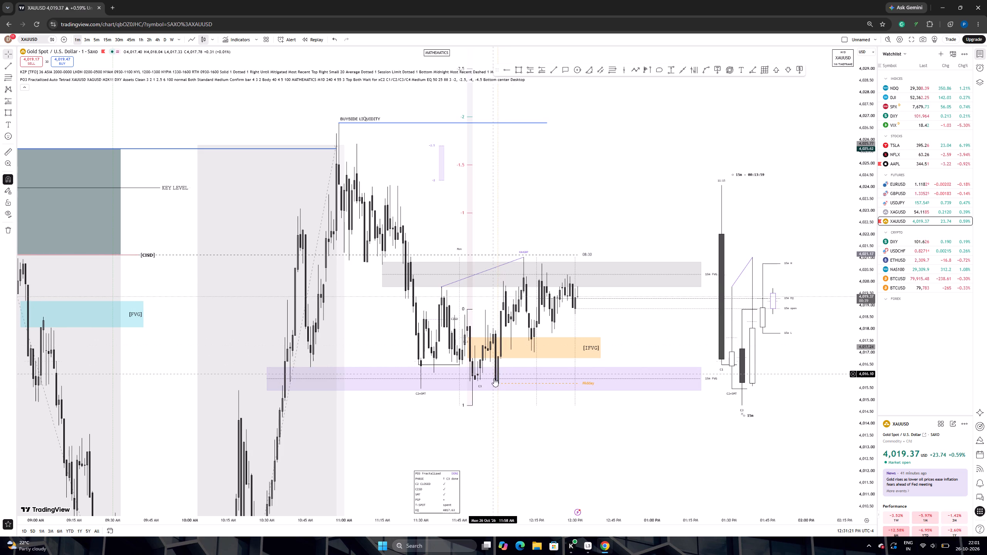
{"action": "left_click_drag", "start_coordinate": [615, 312], "coordinate": [605, 320]}
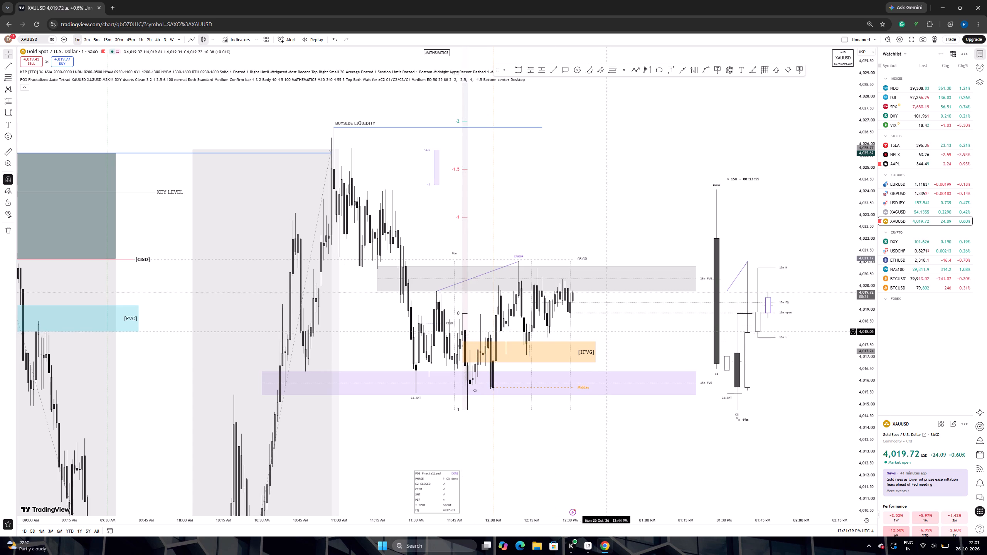
{"action": "left_click_drag", "start_coordinate": [632, 327], "coordinate": [595, 346]}
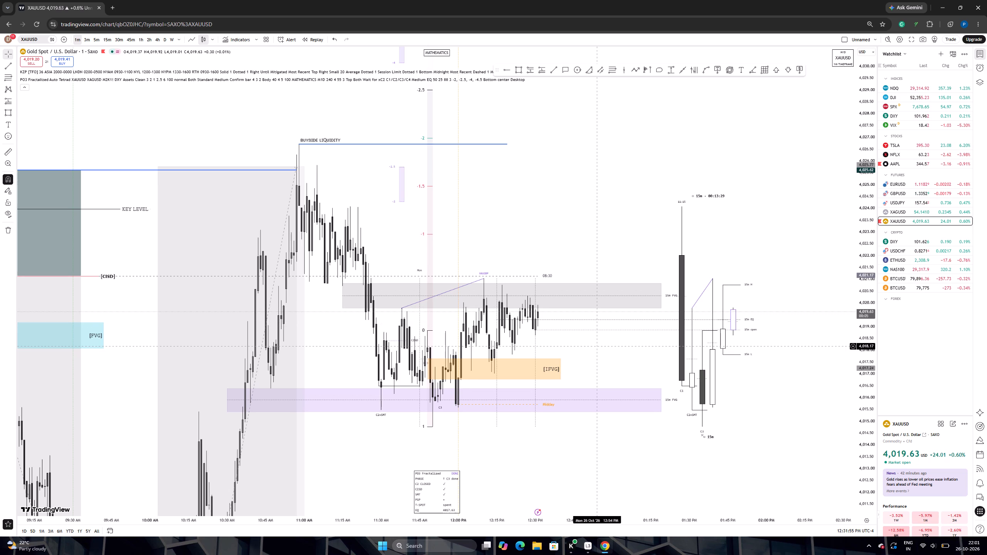
{"action": "scroll", "coordinate": [597, 346], "scroll_direction": "up", "scroll_amount": 1}
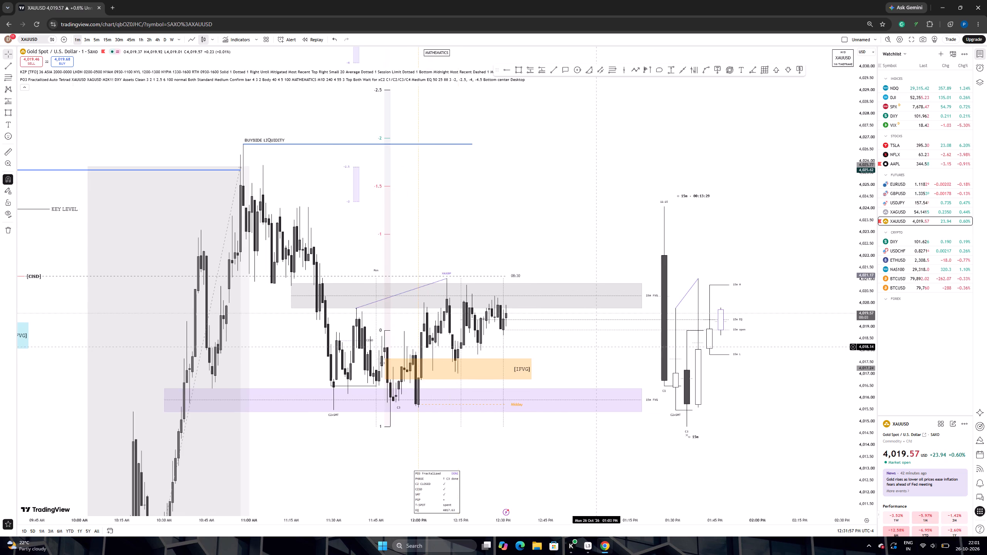
{"action": "left_click_drag", "start_coordinate": [576, 341], "coordinate": [678, 343]}
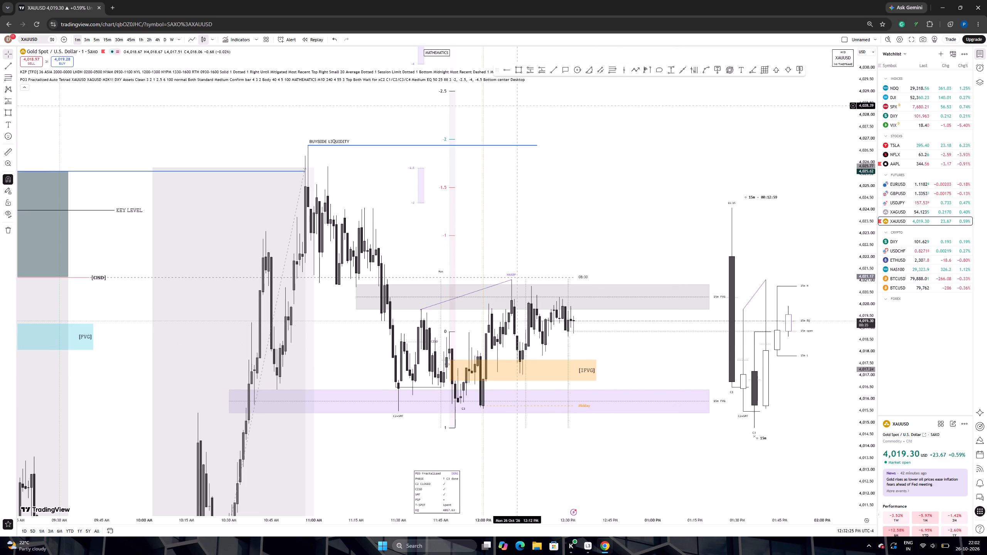
Draw a horizontal trend line at about 4,018.11 from 11:48 AM to 12:47 PM and apply the [CISD] template.
{"action": "left_click", "coordinate": [551, 66]}
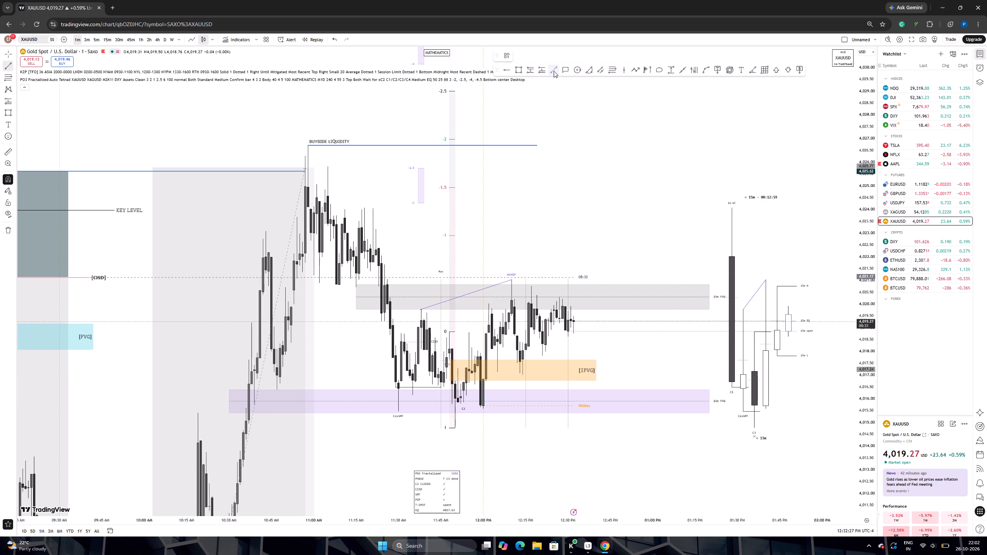
{"action": "left_click", "coordinate": [449, 350]}
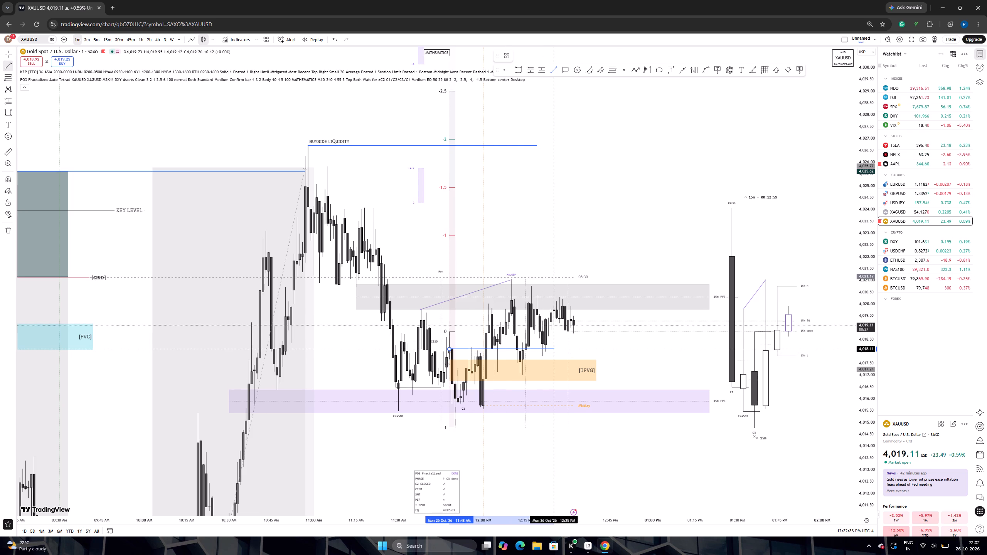
{"action": "left_click", "coordinate": [615, 346], "text": "shift"}
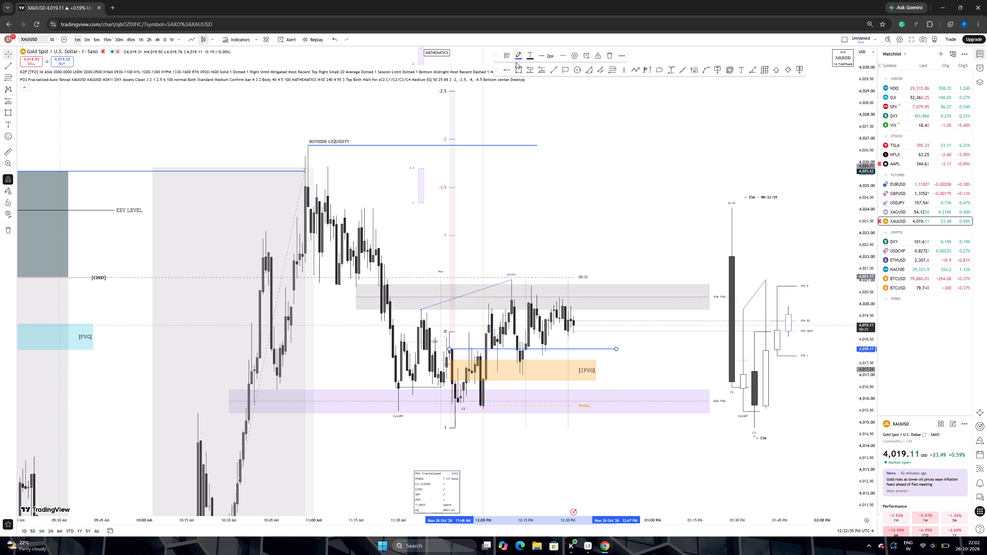
{"action": "left_click", "coordinate": [504, 59]}
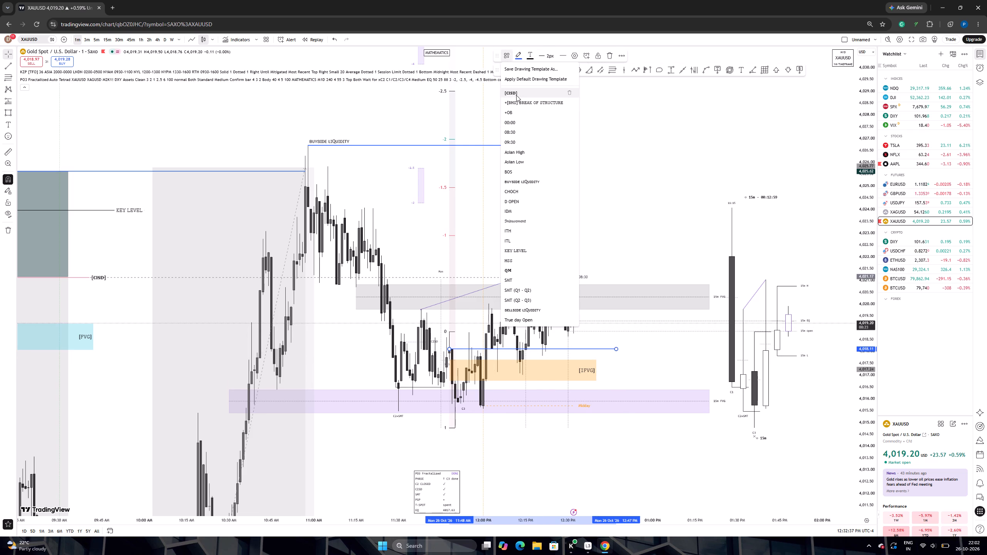
{"action": "left_click", "coordinate": [515, 93]}
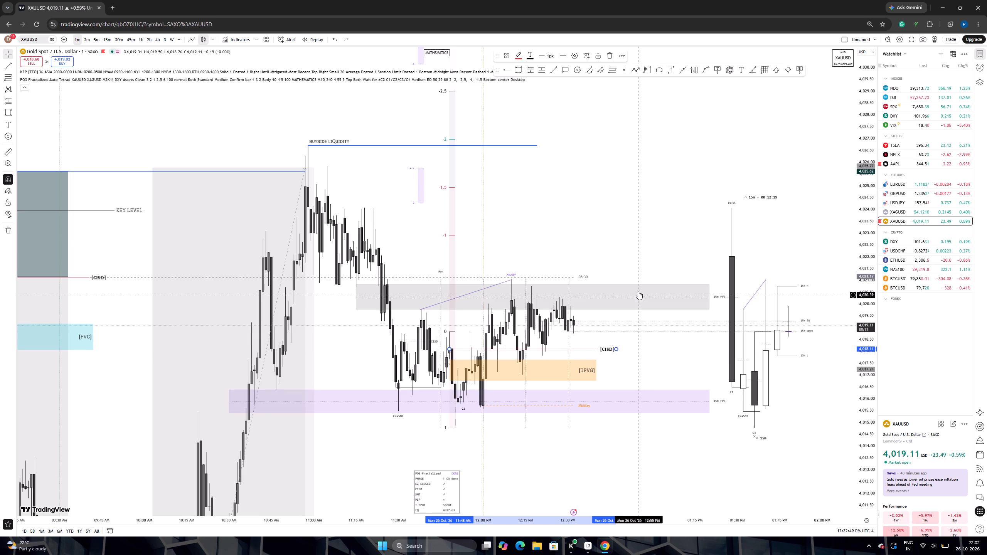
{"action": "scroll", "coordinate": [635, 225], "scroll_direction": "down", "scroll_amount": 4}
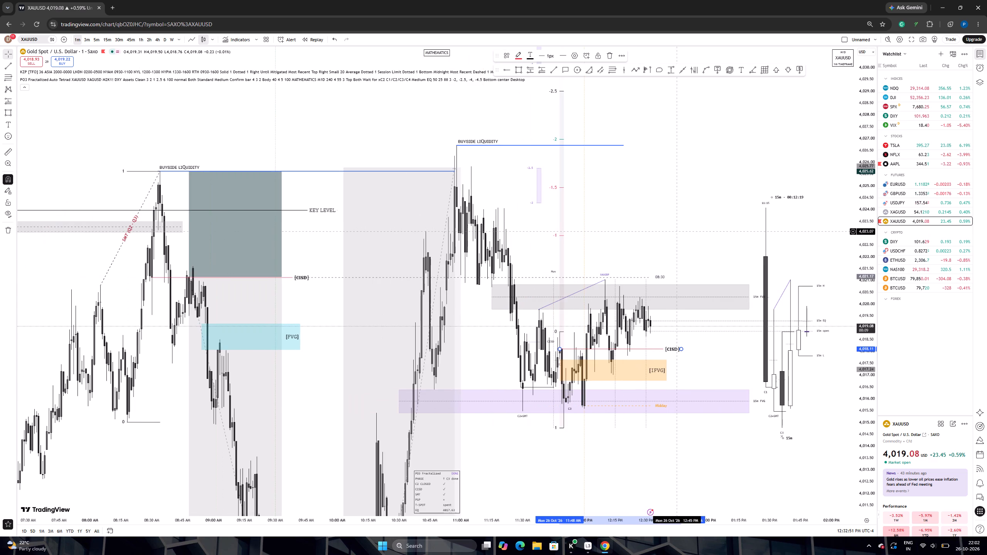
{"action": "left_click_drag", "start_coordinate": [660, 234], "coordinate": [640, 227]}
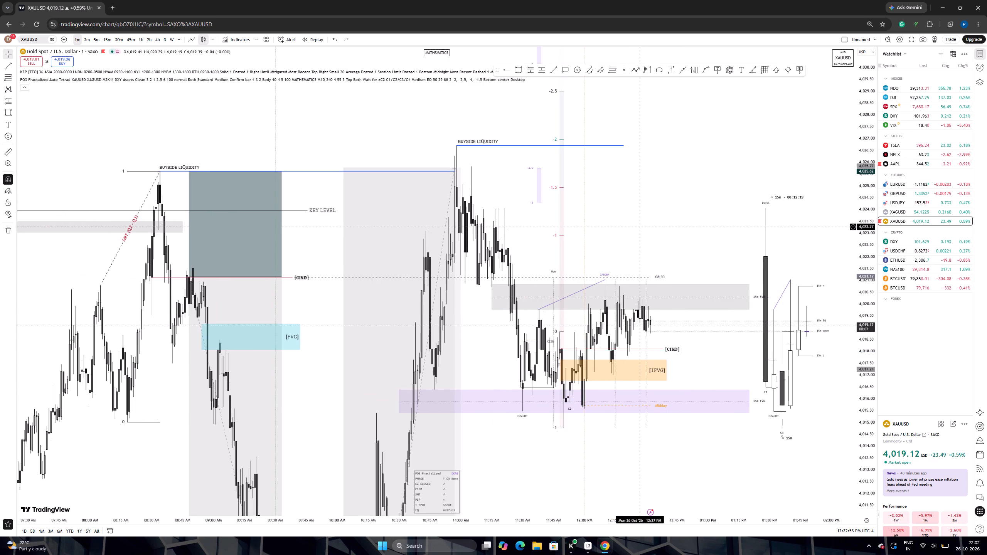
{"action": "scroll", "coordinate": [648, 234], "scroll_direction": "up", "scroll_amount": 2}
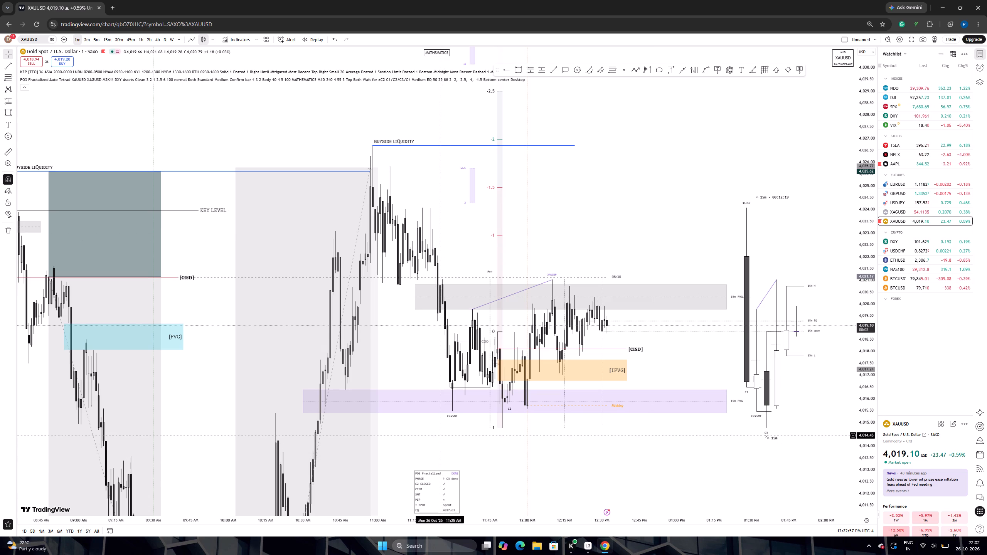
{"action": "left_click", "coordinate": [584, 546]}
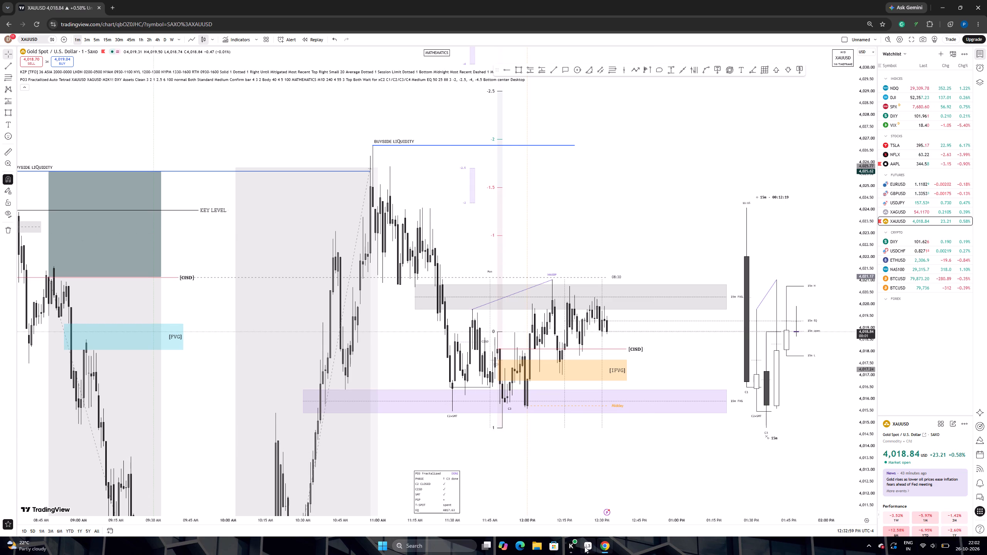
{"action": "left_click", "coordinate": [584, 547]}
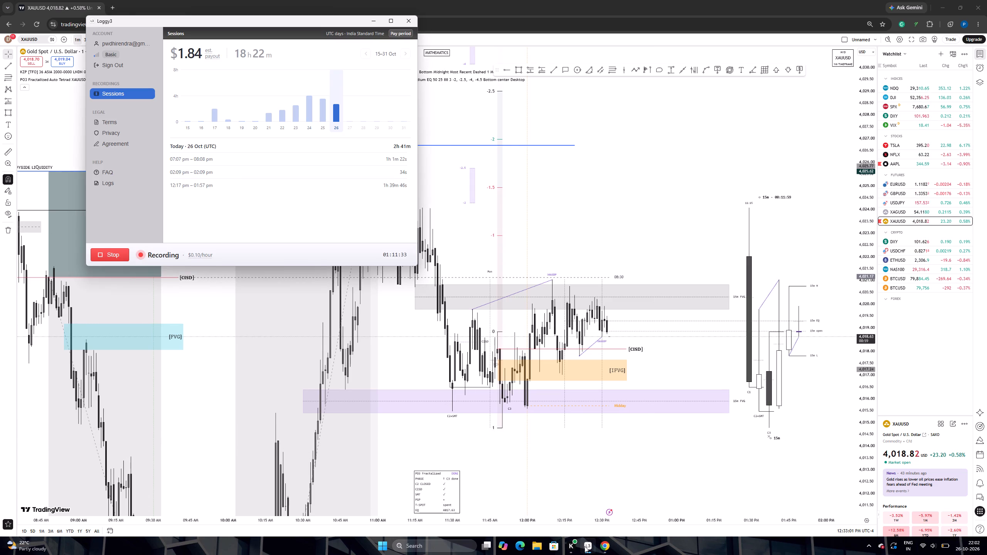